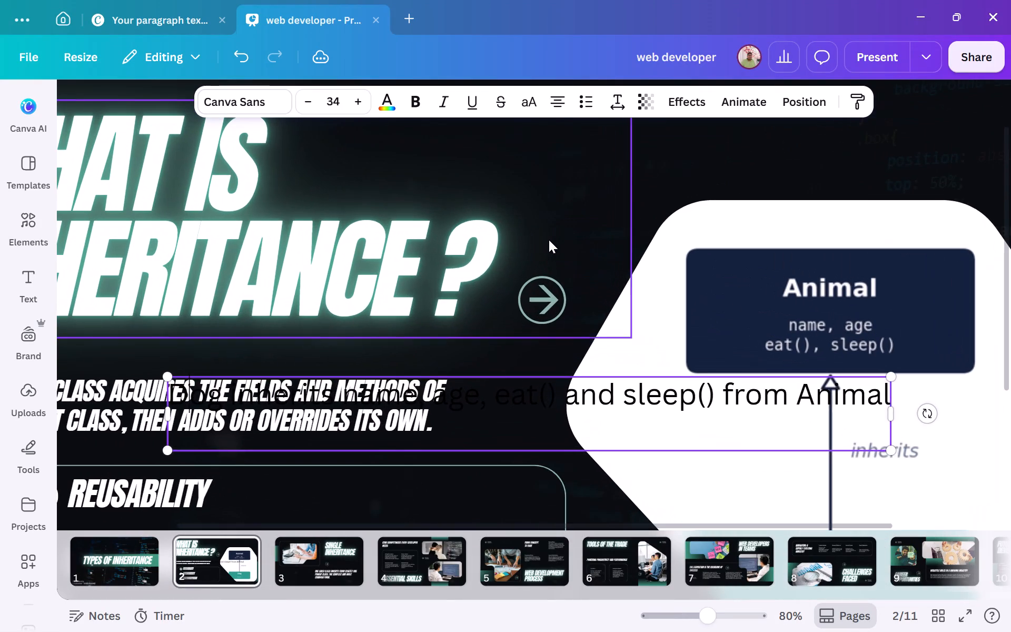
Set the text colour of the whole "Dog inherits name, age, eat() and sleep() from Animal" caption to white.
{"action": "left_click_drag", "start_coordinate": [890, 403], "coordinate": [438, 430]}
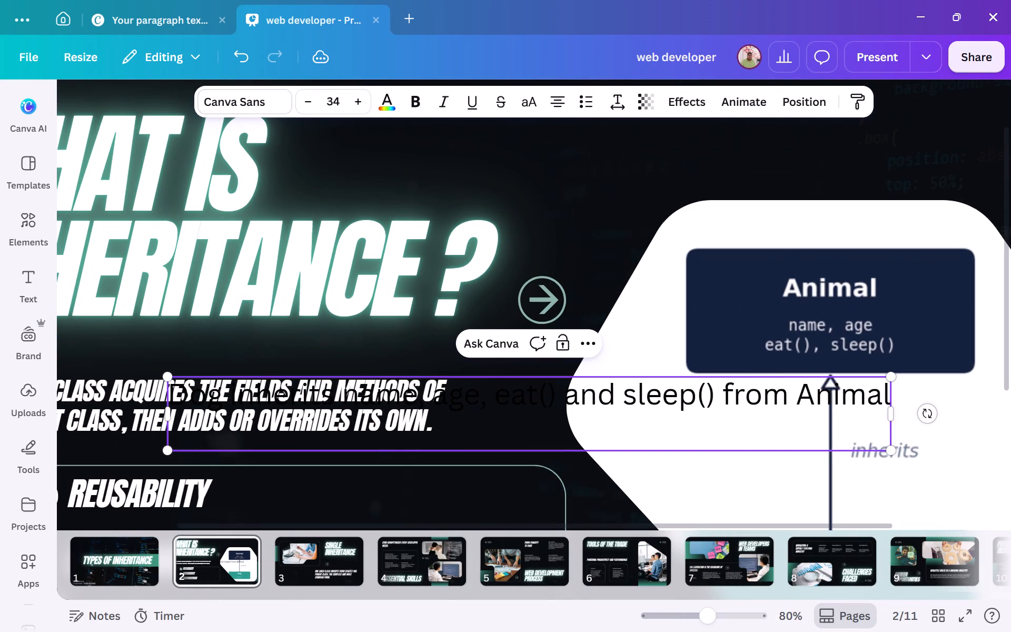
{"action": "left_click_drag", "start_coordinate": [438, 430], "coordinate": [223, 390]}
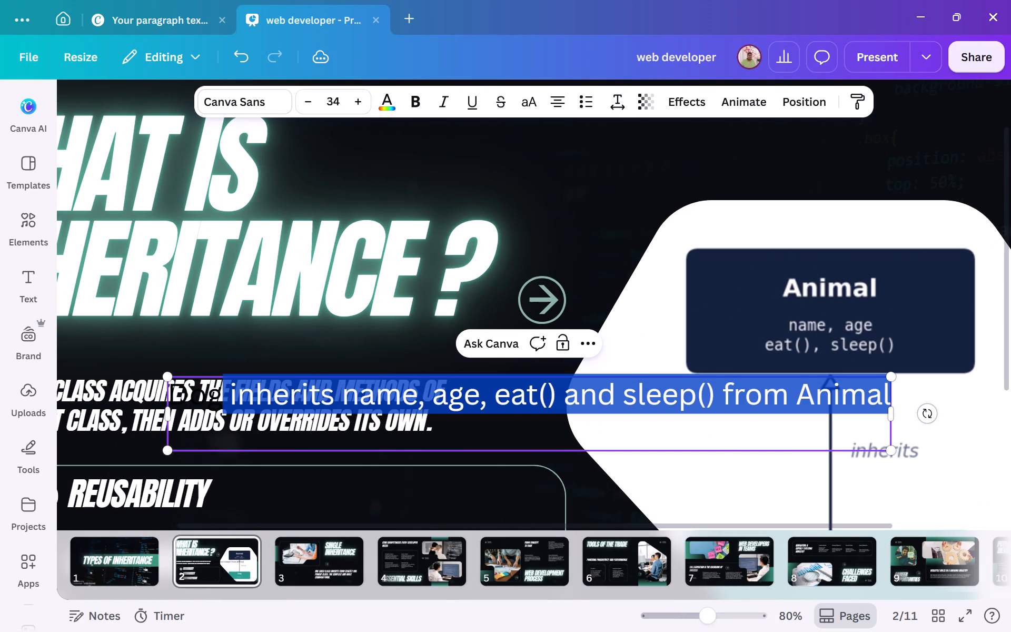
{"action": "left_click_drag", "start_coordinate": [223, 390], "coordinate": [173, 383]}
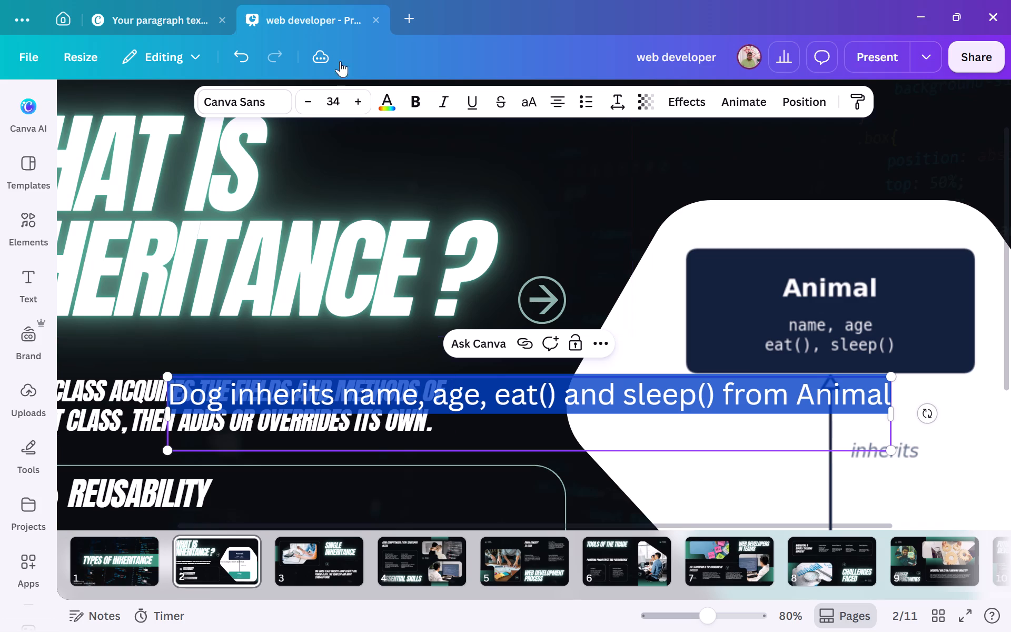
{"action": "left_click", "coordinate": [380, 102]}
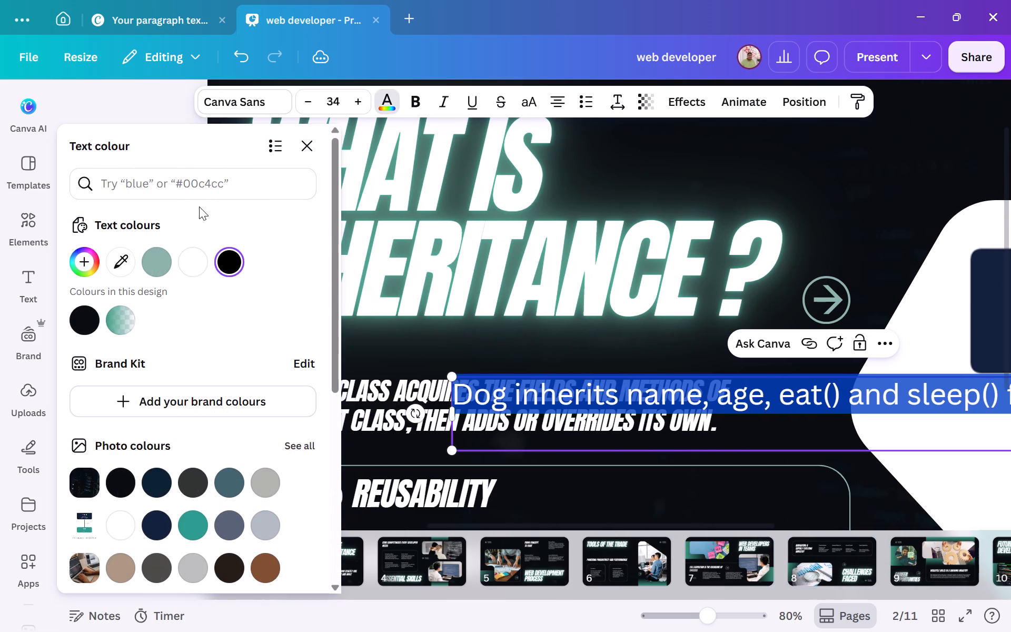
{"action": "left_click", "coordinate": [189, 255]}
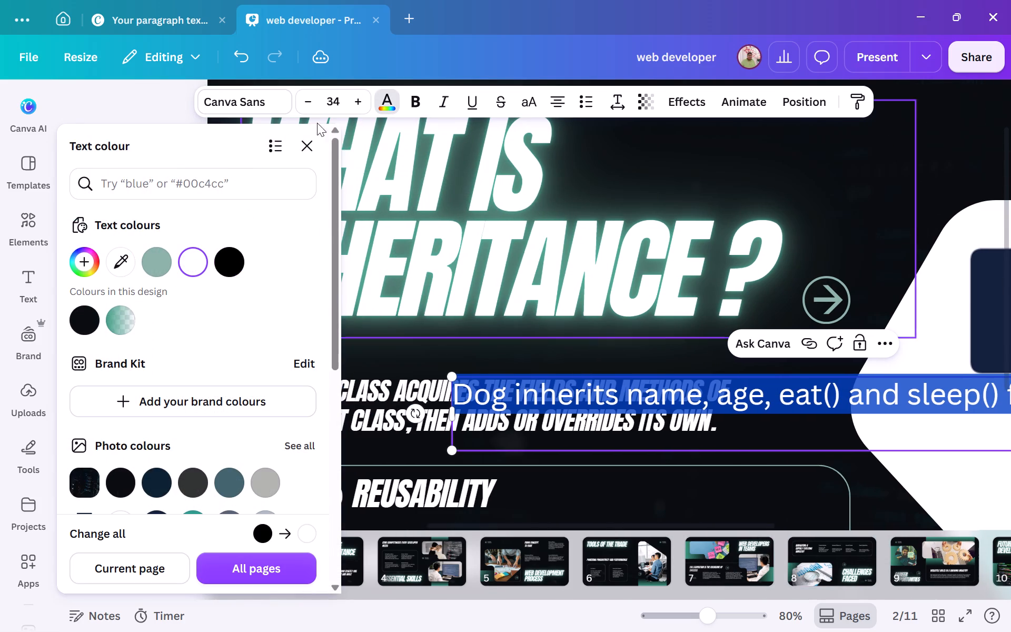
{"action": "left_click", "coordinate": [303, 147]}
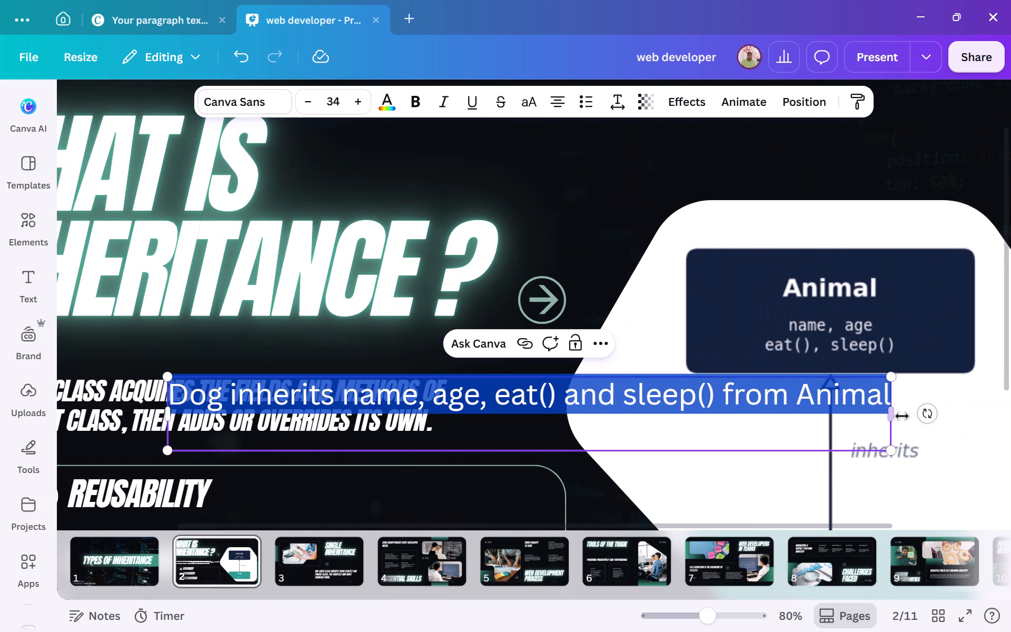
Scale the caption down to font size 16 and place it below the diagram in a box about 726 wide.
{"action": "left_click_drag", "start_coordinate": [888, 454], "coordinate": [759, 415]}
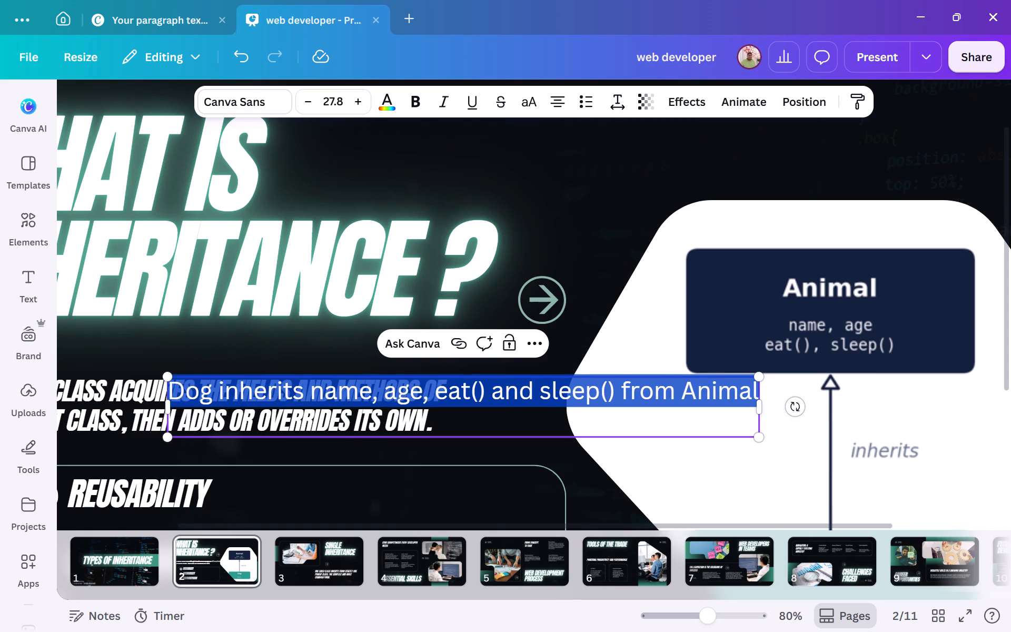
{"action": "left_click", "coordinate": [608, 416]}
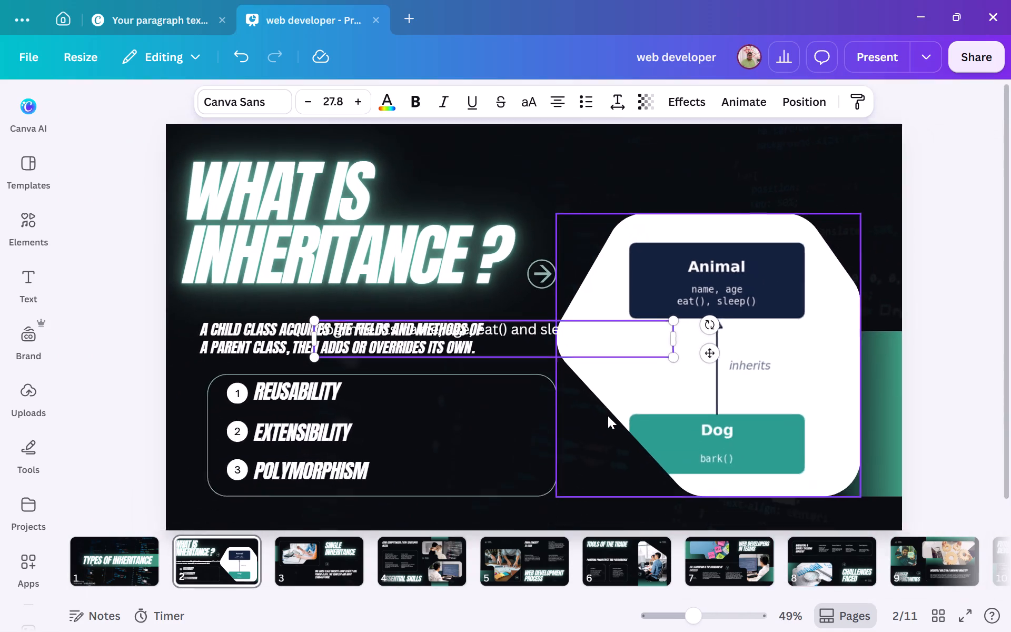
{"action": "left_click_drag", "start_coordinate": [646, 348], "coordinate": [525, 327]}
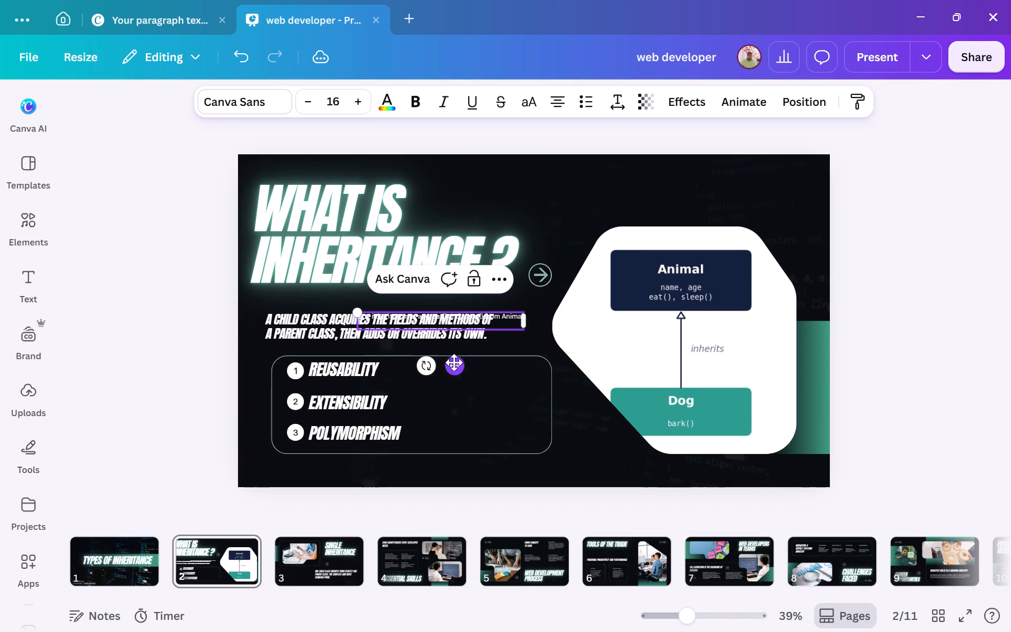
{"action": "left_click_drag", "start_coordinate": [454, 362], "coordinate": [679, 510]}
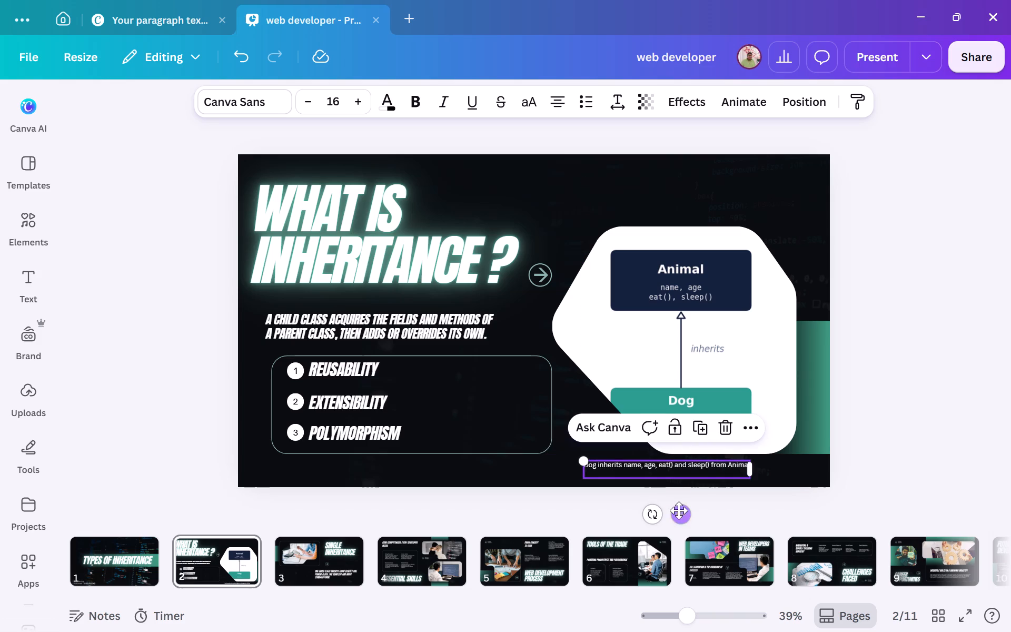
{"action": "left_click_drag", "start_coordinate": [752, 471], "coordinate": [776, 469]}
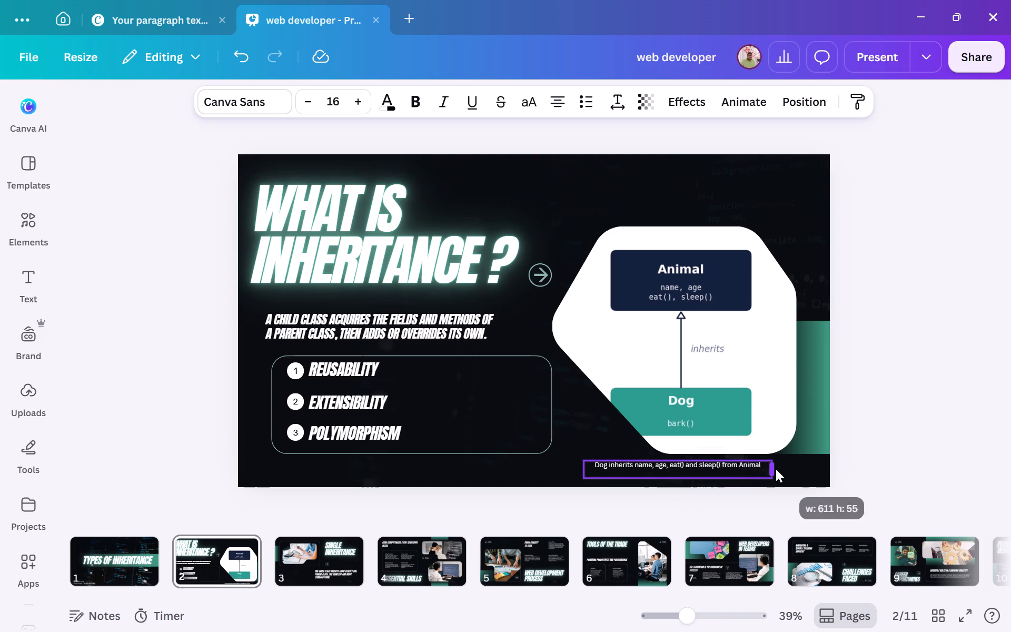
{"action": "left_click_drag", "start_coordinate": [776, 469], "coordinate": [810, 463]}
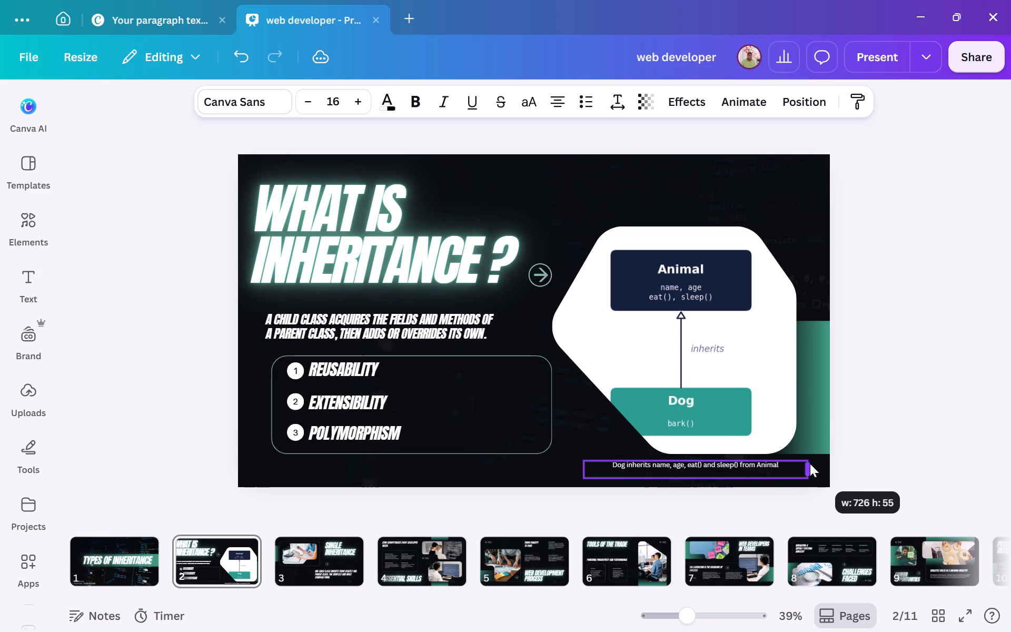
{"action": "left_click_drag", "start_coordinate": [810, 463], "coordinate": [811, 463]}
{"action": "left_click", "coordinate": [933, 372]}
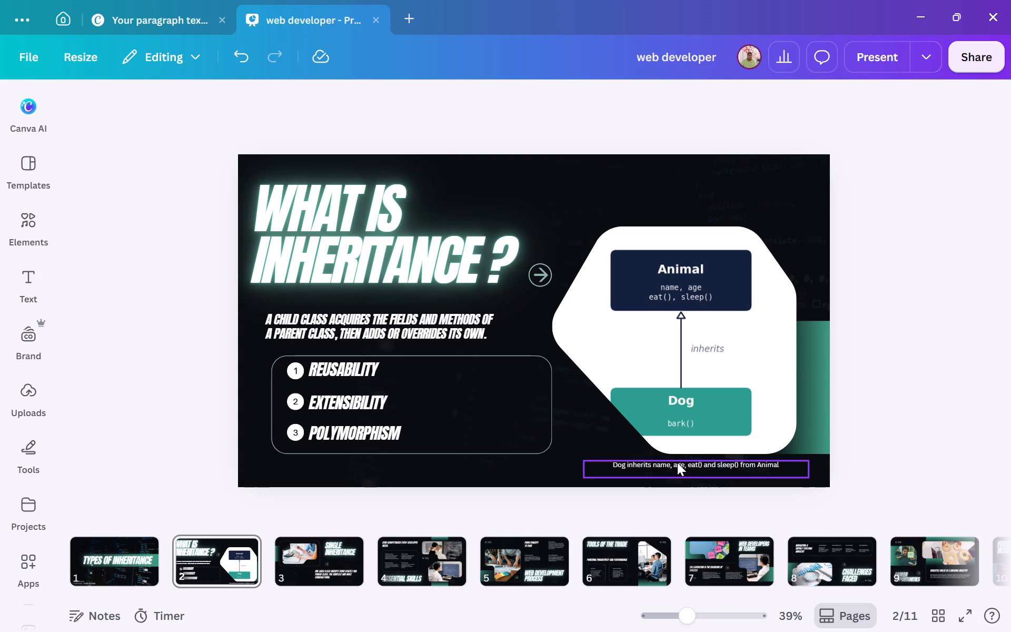
Delete the Animal–Dog diagram image from page 2 along with the cropping frame that held it.
{"action": "left_click", "coordinate": [690, 332]}
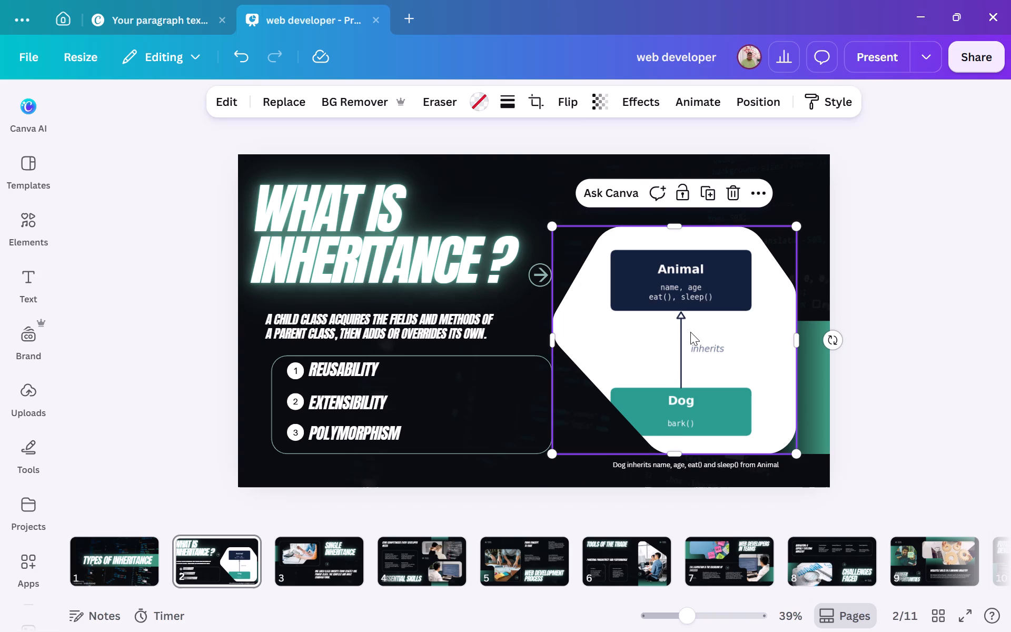
{"action": "key", "text": "Escape"}
{"action": "left_click", "coordinate": [704, 270]}
{"action": "key", "text": "Delete"}
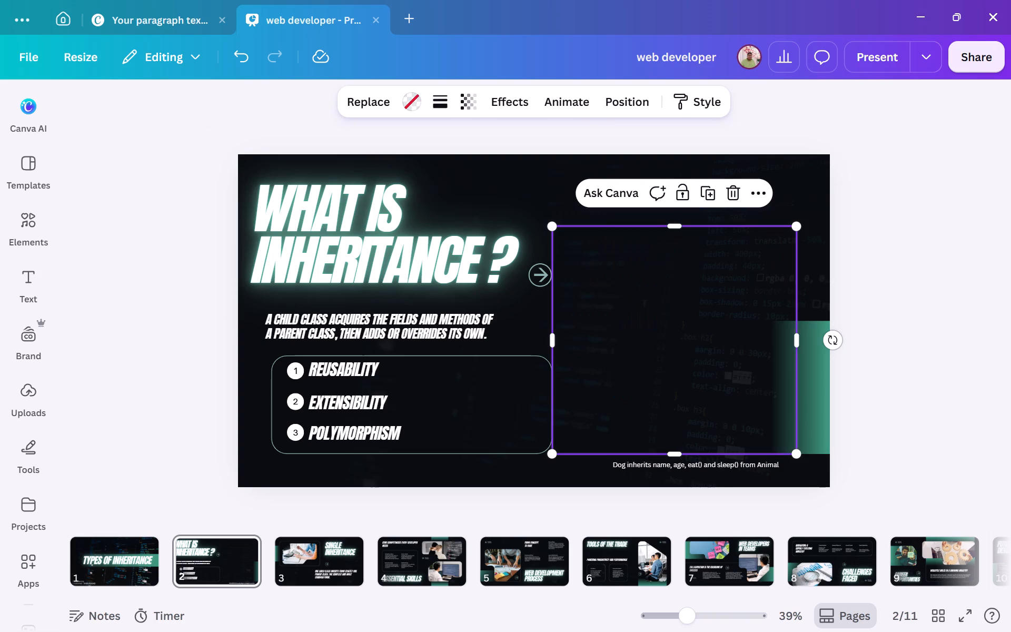
{"action": "left_click", "coordinate": [704, 270]}
{"action": "key", "text": "Delete"}
Delete the separate "Dog inherits name, age, eat() and sleep() from Animal" caption from page 2.
{"action": "left_click", "coordinate": [674, 468]}
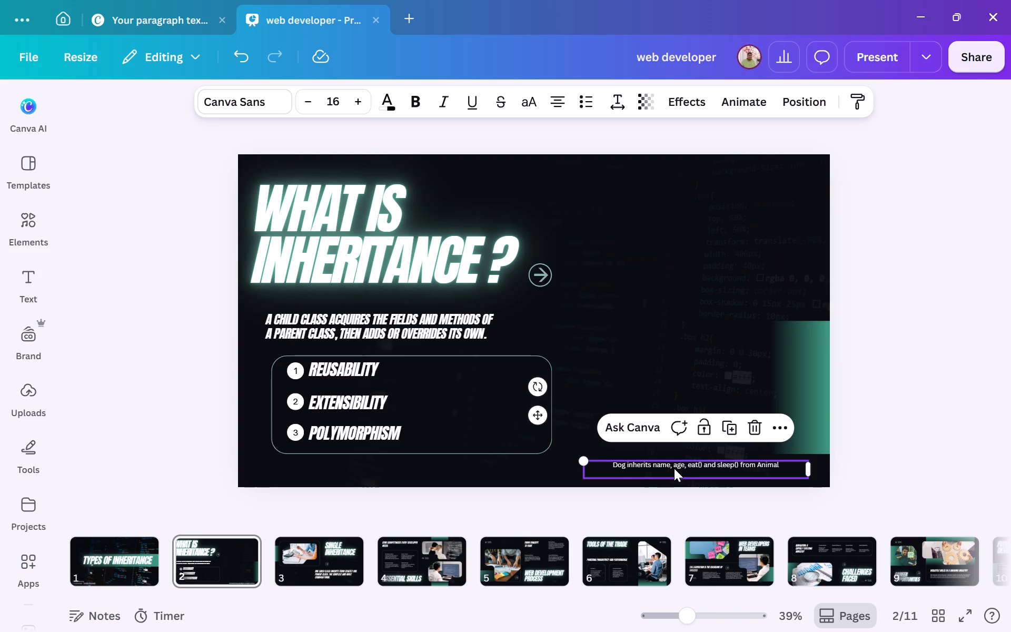
{"action": "key", "text": "Delete"}
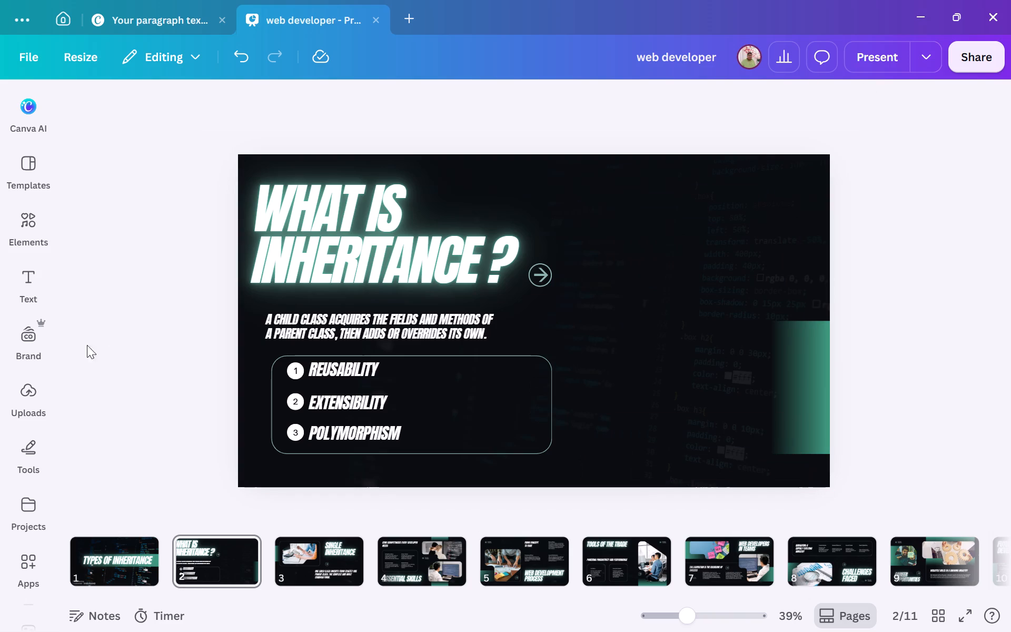
Insert the uploaded Animal–Dog inheritance diagram on page 2 and place it in the empty area beside the title and list.
{"action": "left_click", "coordinate": [29, 411]}
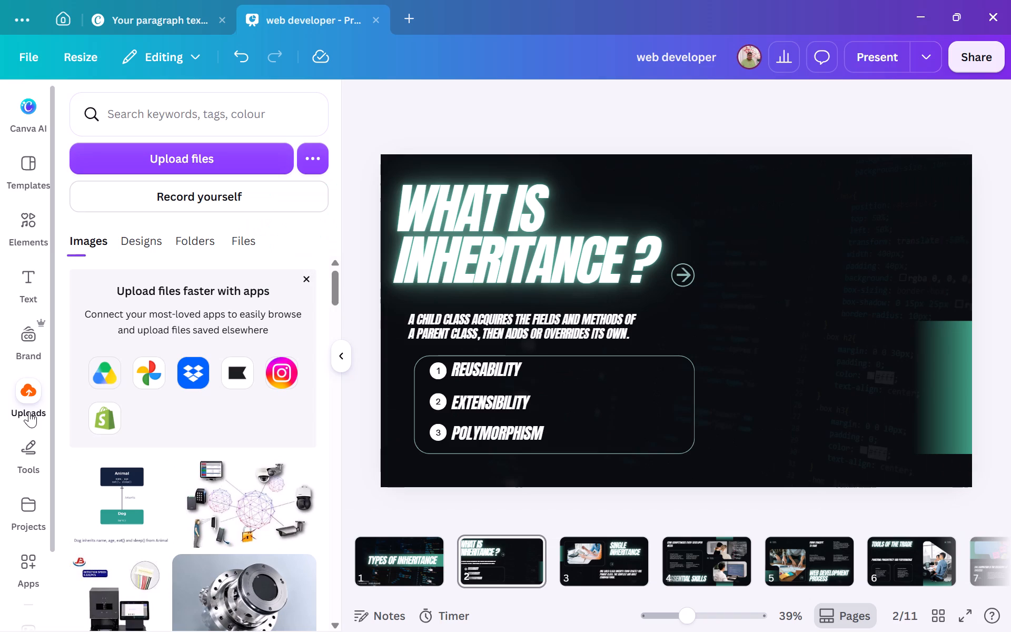
{"action": "left_click", "coordinate": [125, 502]}
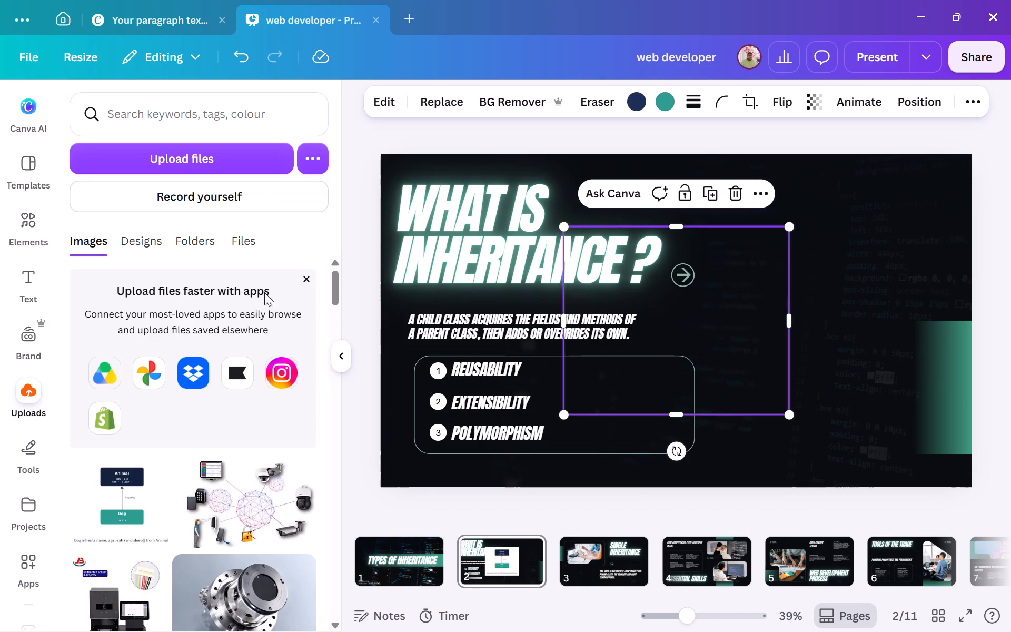
{"action": "left_click", "coordinate": [343, 366]}
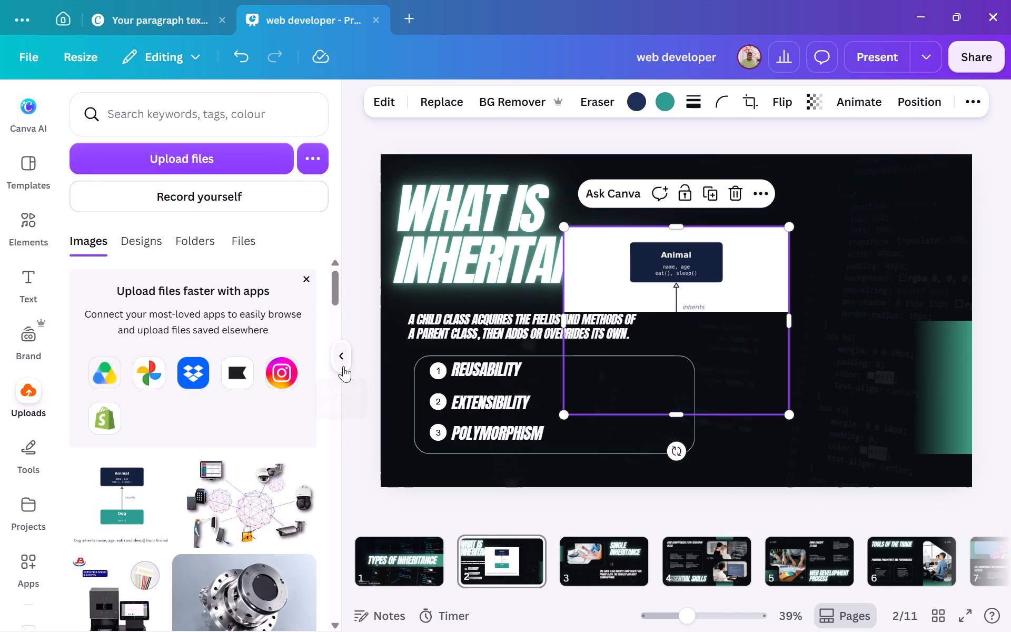
{"action": "left_click_drag", "start_coordinate": [538, 315], "coordinate": [702, 322]}
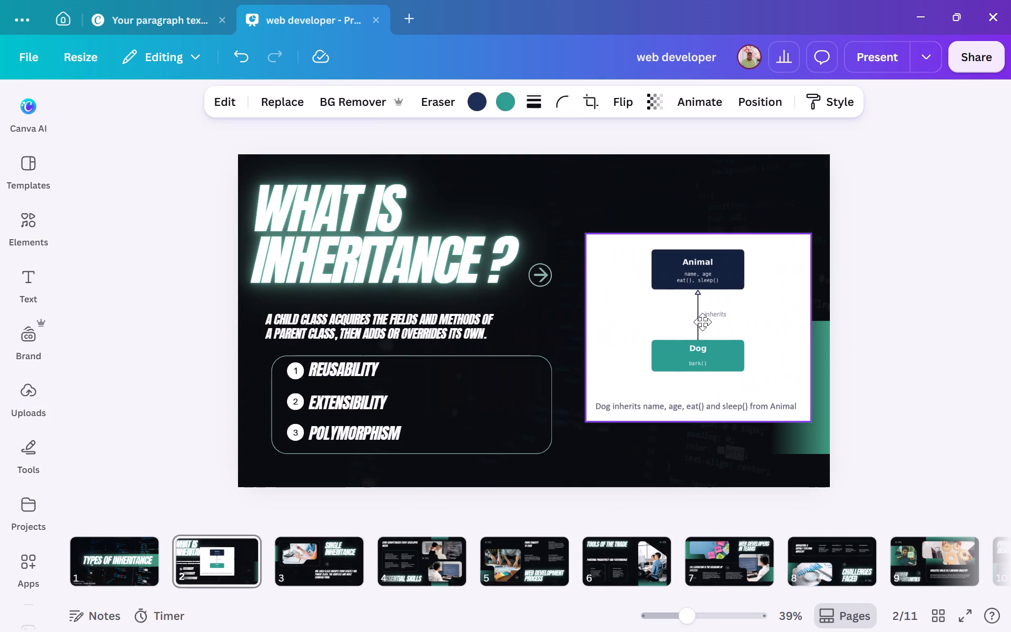
{"action": "left_click_drag", "start_coordinate": [702, 322], "coordinate": [701, 321]}
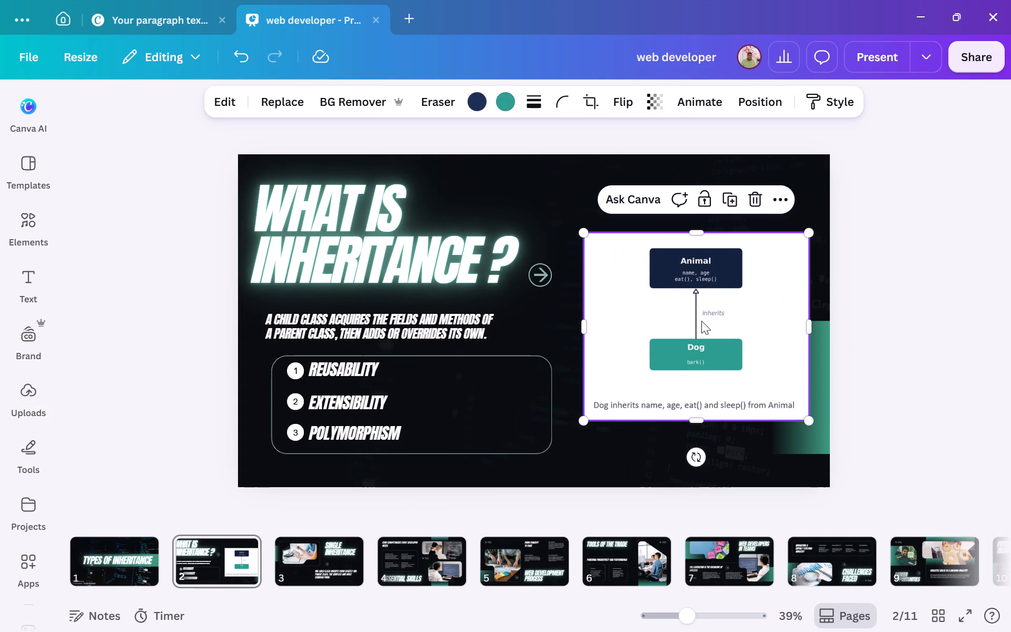
{"action": "left_click", "coordinate": [885, 340]}
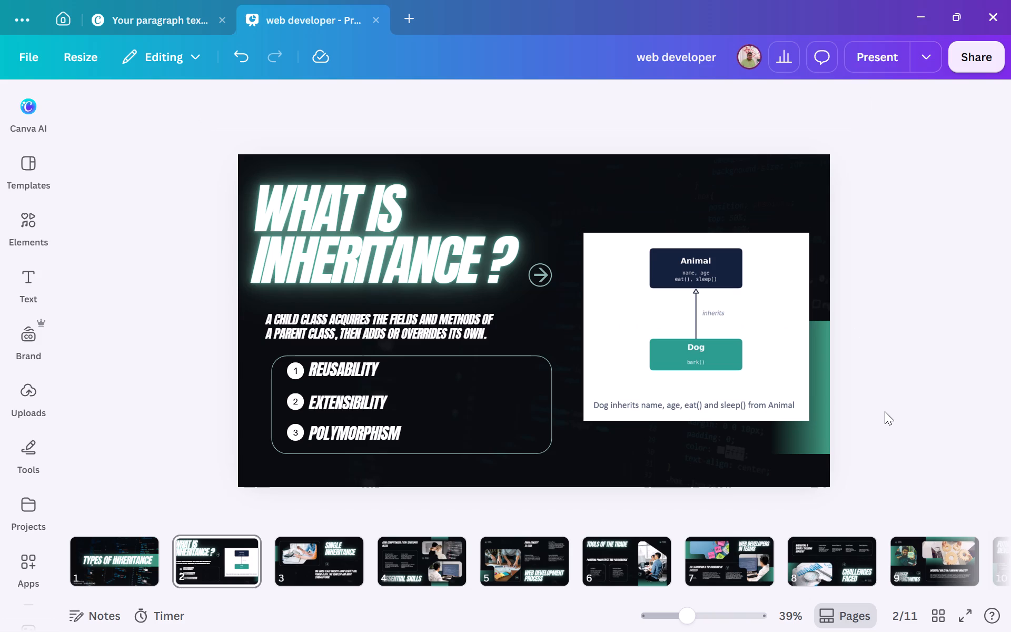
Duplicate the rounded outline around the photo on page 3 and move the copy onto the diagram on page 2.
{"action": "left_click", "coordinate": [334, 562]}
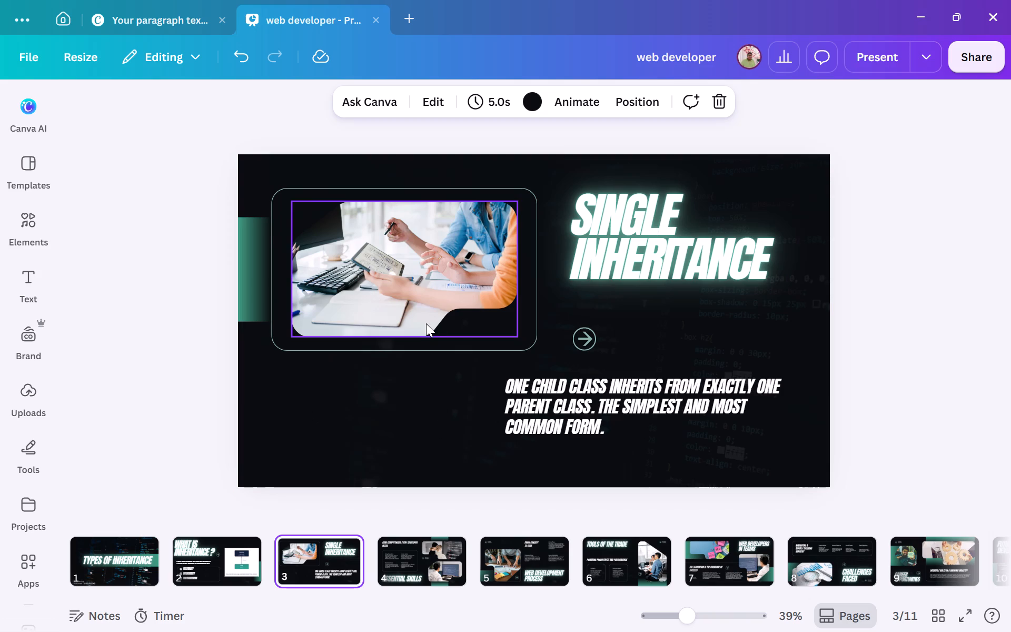
{"action": "left_click", "coordinate": [515, 344]}
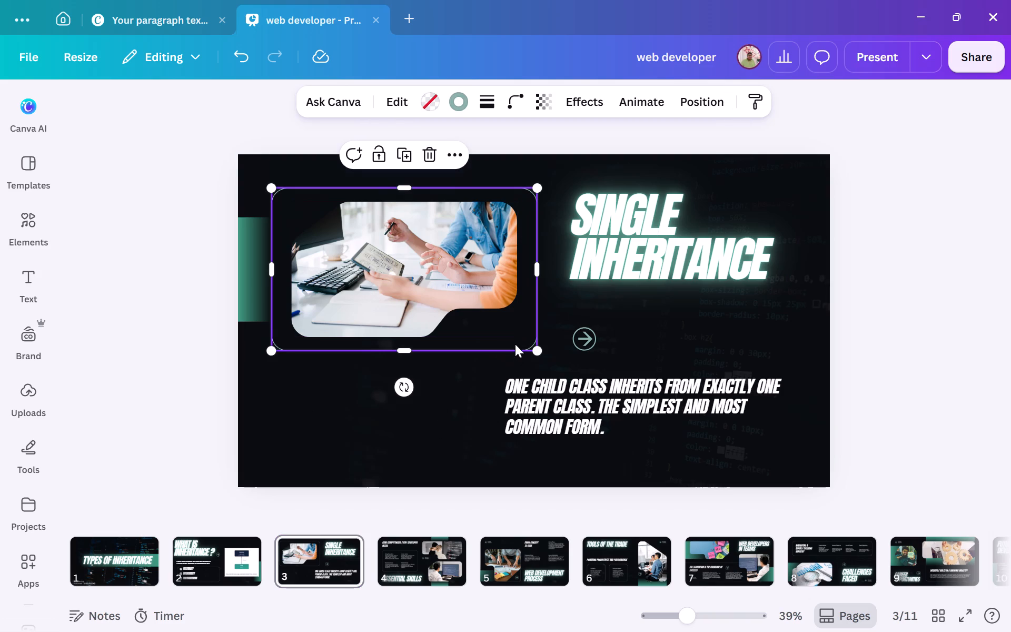
{"action": "left_click", "coordinate": [409, 150]}
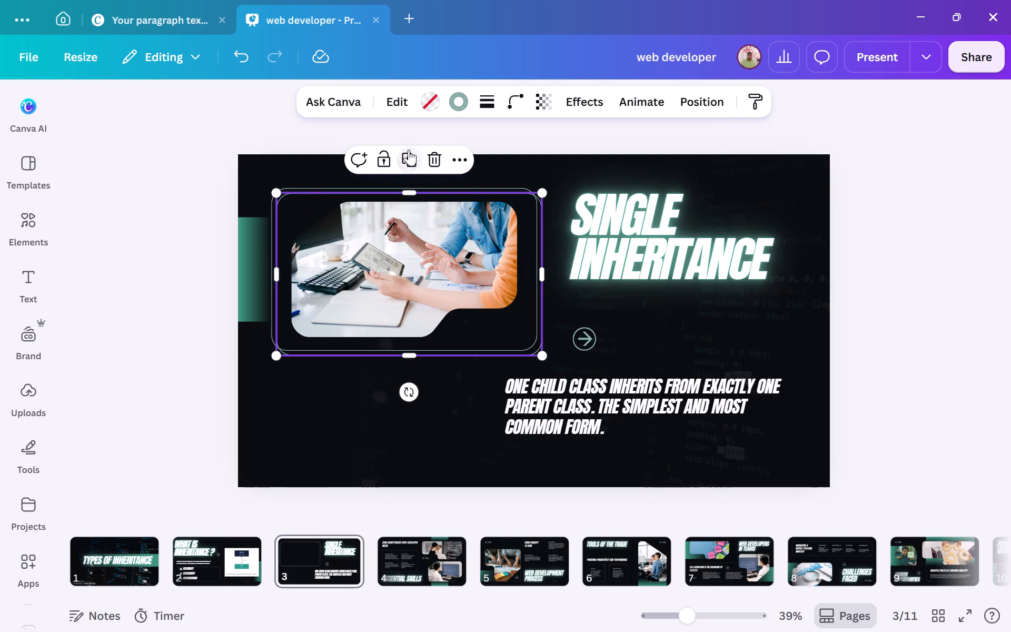
{"action": "left_click_drag", "start_coordinate": [522, 305], "coordinate": [347, 498]}
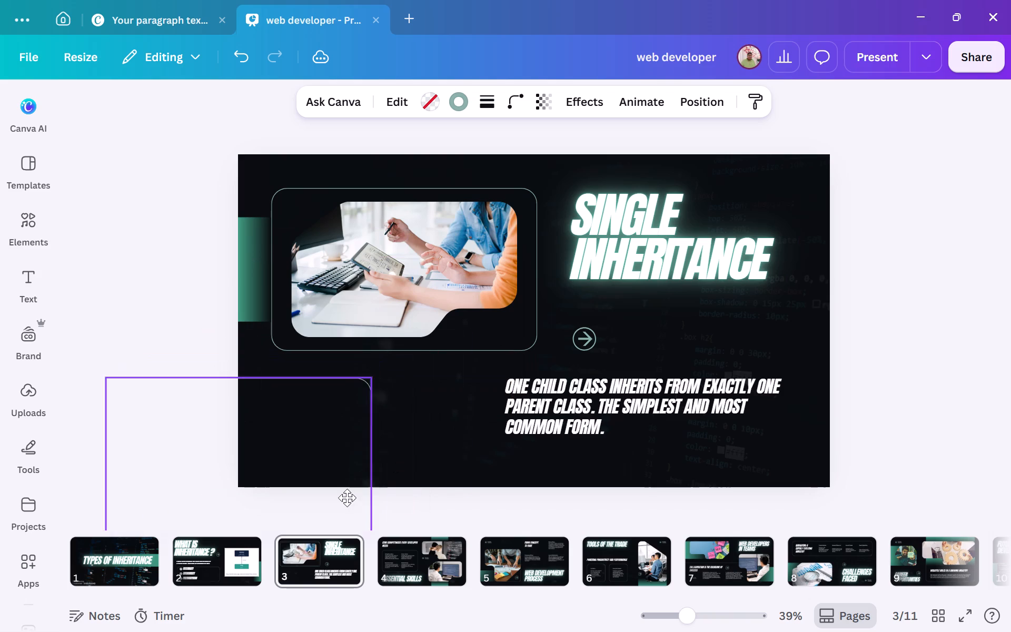
{"action": "left_click_drag", "start_coordinate": [347, 498], "coordinate": [239, 547]}
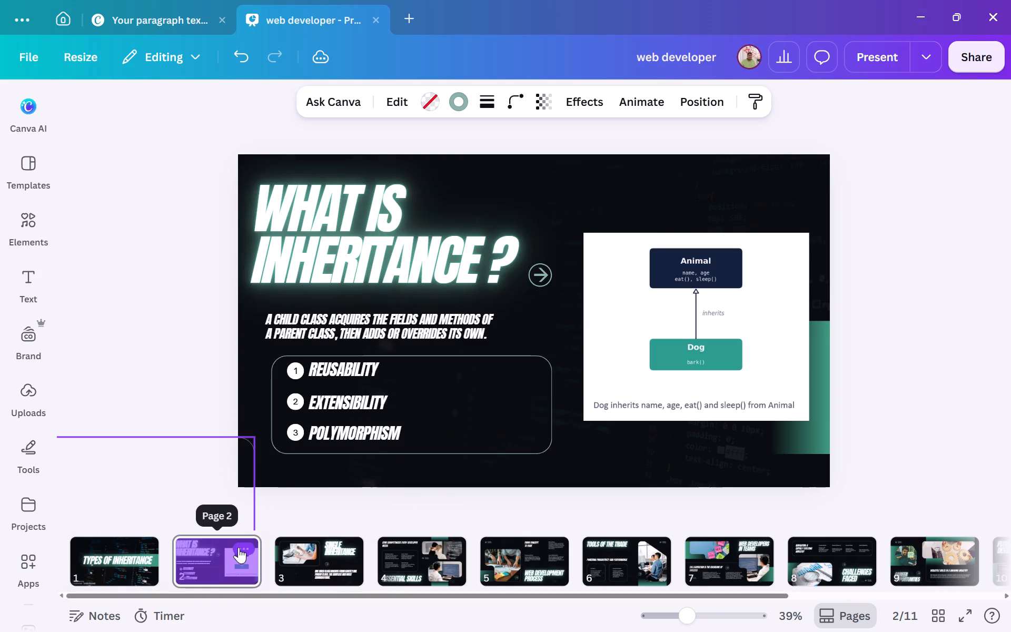
{"action": "left_click_drag", "start_coordinate": [239, 547], "coordinate": [797, 366]}
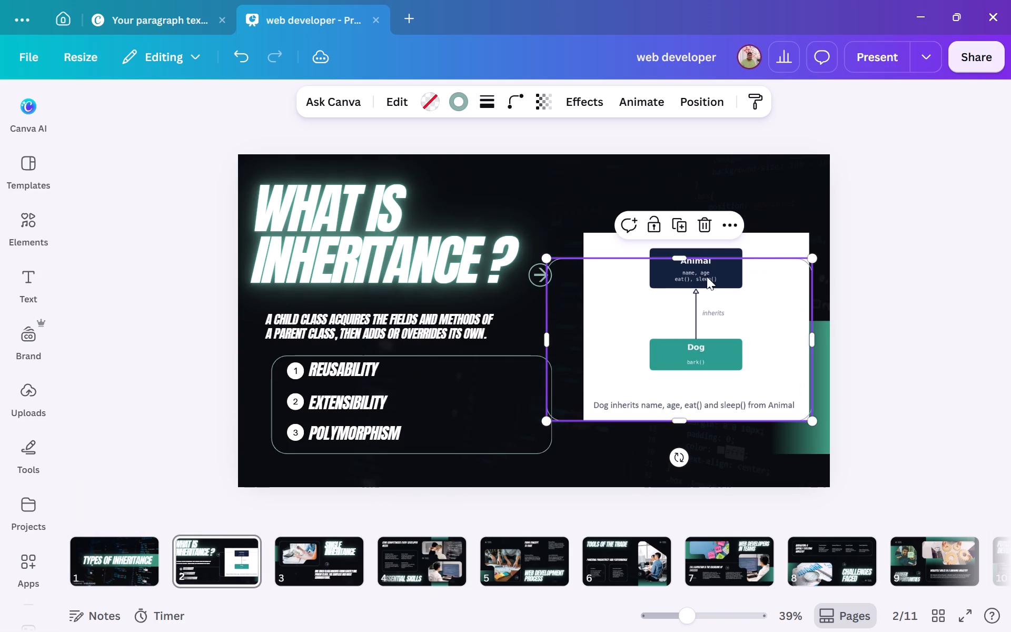
Increase the copied outline's height and reposition it so that it surrounds the Animal–Dog diagram.
{"action": "left_click_drag", "start_coordinate": [676, 261], "coordinate": [672, 218]}
{"action": "left_click_drag", "start_coordinate": [728, 295], "coordinate": [748, 304]}
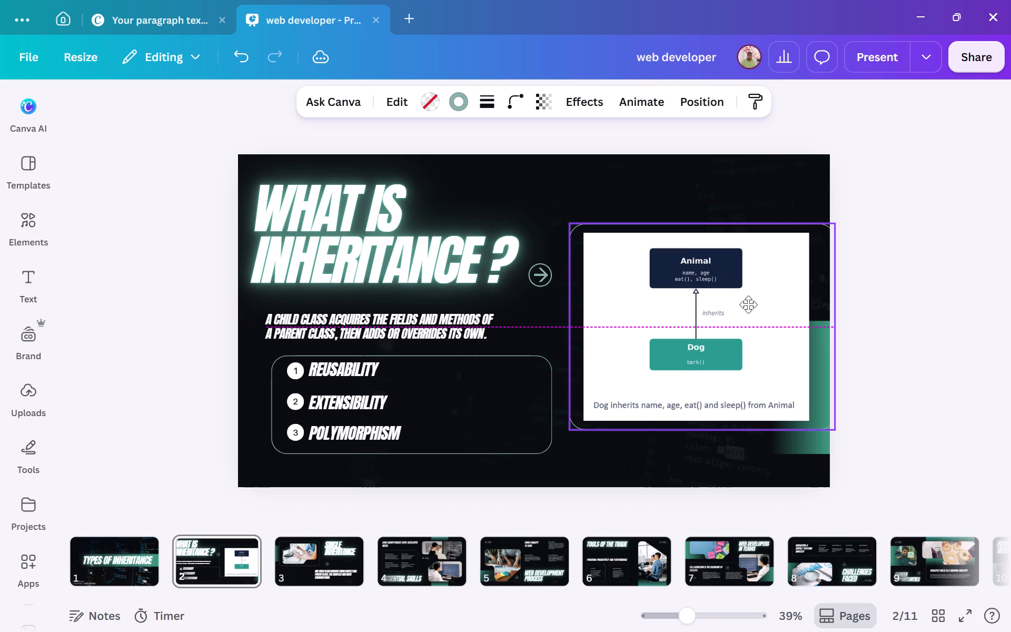
{"action": "left_click_drag", "start_coordinate": [748, 304], "coordinate": [747, 304]}
{"action": "left_click", "coordinate": [883, 302]}
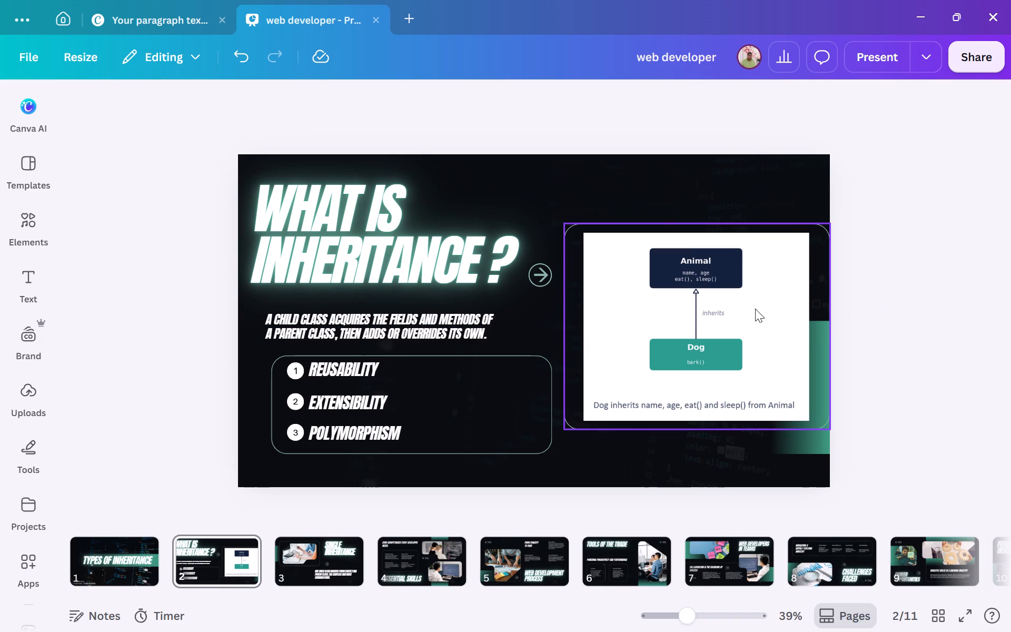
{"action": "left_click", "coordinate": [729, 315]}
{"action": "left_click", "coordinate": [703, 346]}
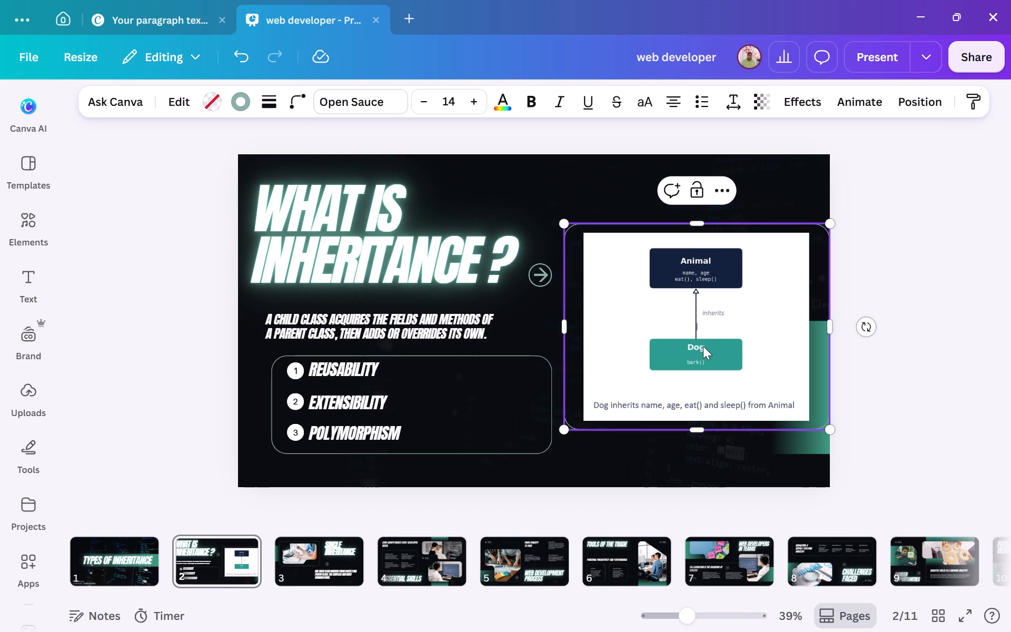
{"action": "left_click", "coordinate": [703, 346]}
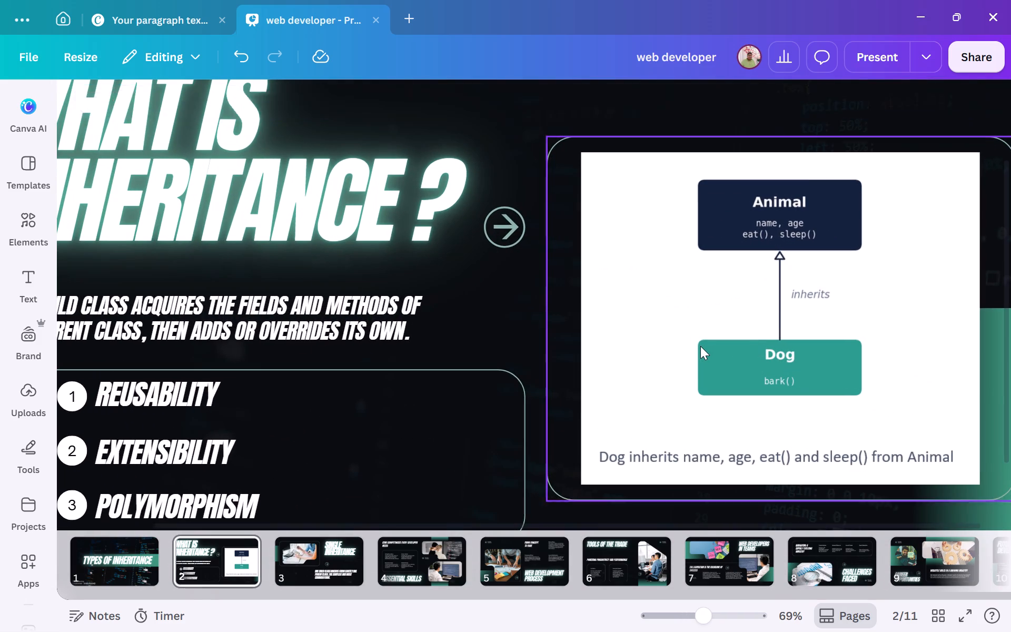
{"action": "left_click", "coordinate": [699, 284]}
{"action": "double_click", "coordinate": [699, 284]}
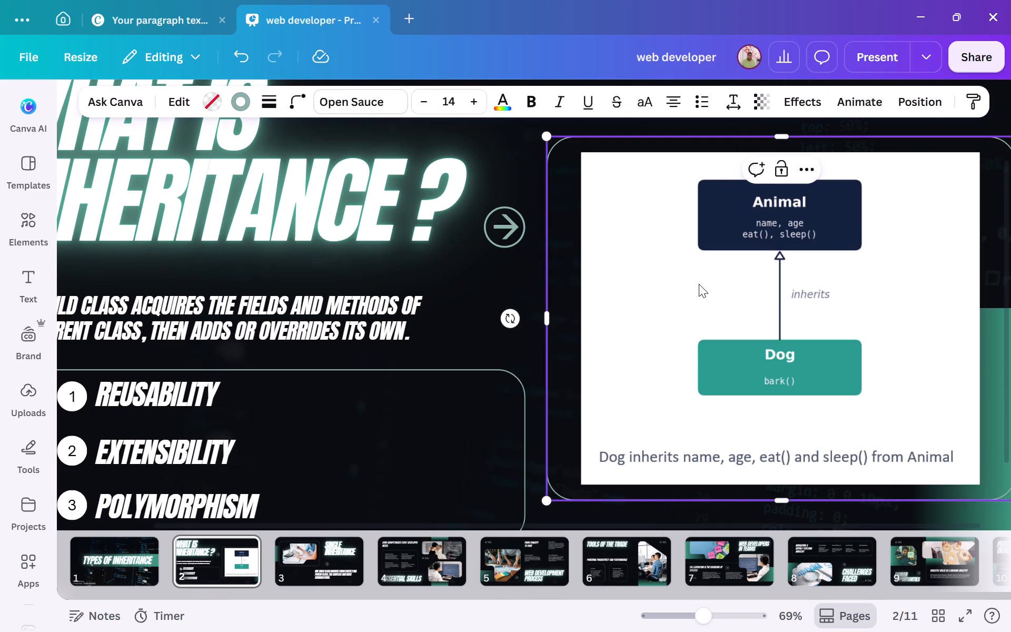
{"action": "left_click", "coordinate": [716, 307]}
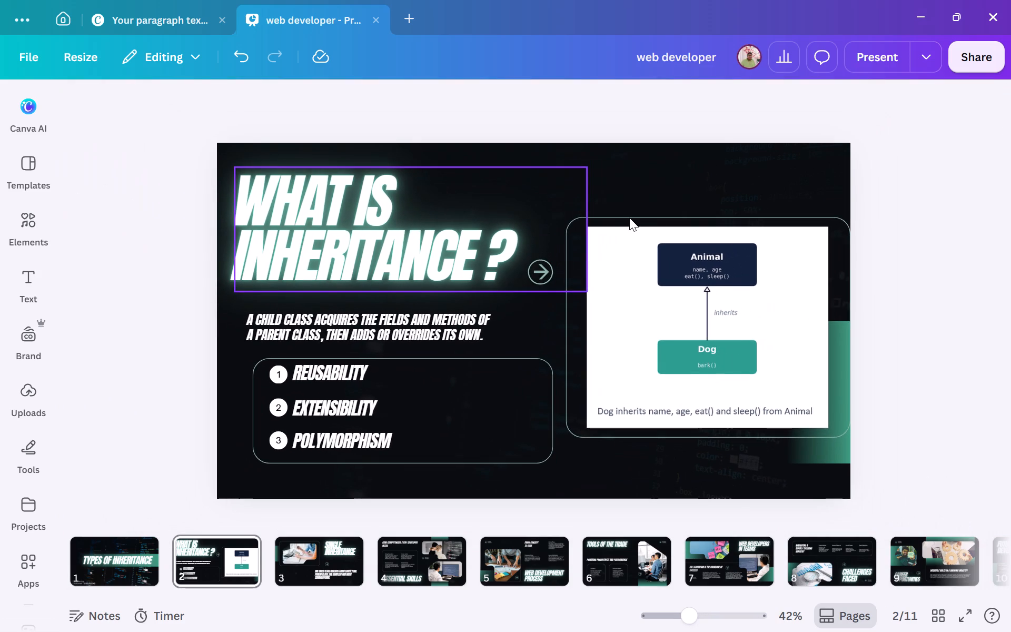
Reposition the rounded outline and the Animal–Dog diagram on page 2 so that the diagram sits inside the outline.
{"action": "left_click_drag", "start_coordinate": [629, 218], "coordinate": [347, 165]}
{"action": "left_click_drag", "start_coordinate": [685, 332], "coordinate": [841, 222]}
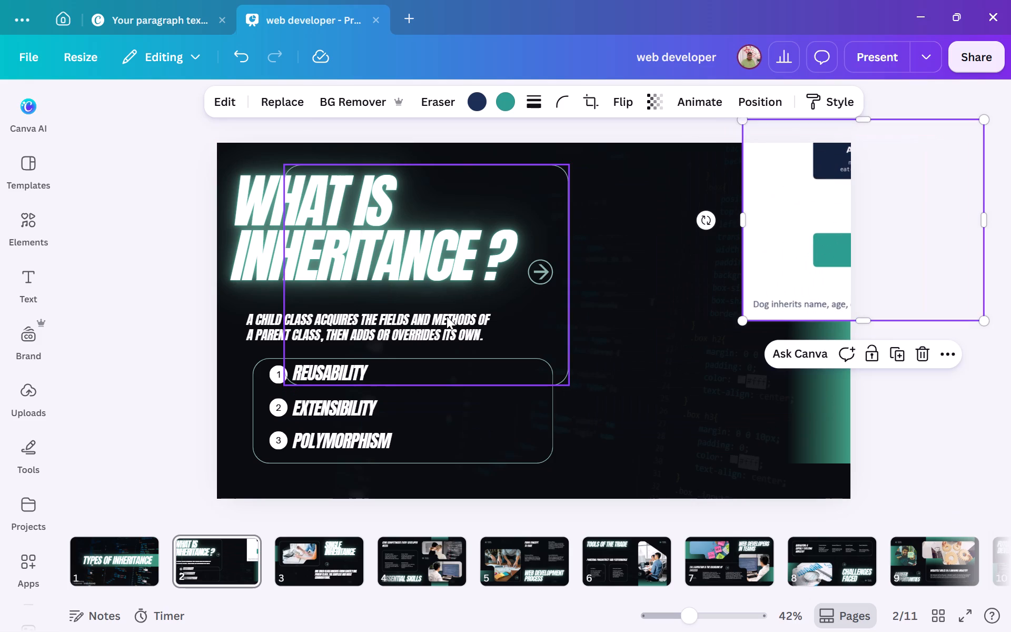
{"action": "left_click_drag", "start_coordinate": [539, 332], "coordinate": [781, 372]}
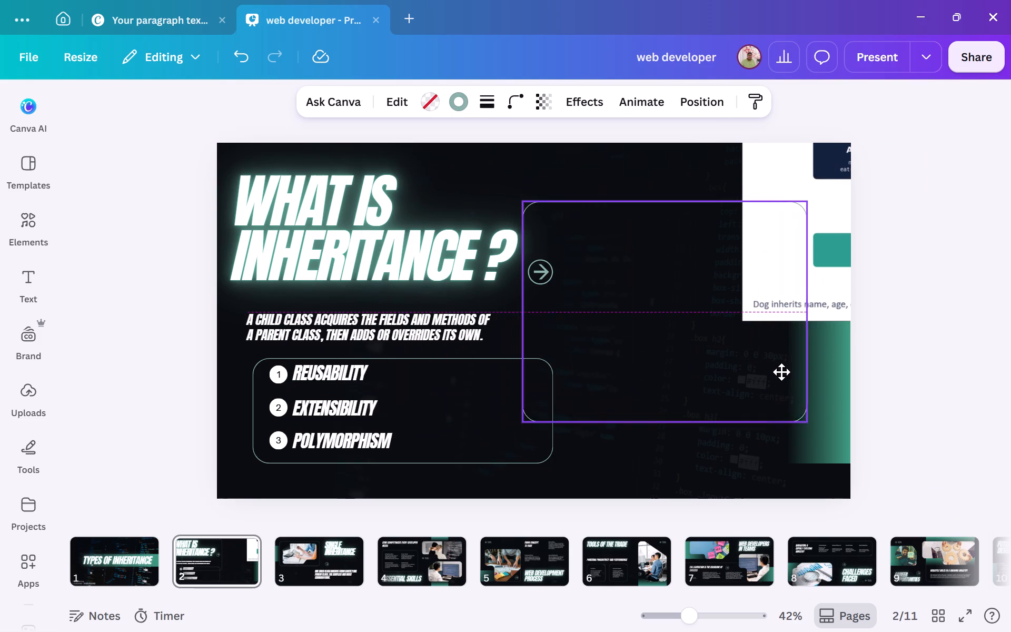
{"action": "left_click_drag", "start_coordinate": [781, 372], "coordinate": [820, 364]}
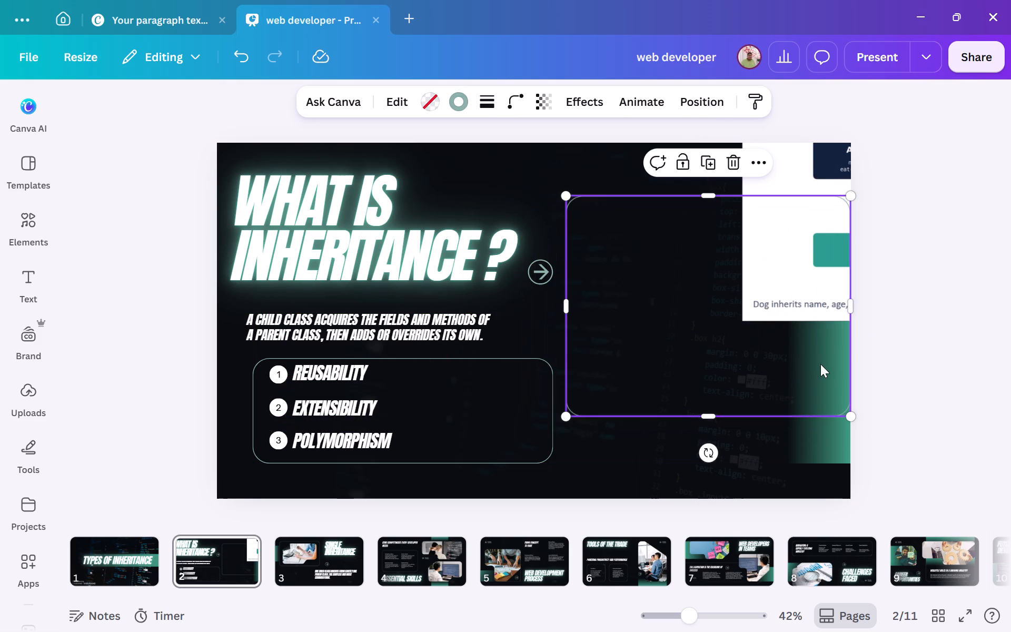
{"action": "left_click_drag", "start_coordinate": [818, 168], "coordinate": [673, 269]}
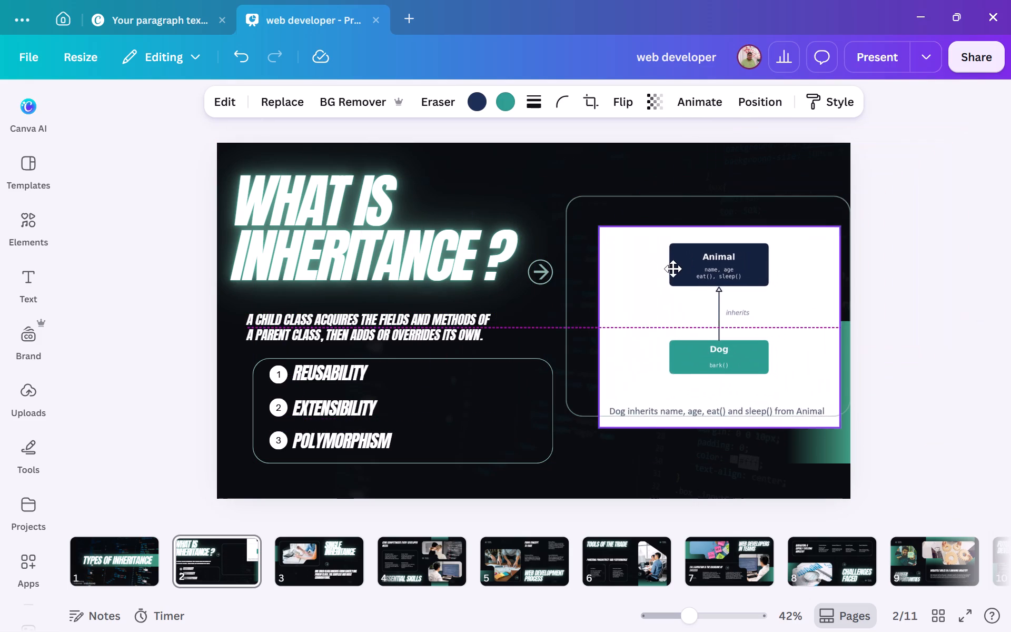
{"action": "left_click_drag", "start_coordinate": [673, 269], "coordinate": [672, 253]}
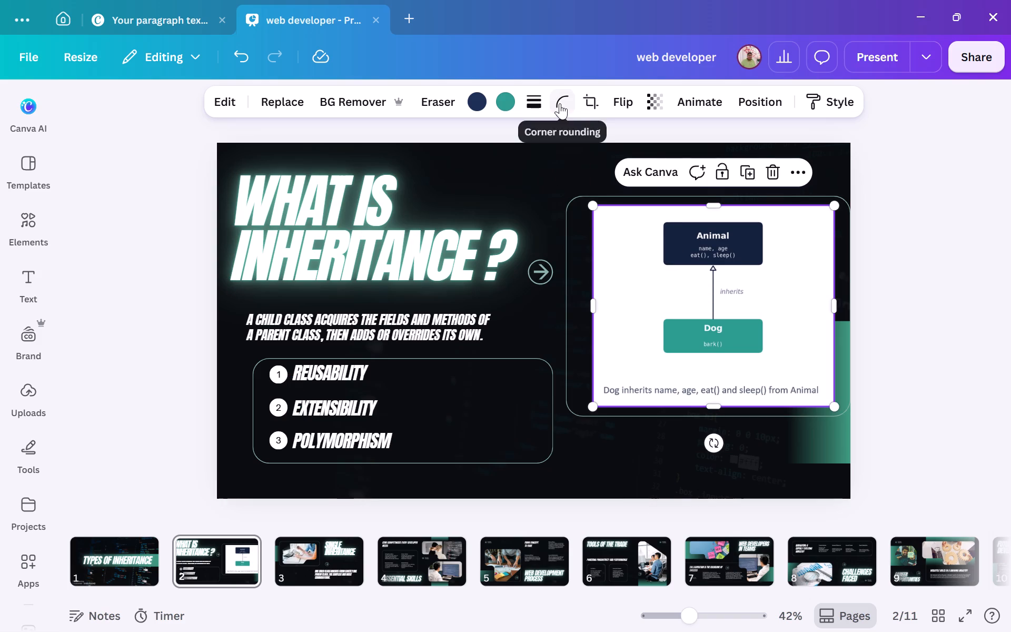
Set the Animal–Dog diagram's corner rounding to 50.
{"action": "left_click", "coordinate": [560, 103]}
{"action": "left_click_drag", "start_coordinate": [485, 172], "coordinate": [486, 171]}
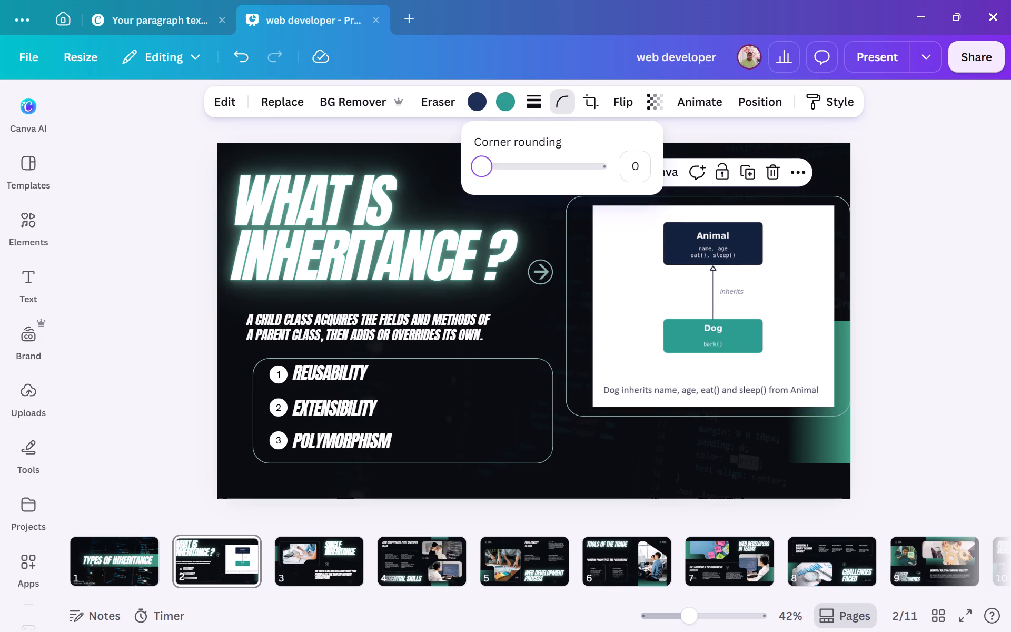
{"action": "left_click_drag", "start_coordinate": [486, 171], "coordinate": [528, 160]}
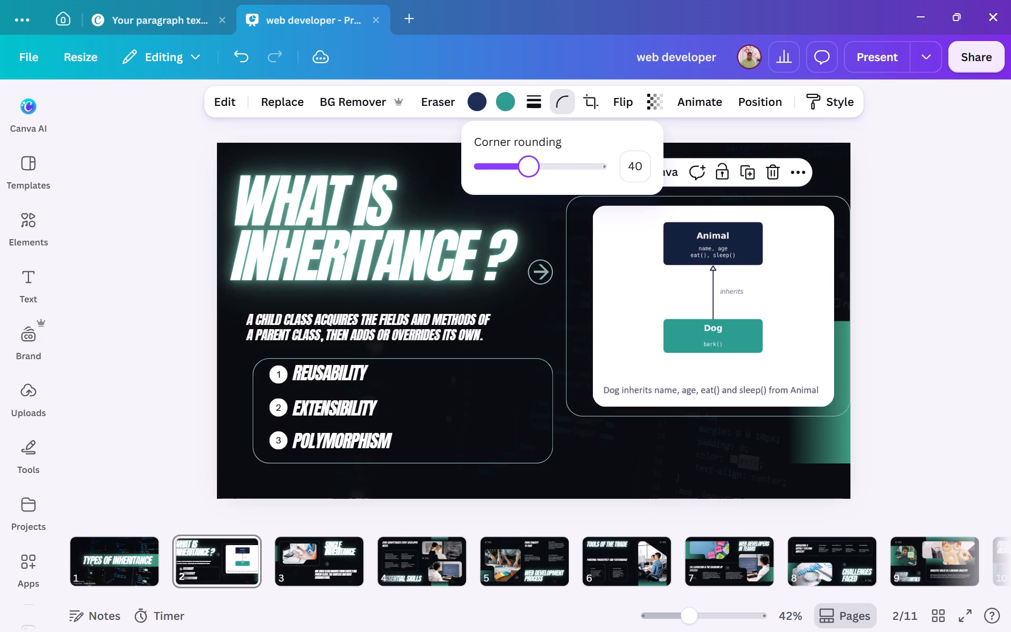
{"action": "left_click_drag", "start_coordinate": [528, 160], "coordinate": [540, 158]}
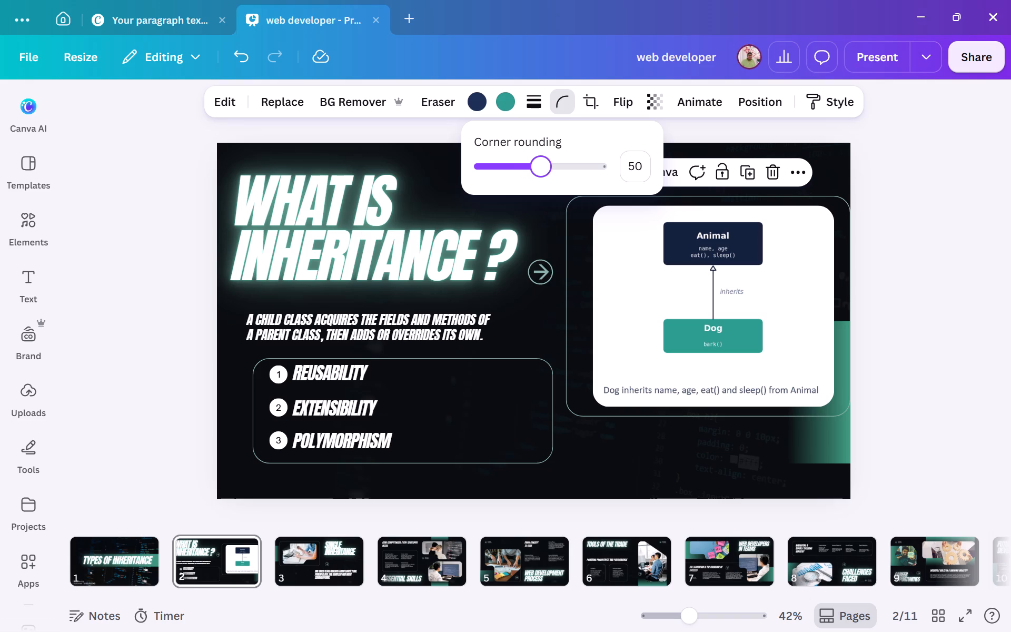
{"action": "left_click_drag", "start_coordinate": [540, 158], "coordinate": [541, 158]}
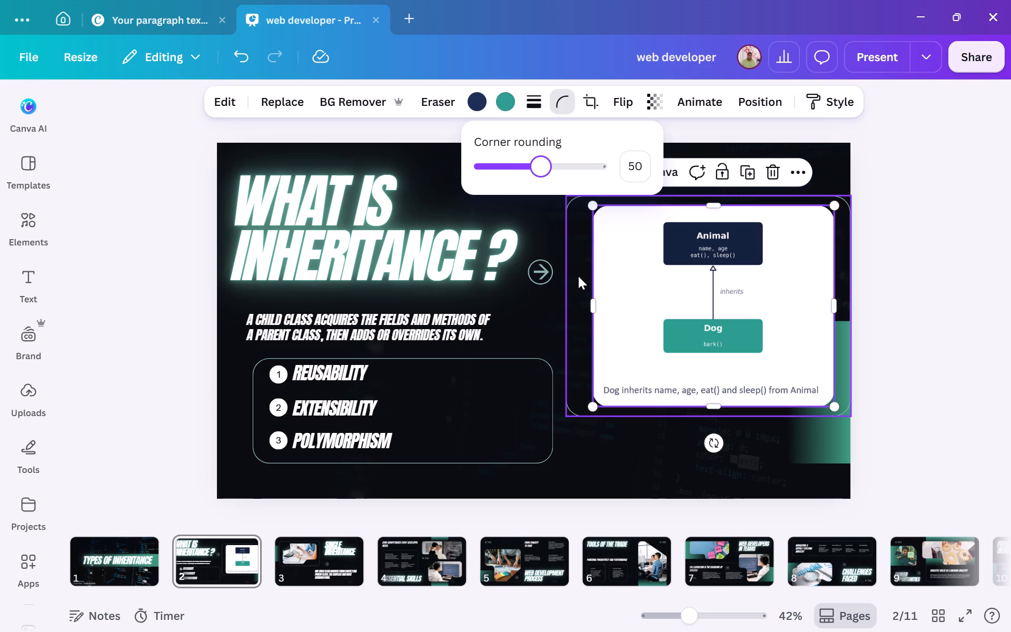
Narrow the rounded outline slightly to about 840 wide and shift it for more even margins around the diagram.
{"action": "left_click", "coordinate": [578, 276]}
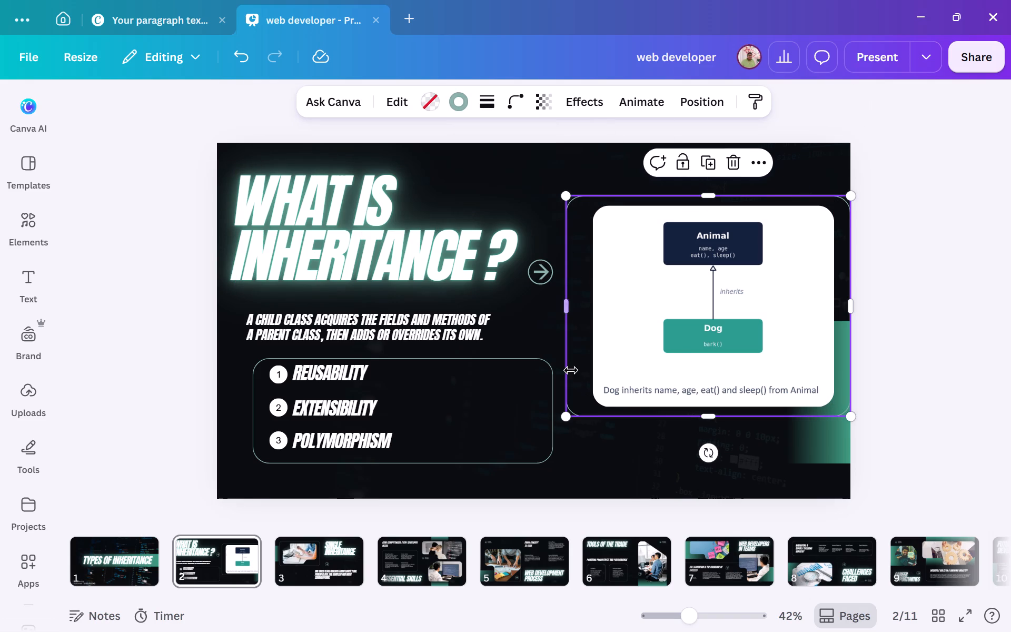
{"action": "left_click_drag", "start_coordinate": [571, 370], "coordinate": [576, 366]}
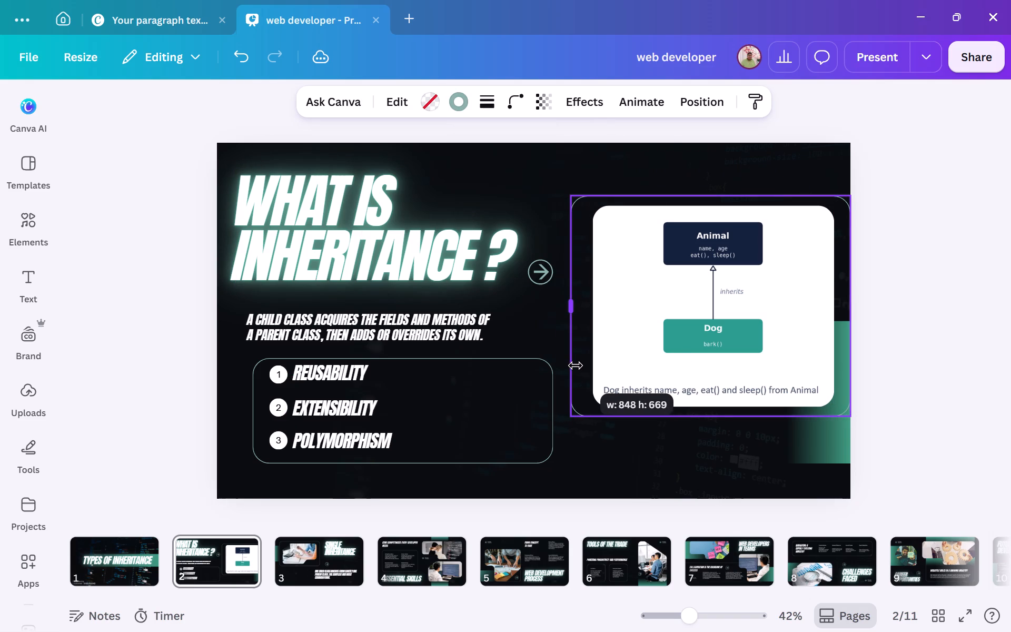
{"action": "left_click_drag", "start_coordinate": [576, 366], "coordinate": [578, 366]}
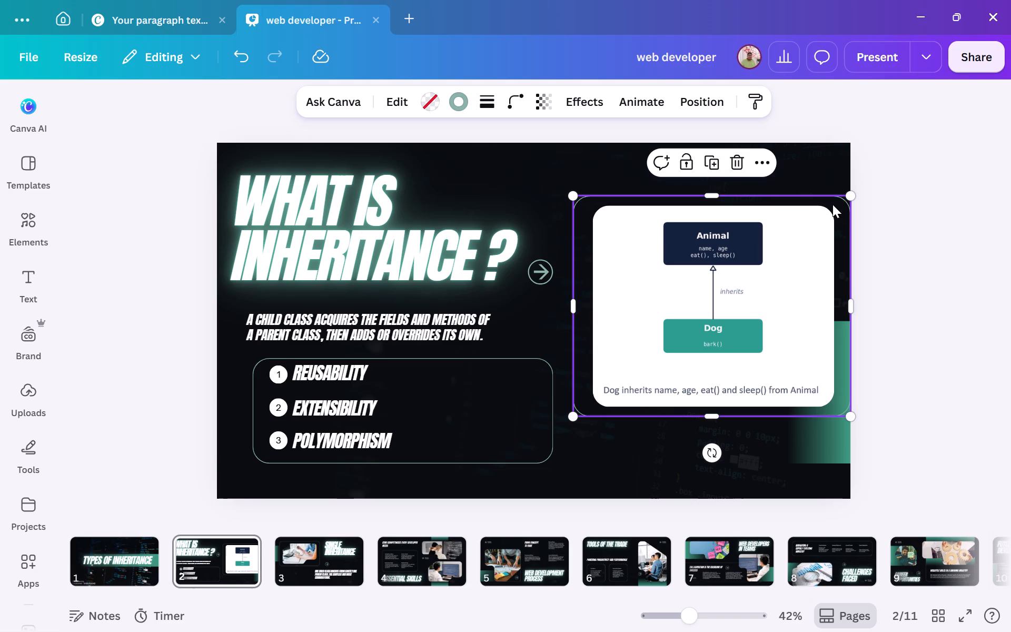
{"action": "left_click_drag", "start_coordinate": [830, 204], "coordinate": [825, 208]}
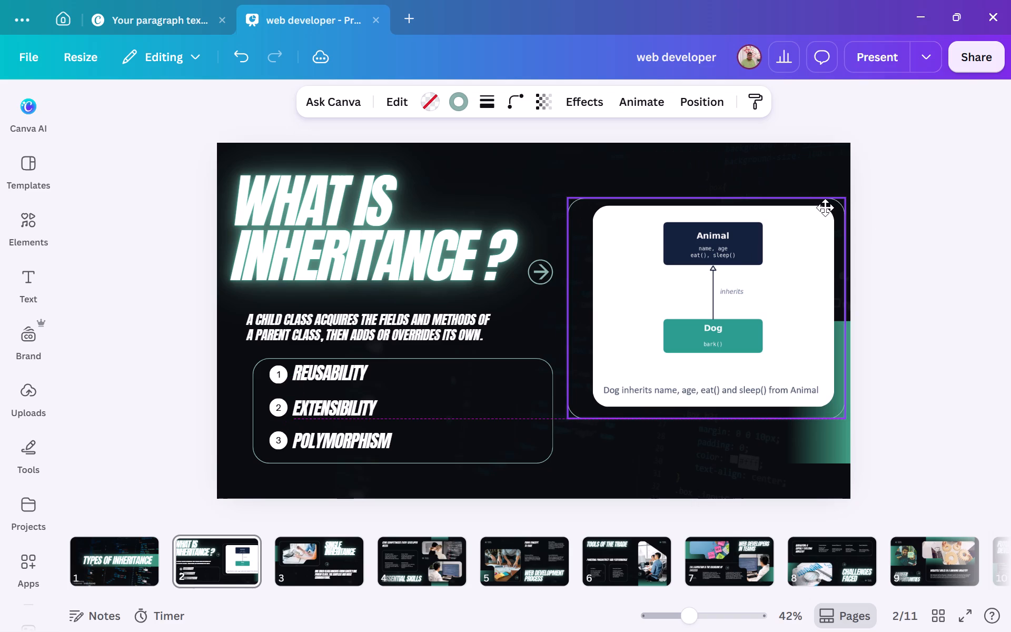
{"action": "left_click_drag", "start_coordinate": [825, 208], "coordinate": [824, 210]}
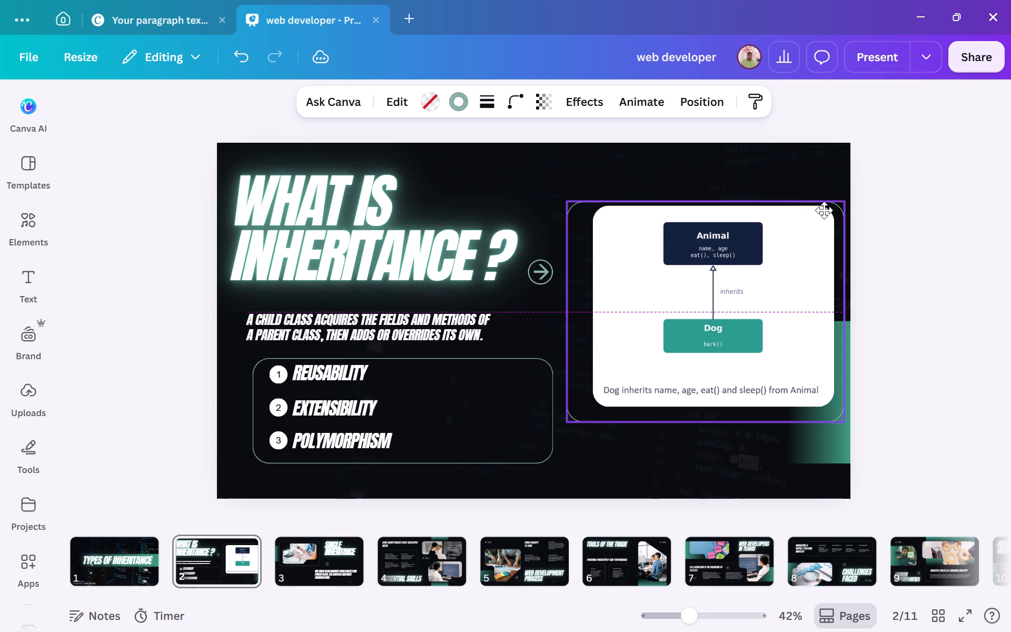
{"action": "left_click_drag", "start_coordinate": [824, 210], "coordinate": [825, 207]}
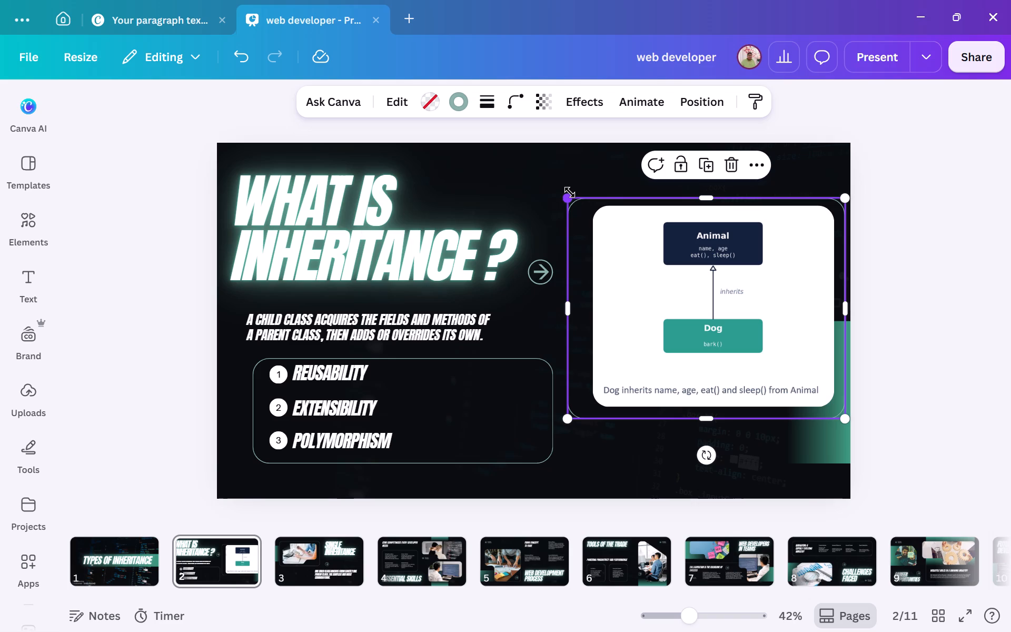
Shrink the rounded outline proportionally to about 808 × 643 so that it fits more tightly around the diagram.
{"action": "left_click", "coordinate": [570, 192]}
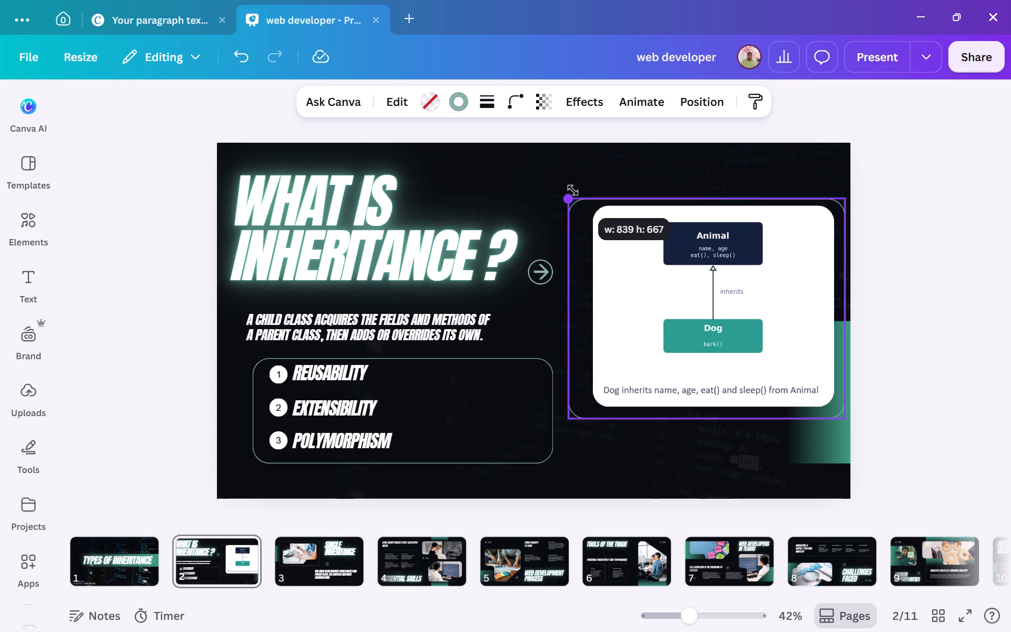
{"action": "left_click", "coordinate": [712, 303]}
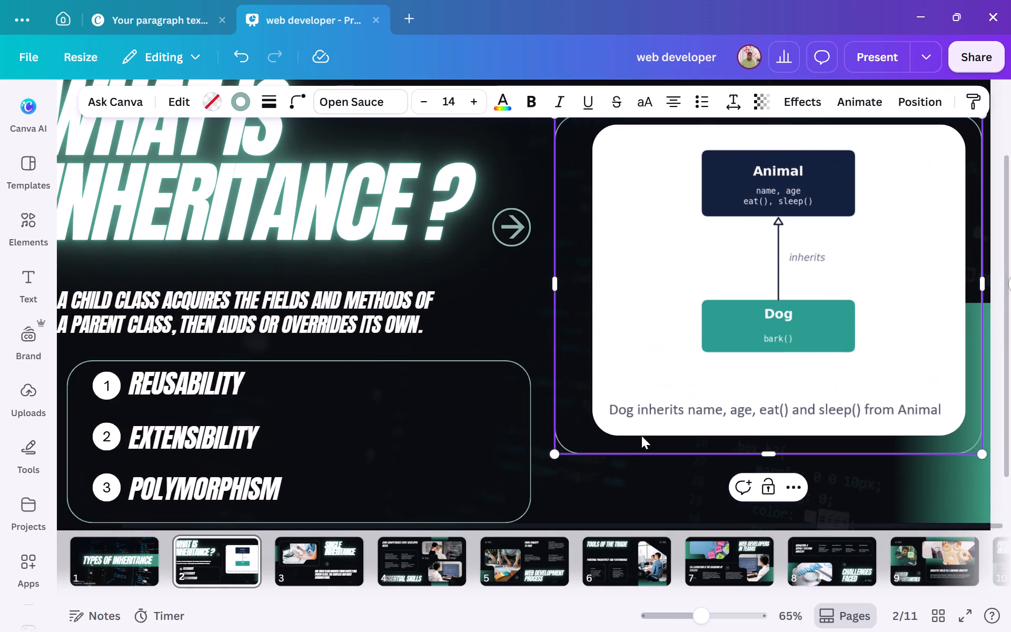
{"action": "left_click", "coordinate": [558, 447]}
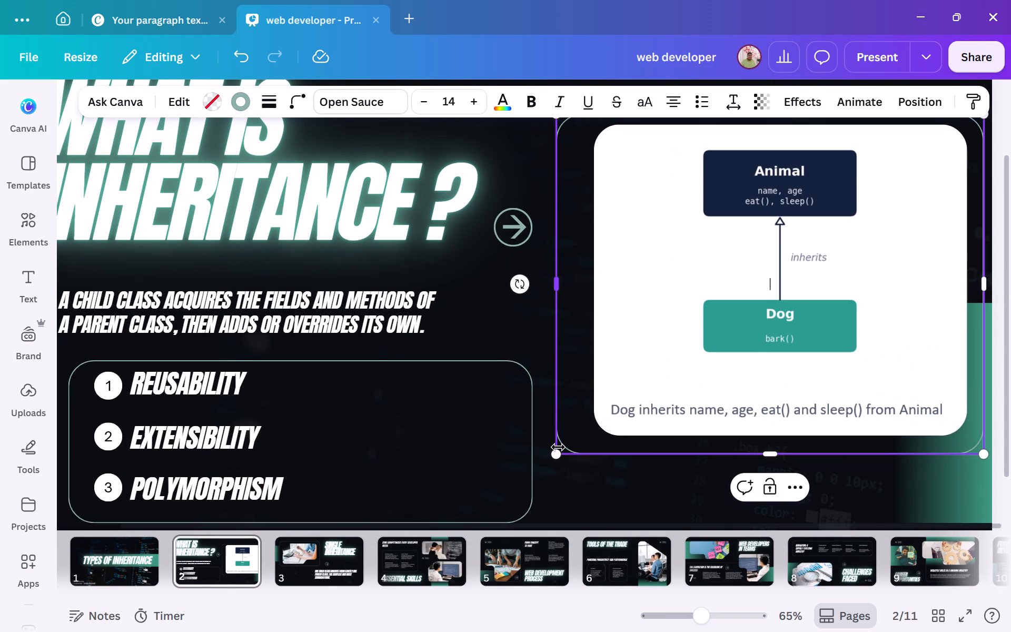
{"action": "left_click_drag", "start_coordinate": [556, 451], "coordinate": [565, 436]}
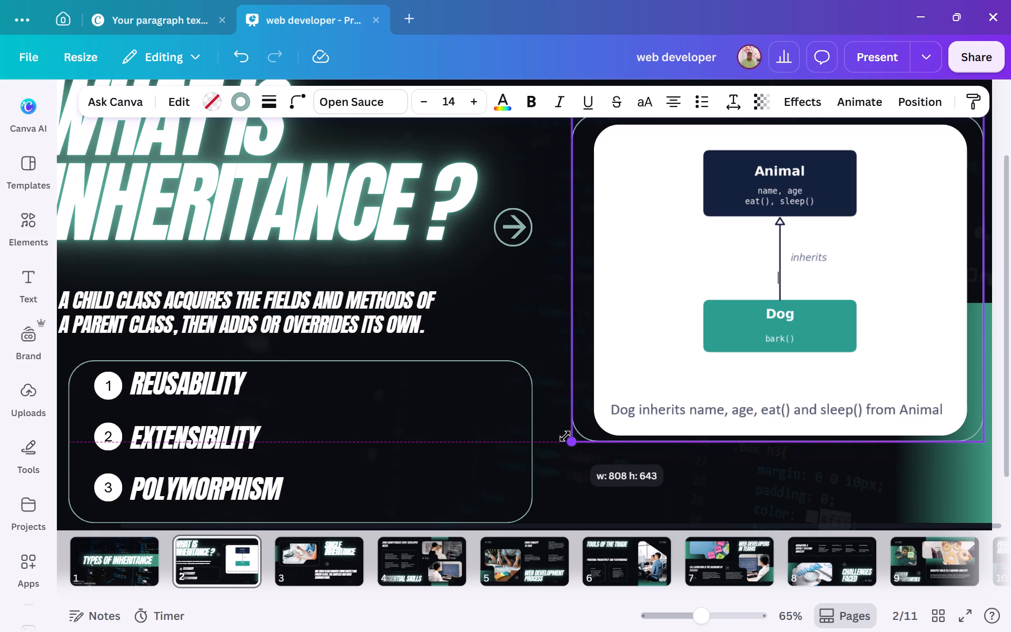
{"action": "left_click_drag", "start_coordinate": [565, 436], "coordinate": [565, 436]}
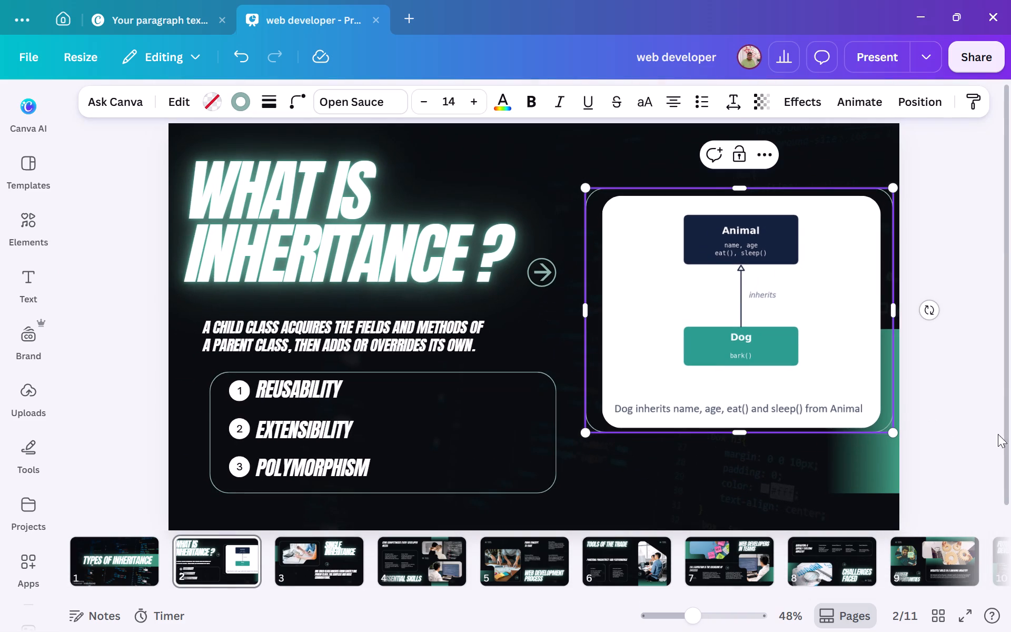
{"action": "left_click", "coordinate": [984, 426]}
Move the rounded outline clear of the Animal–Dog diagram and delete the diagram from page 2.
{"action": "left_click", "coordinate": [816, 213]}
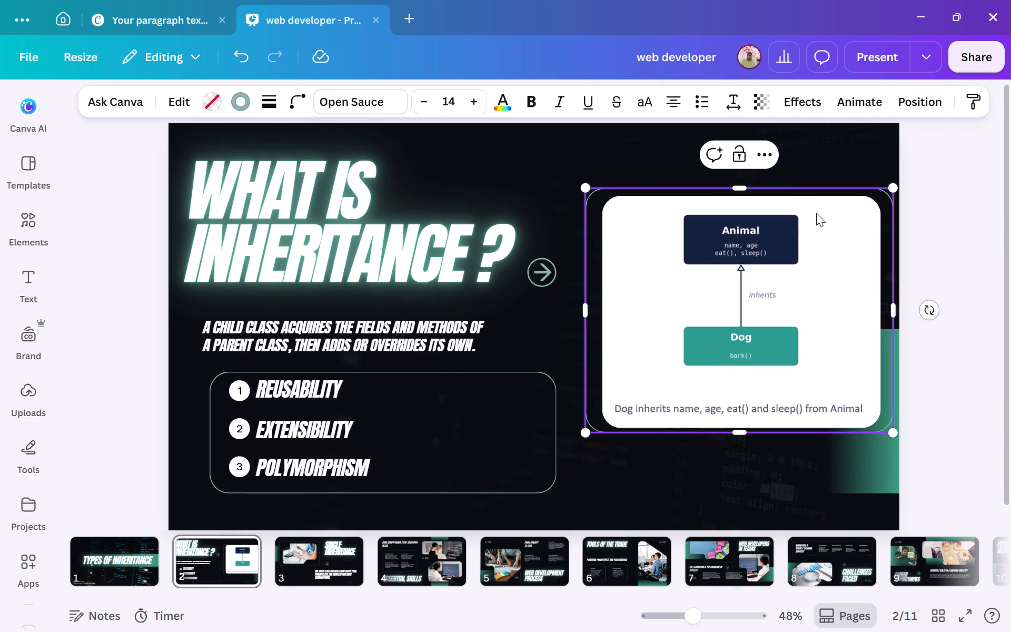
{"action": "left_click", "coordinate": [816, 213]}
{"action": "left_click_drag", "start_coordinate": [816, 213], "coordinate": [639, 197]}
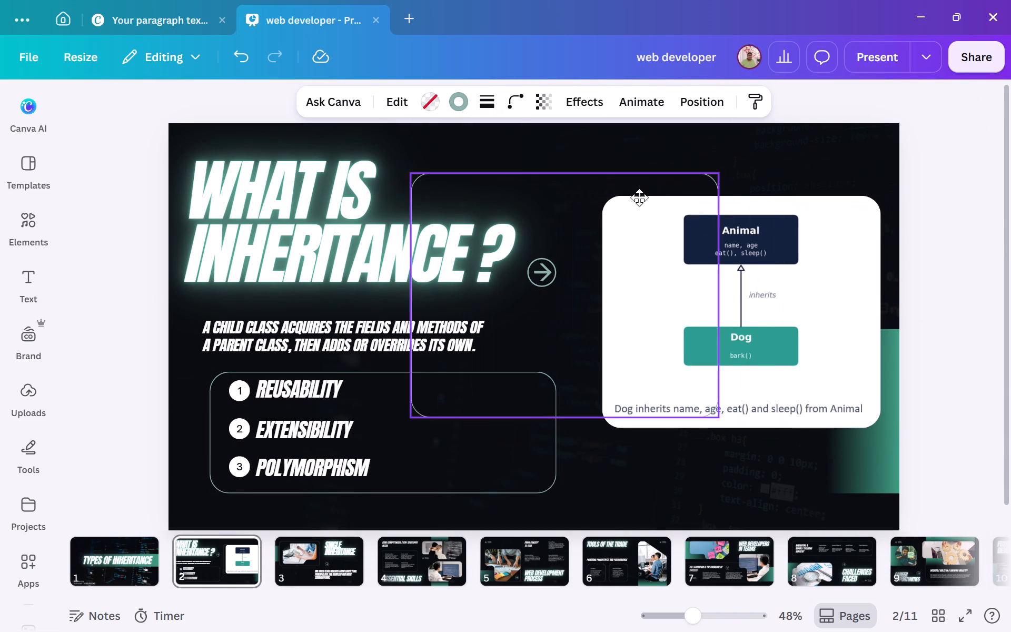
{"action": "left_click_drag", "start_coordinate": [639, 197], "coordinate": [453, 146]}
{"action": "left_click_drag", "start_coordinate": [751, 317], "coordinate": [905, 202]}
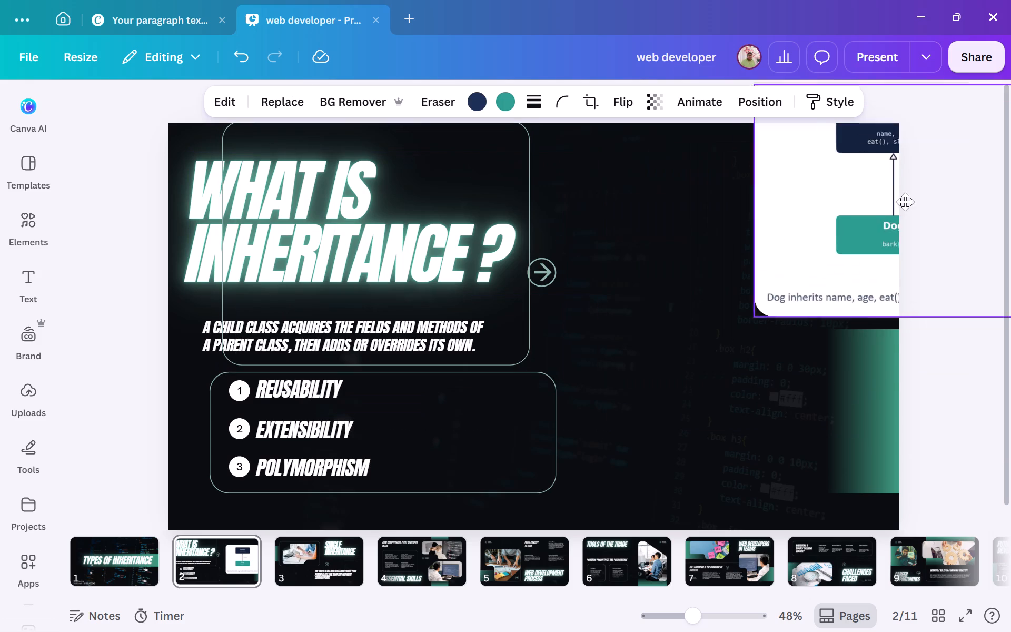
{"action": "left_click_drag", "start_coordinate": [905, 202], "coordinate": [828, 210]}
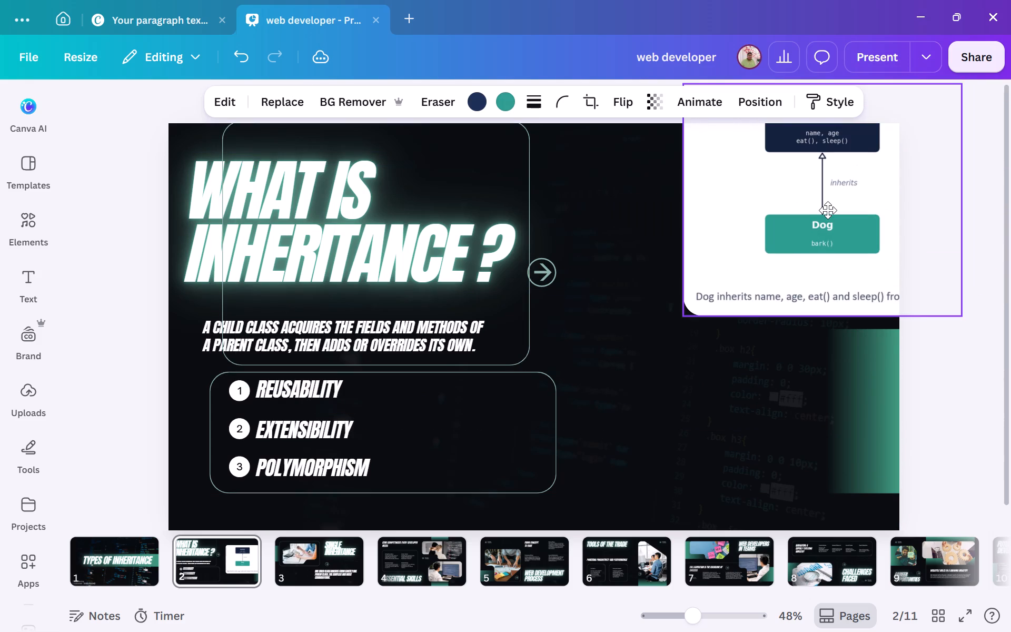
{"action": "left_click_drag", "start_coordinate": [828, 210], "coordinate": [656, 275]}
{"action": "key", "text": "Delete"}
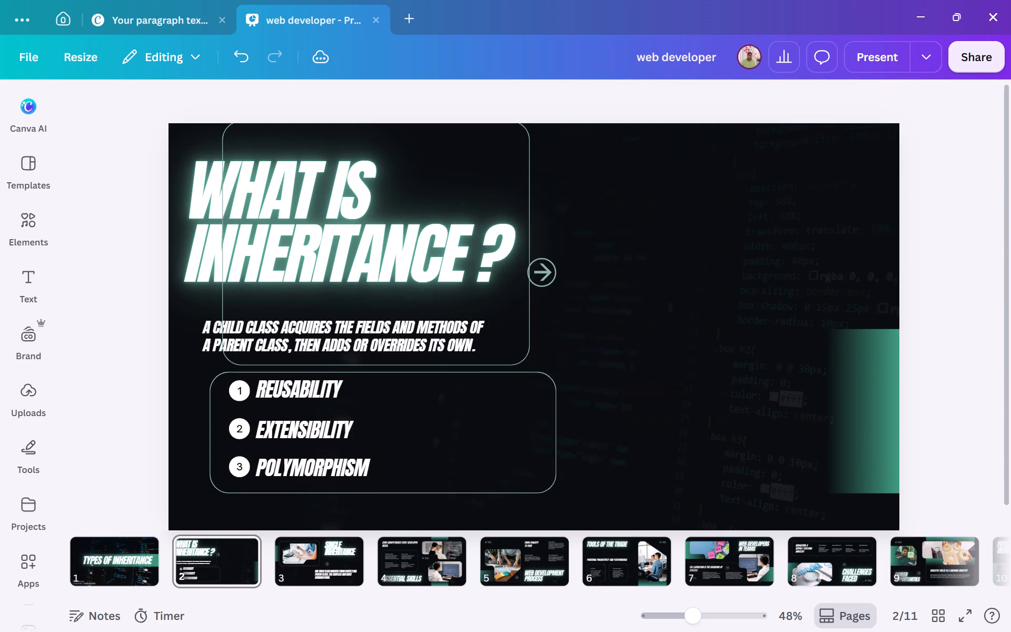
Move the empty rounded outline back beside the title and list, and scale it down proportionally.
{"action": "left_click_drag", "start_coordinate": [439, 153], "coordinate": [811, 235]}
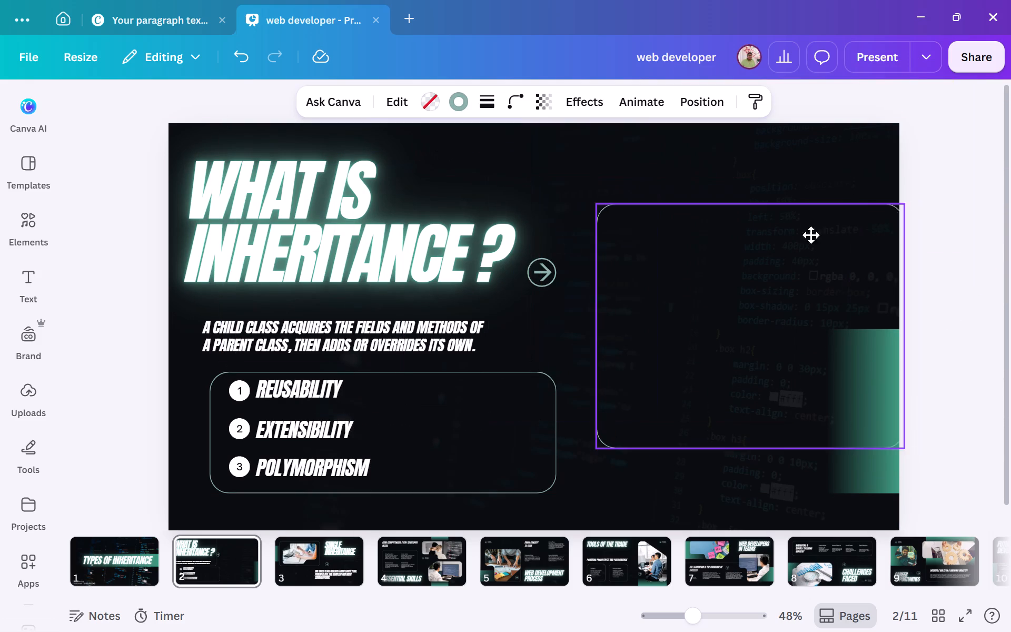
{"action": "left_click_drag", "start_coordinate": [811, 235], "coordinate": [790, 232]}
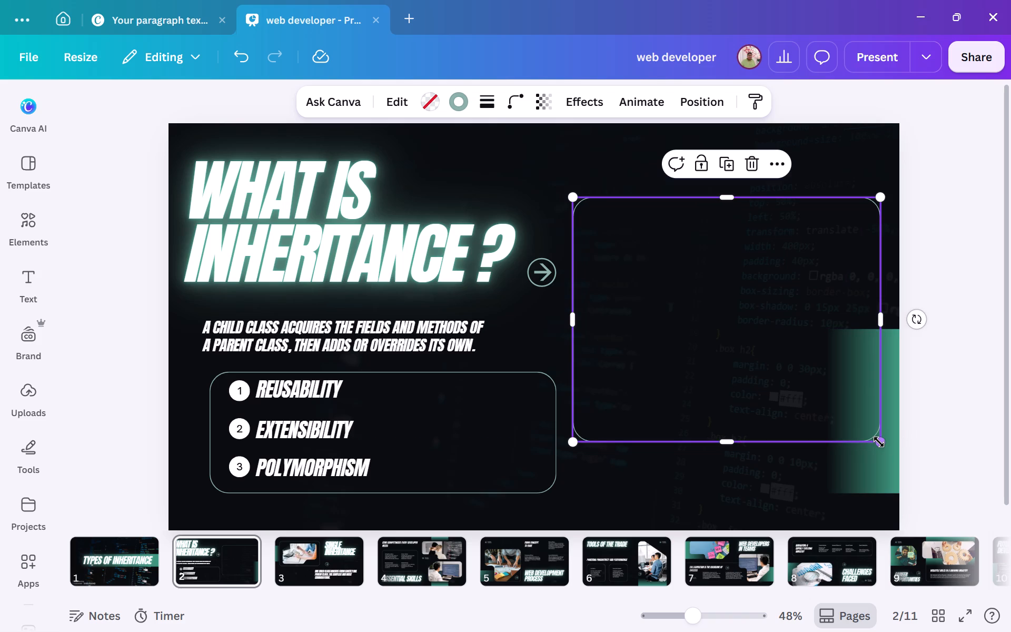
{"action": "left_click_drag", "start_coordinate": [879, 442], "coordinate": [831, 414]}
{"action": "left_click_drag", "start_coordinate": [766, 320], "coordinate": [797, 337]}
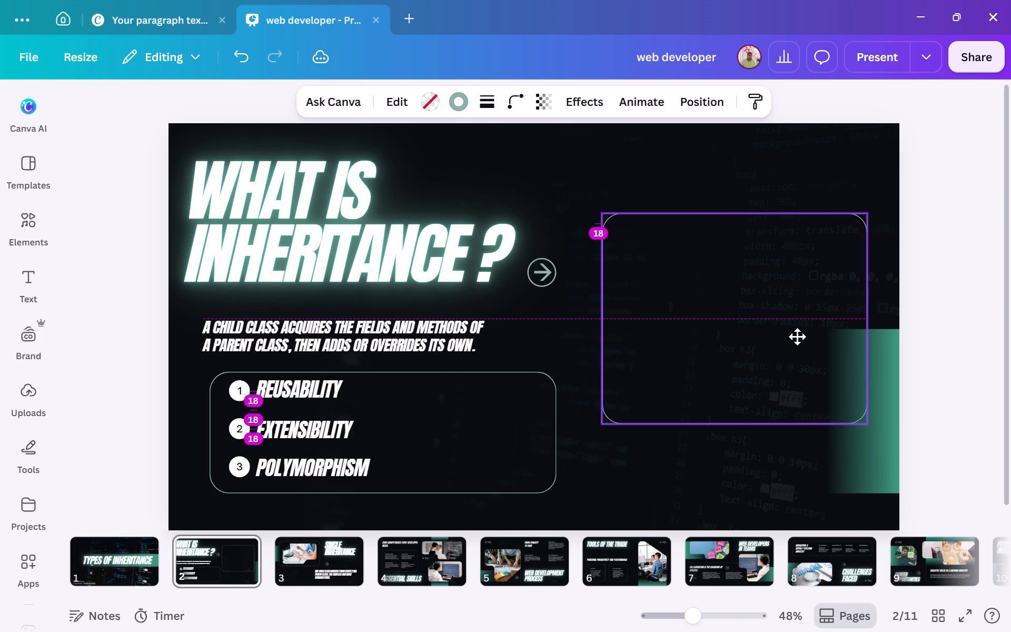
{"action": "left_click_drag", "start_coordinate": [797, 337], "coordinate": [798, 337]}
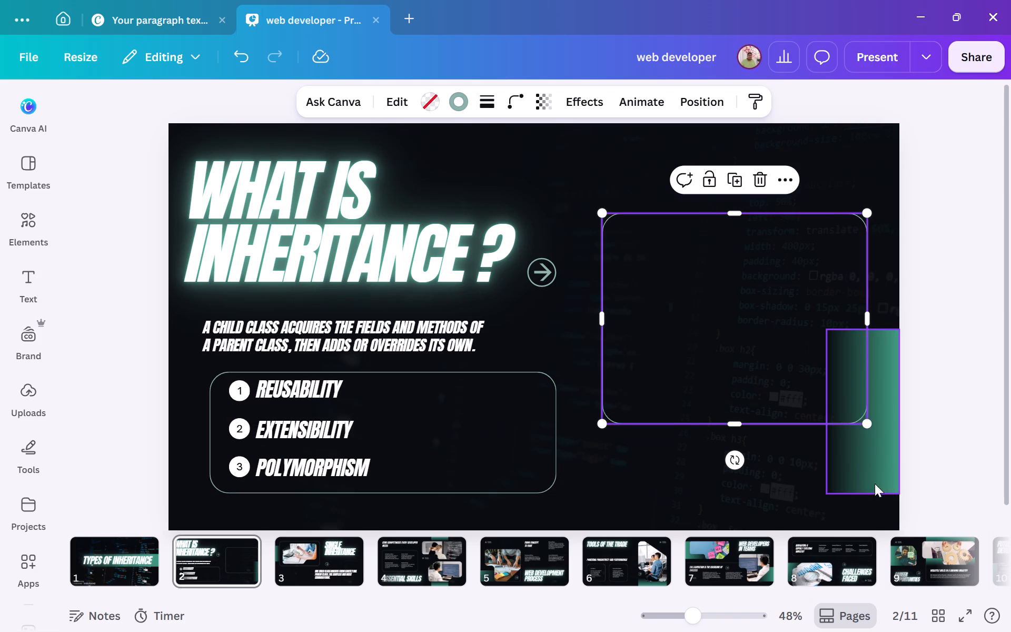
Check the layout of page 3 and raise the green gradient bar on page 2 to about the page's mid-height.
{"action": "left_click", "coordinate": [345, 551]}
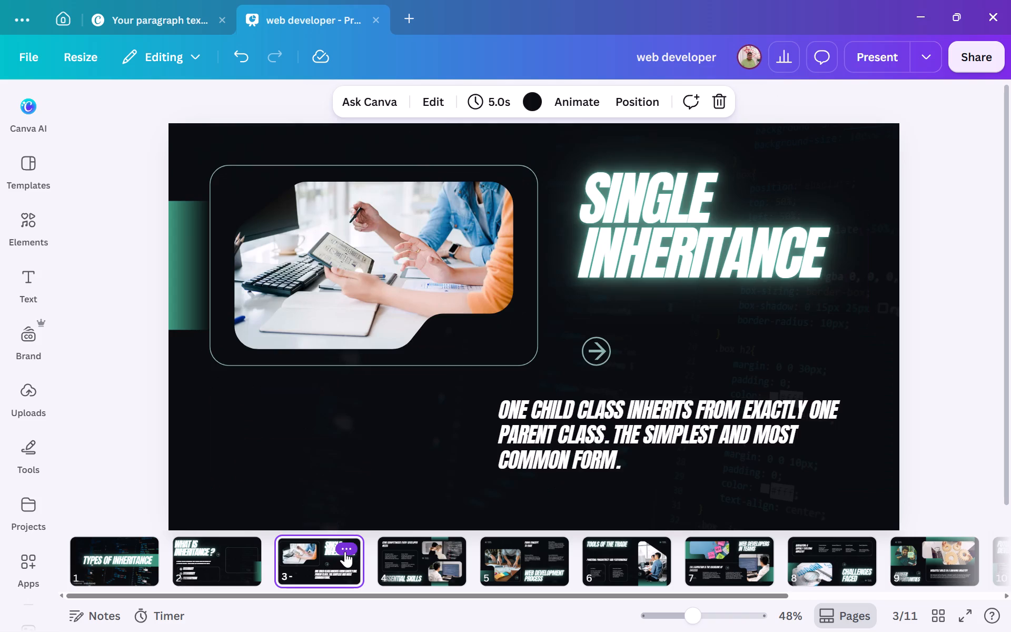
{"action": "left_click", "coordinate": [232, 552]}
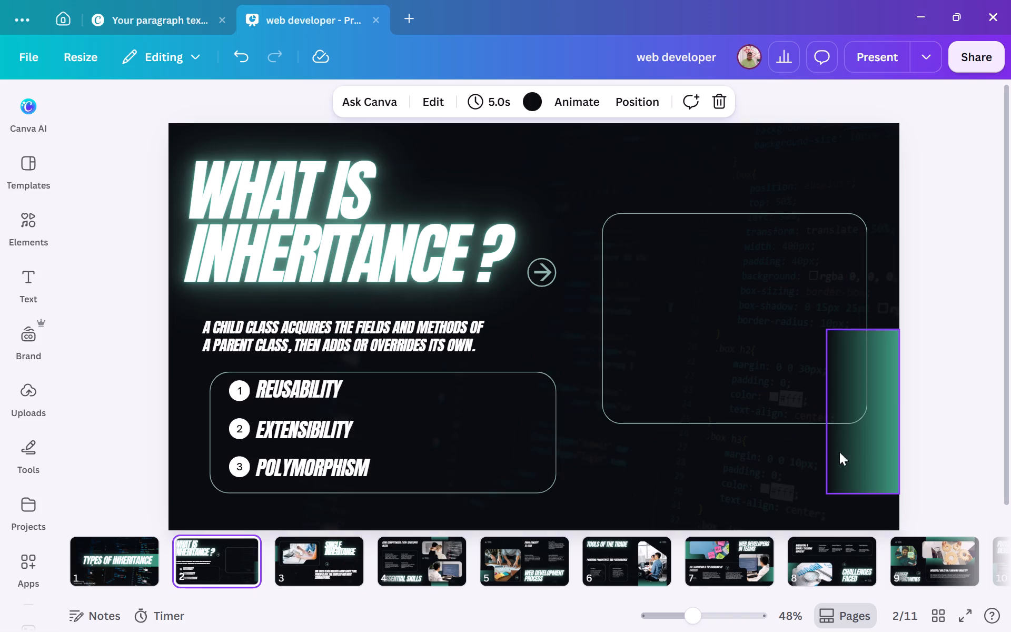
{"action": "left_click_drag", "start_coordinate": [864, 450], "coordinate": [864, 368]}
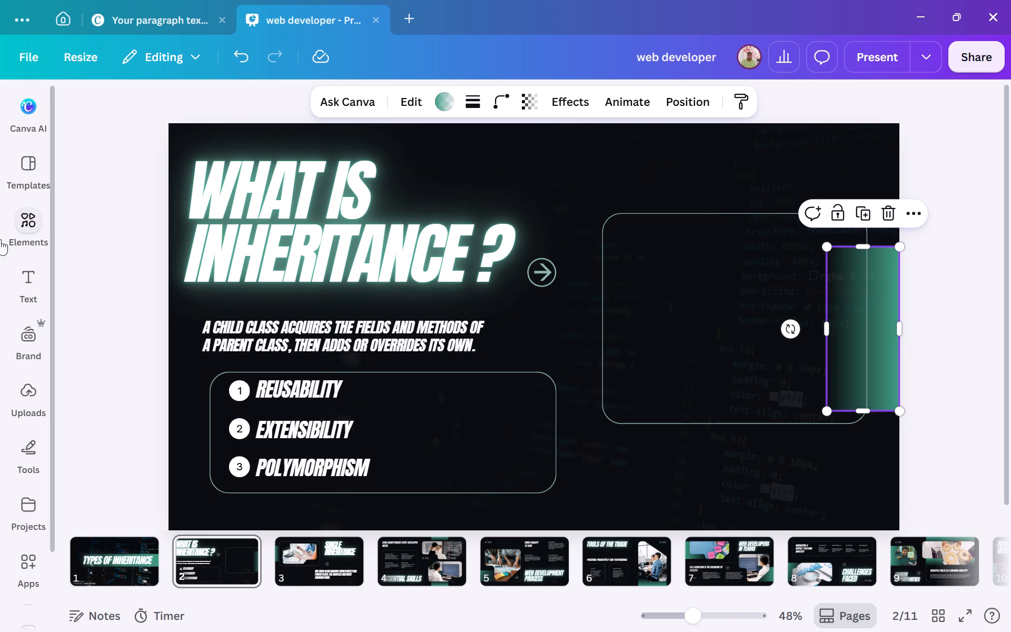
Insert the uploaded Animal–Dog inheritance diagram on page 2 again.
{"action": "left_click", "coordinate": [35, 395]}
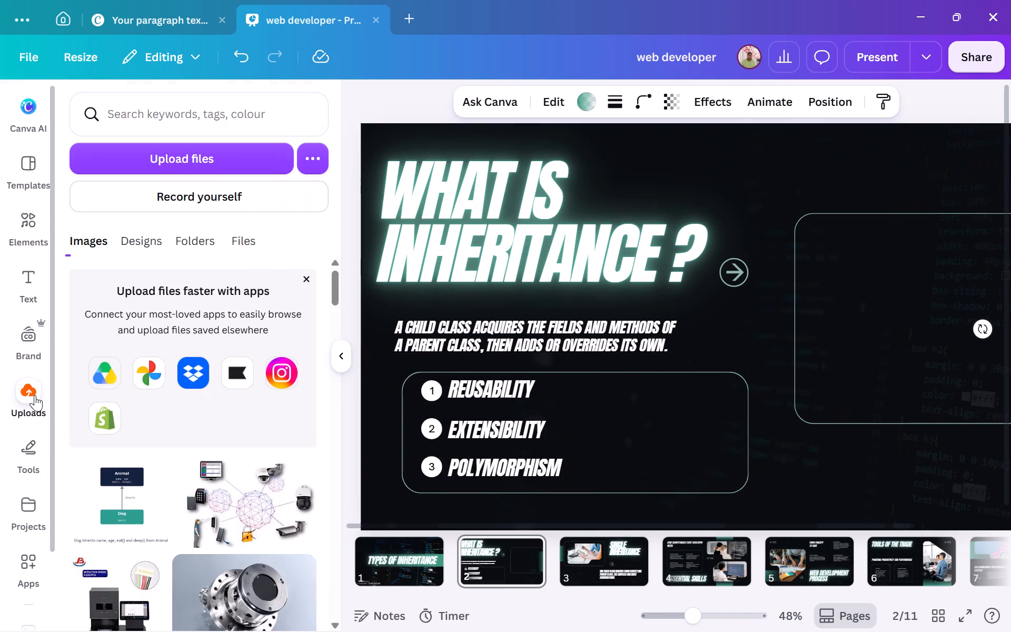
{"action": "left_click", "coordinate": [110, 513]}
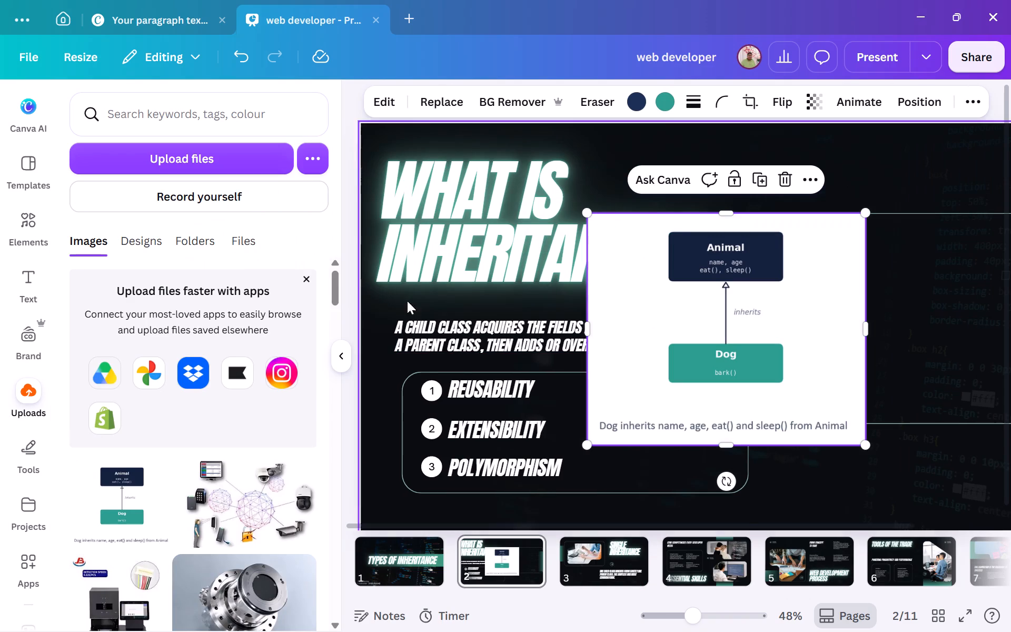
{"action": "left_click", "coordinate": [342, 353]}
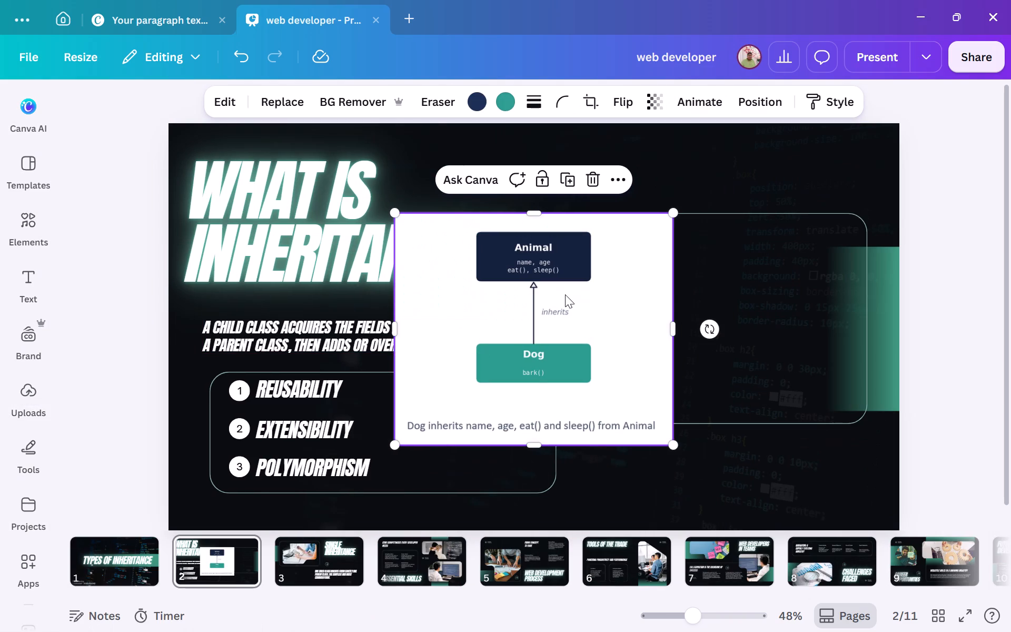
Move the Animal–Dog diagram onto the empty rounded outline on page 2 and shrink it proportionally to fit inside.
{"action": "left_click_drag", "start_coordinate": [565, 294], "coordinate": [739, 292]}
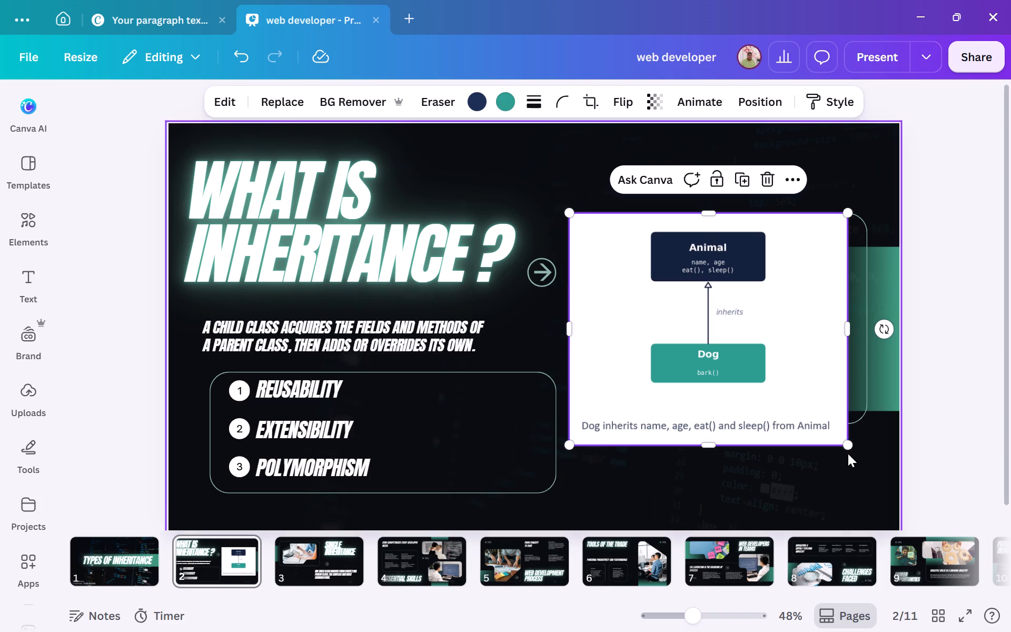
{"action": "left_click_drag", "start_coordinate": [849, 443], "coordinate": [777, 379]}
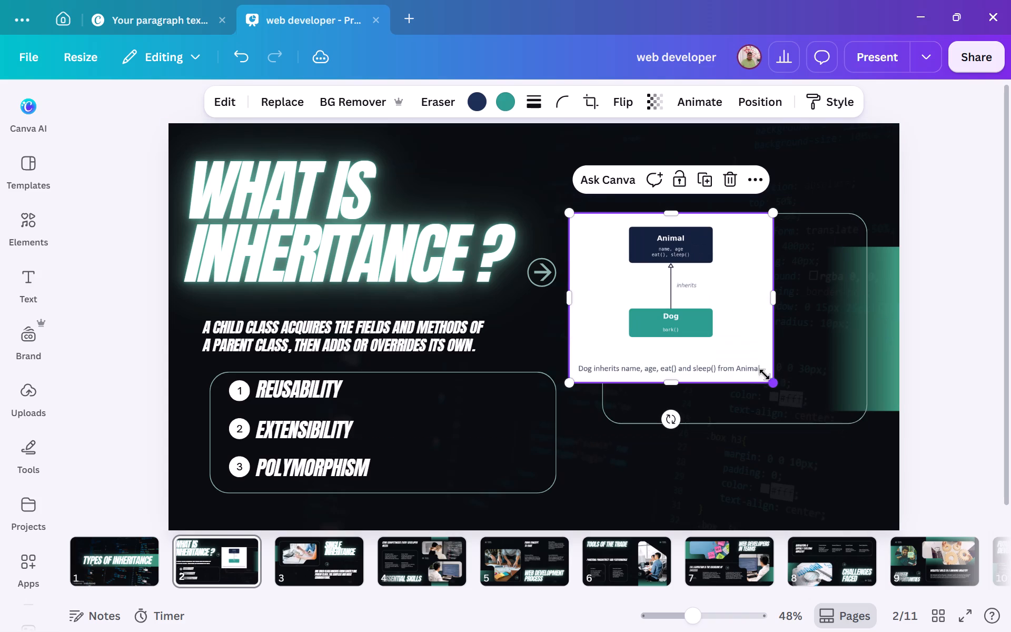
{"action": "left_click_drag", "start_coordinate": [770, 381], "coordinate": [778, 382]}
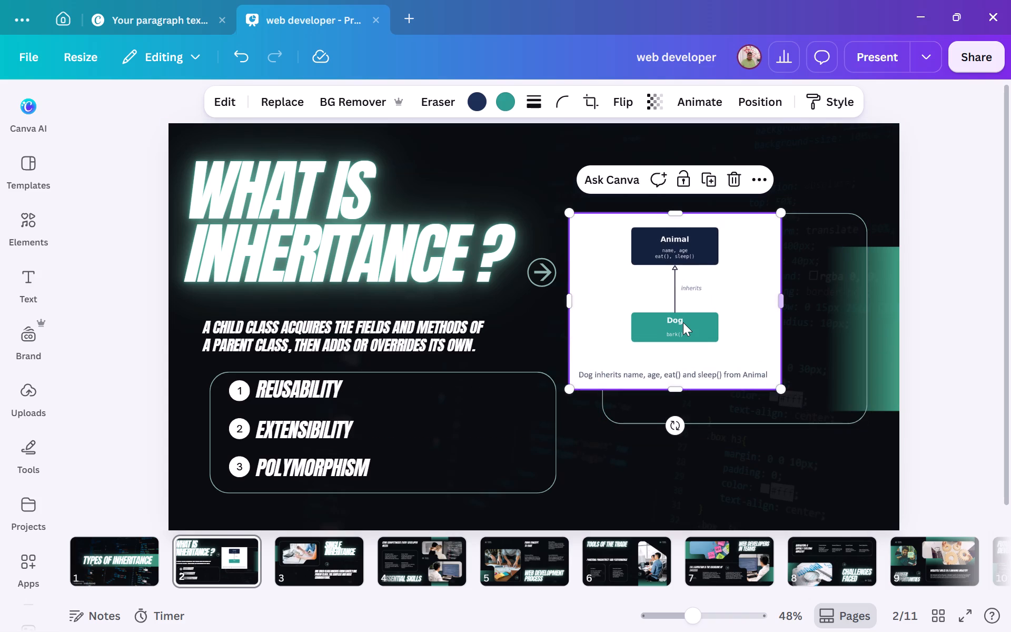
{"action": "left_click_drag", "start_coordinate": [683, 322], "coordinate": [747, 337]}
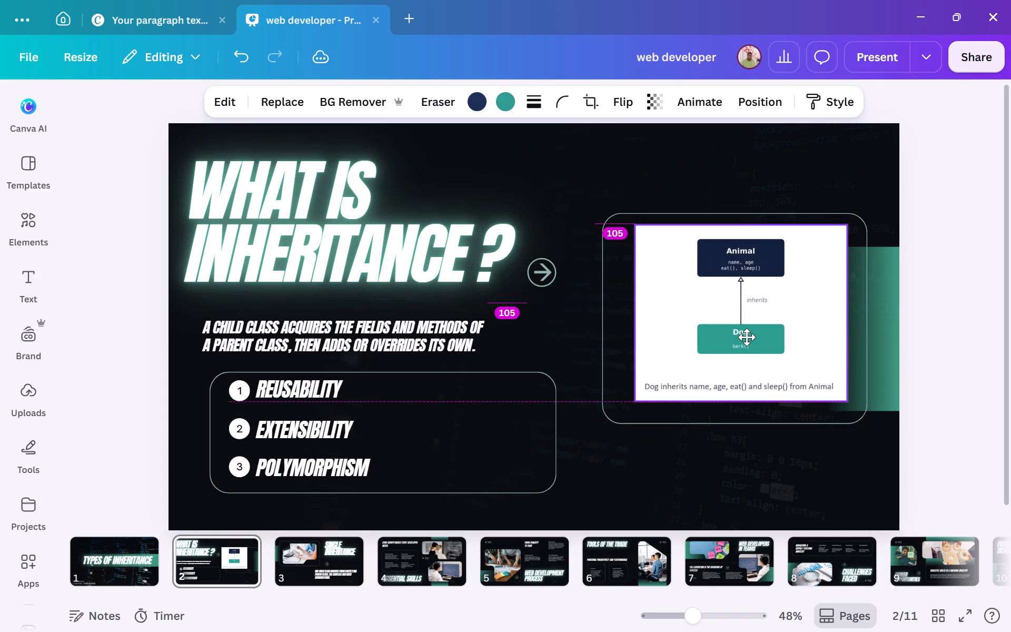
{"action": "left_click_drag", "start_coordinate": [747, 337], "coordinate": [746, 340]}
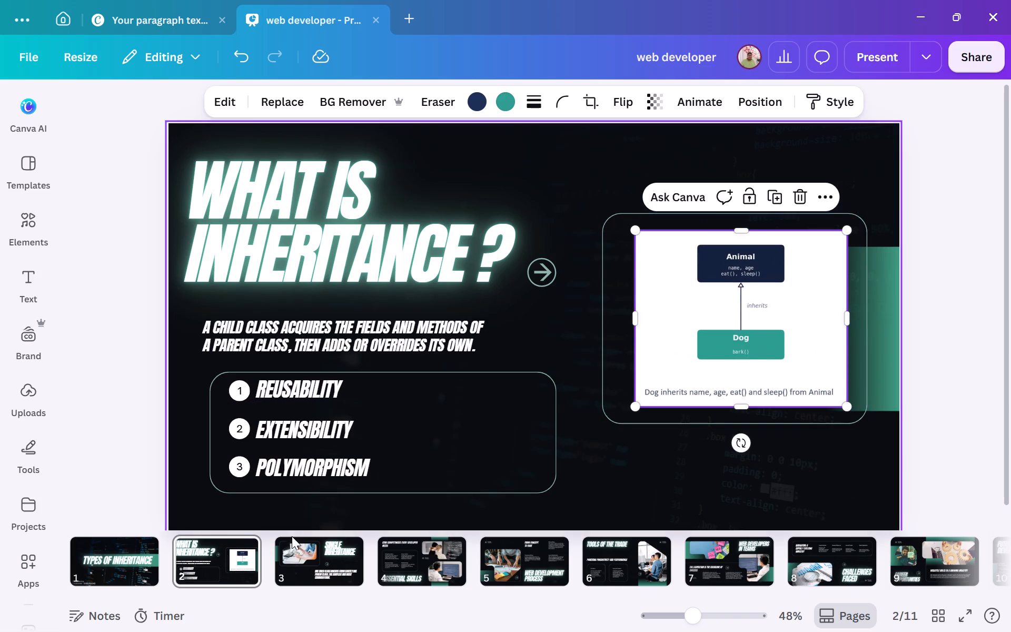
Compare with page 3, shift the page 2 diagram slightly toward the outline's center, and set its corner rounding to 48.
{"action": "left_click", "coordinate": [291, 551]}
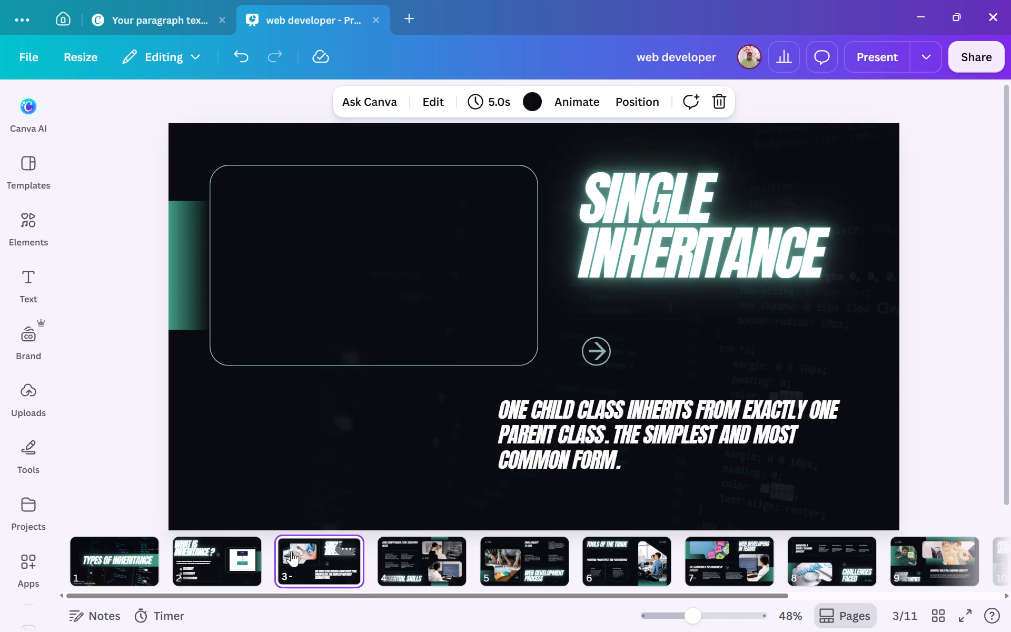
{"action": "left_click", "coordinate": [220, 572]}
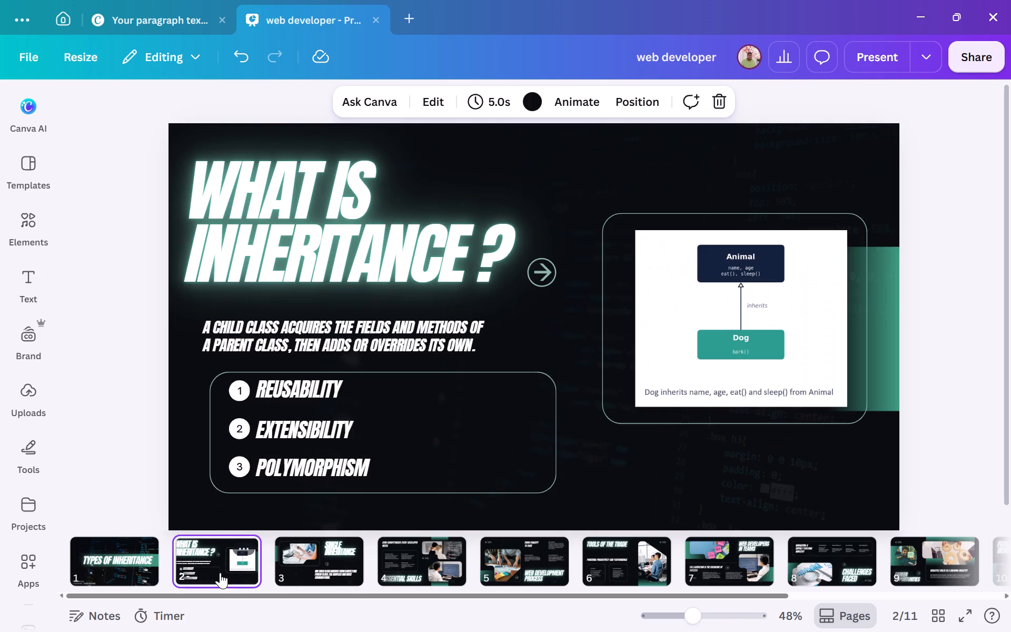
{"action": "left_click", "coordinate": [700, 314]}
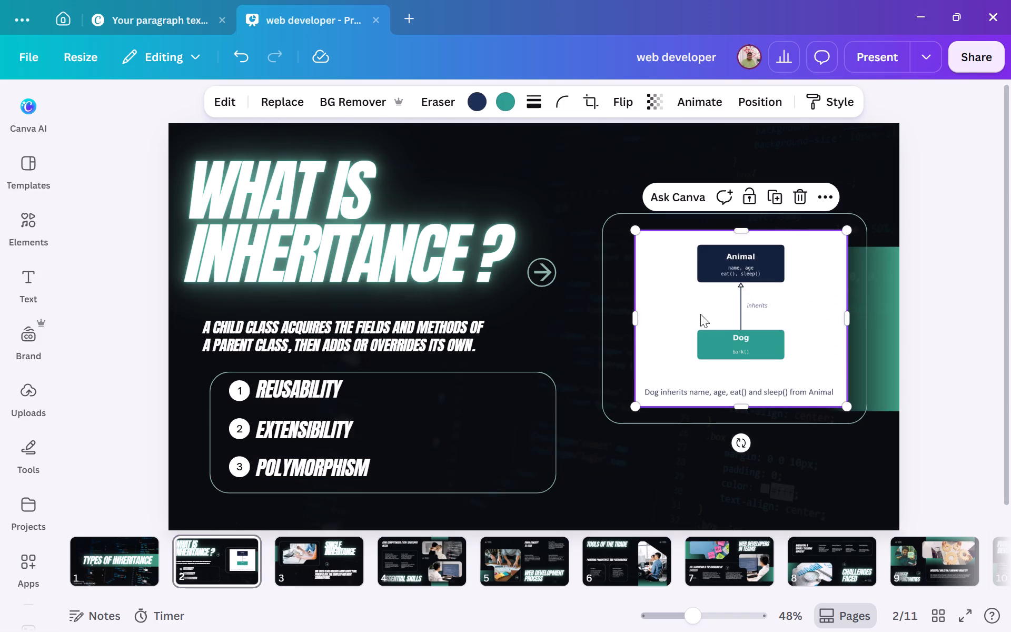
{"action": "left_click_drag", "start_coordinate": [700, 314], "coordinate": [690, 314]}
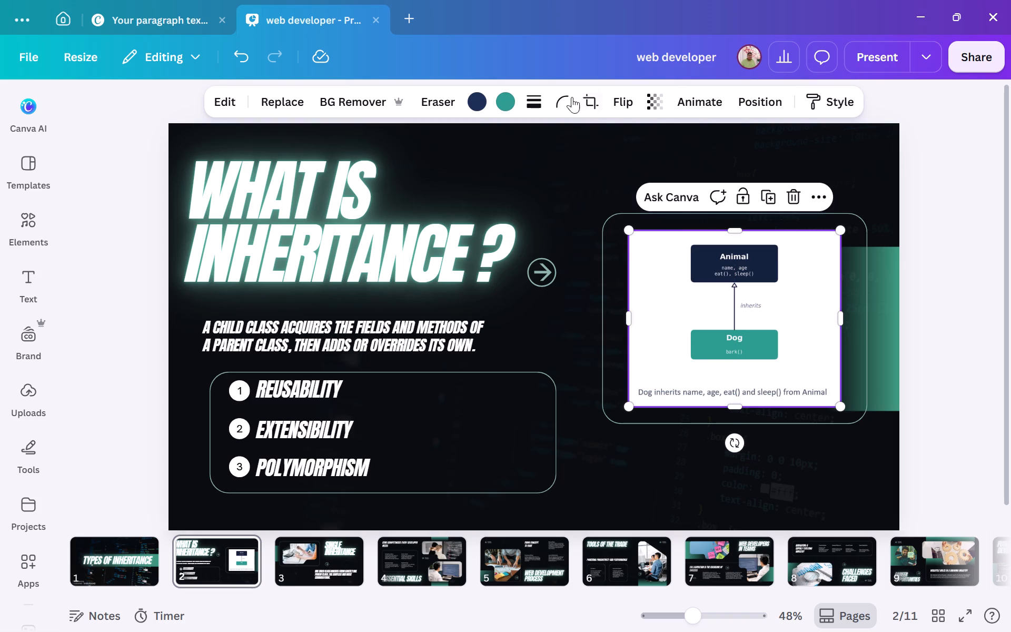
{"action": "left_click", "coordinate": [562, 98]}
{"action": "left_click_drag", "start_coordinate": [481, 158], "coordinate": [485, 158]}
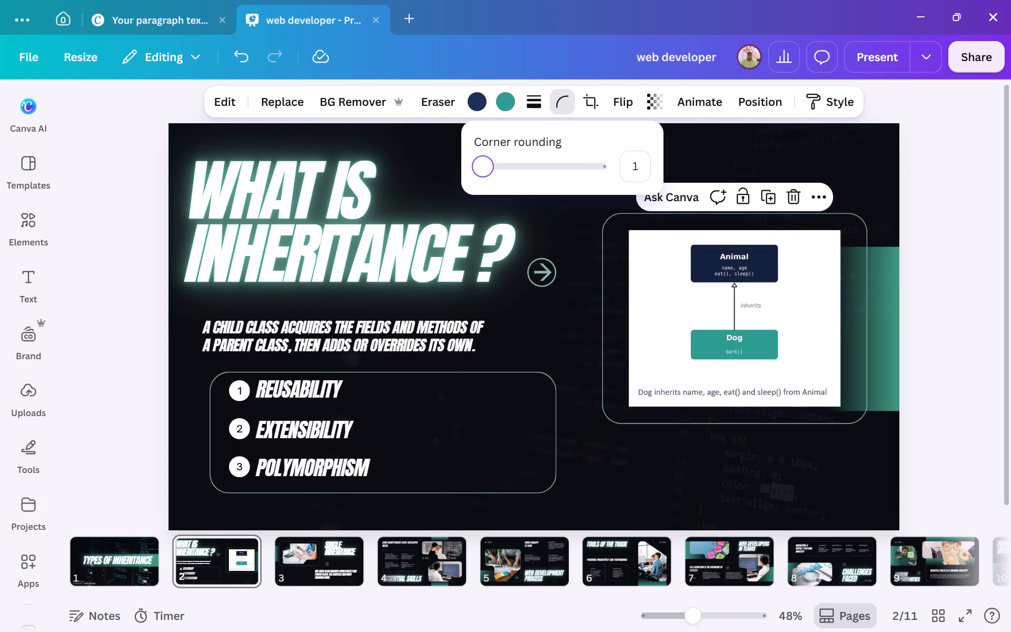
{"action": "left_click_drag", "start_coordinate": [485, 158], "coordinate": [537, 160]}
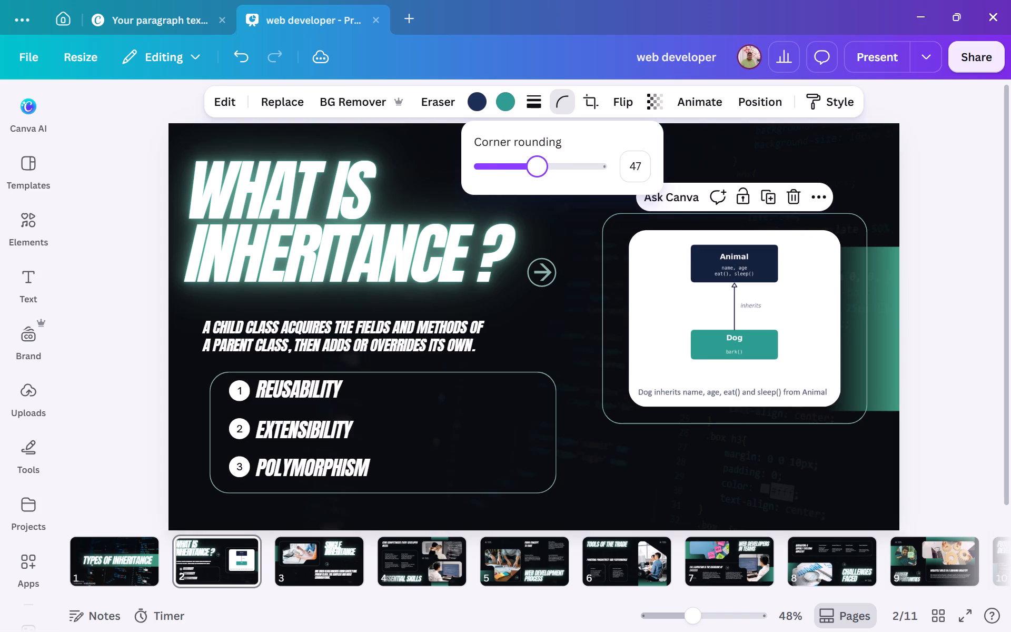
{"action": "left_click_drag", "start_coordinate": [537, 160], "coordinate": [538, 160]}
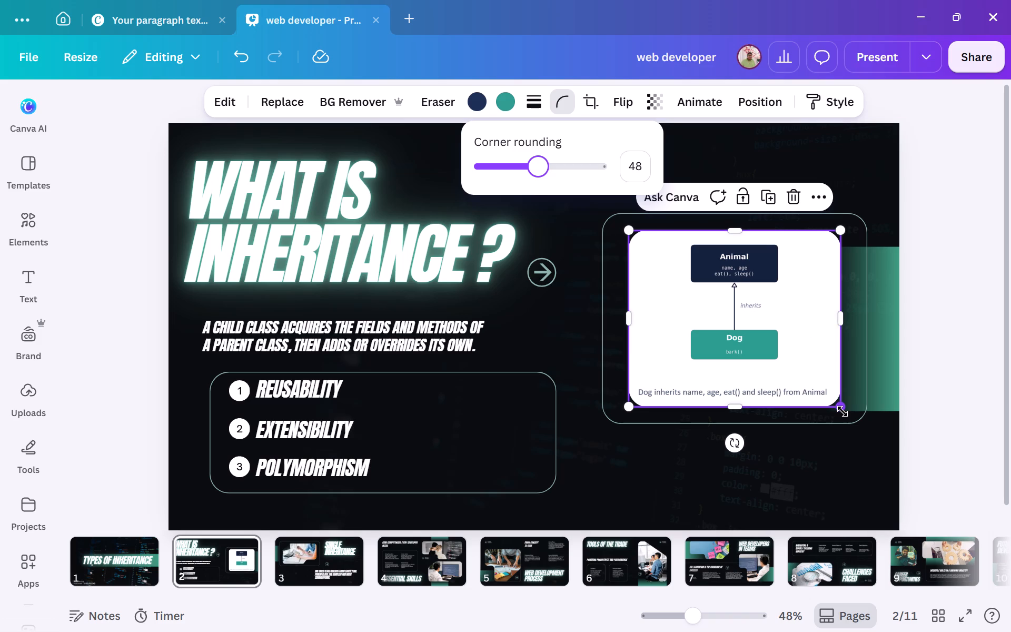
Enlarge the diagram slightly to about 570 × 475 and center it within the rounded outline.
{"action": "right_click", "coordinate": [843, 411]}
{"action": "left_click", "coordinate": [844, 412]}
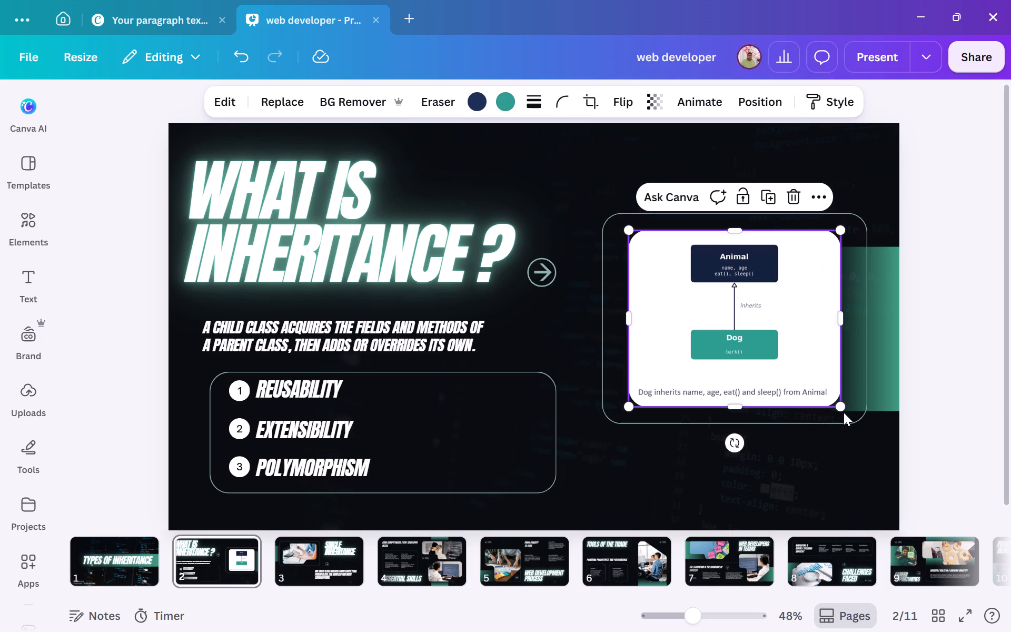
{"action": "left_click_drag", "start_coordinate": [843, 403], "coordinate": [853, 403]}
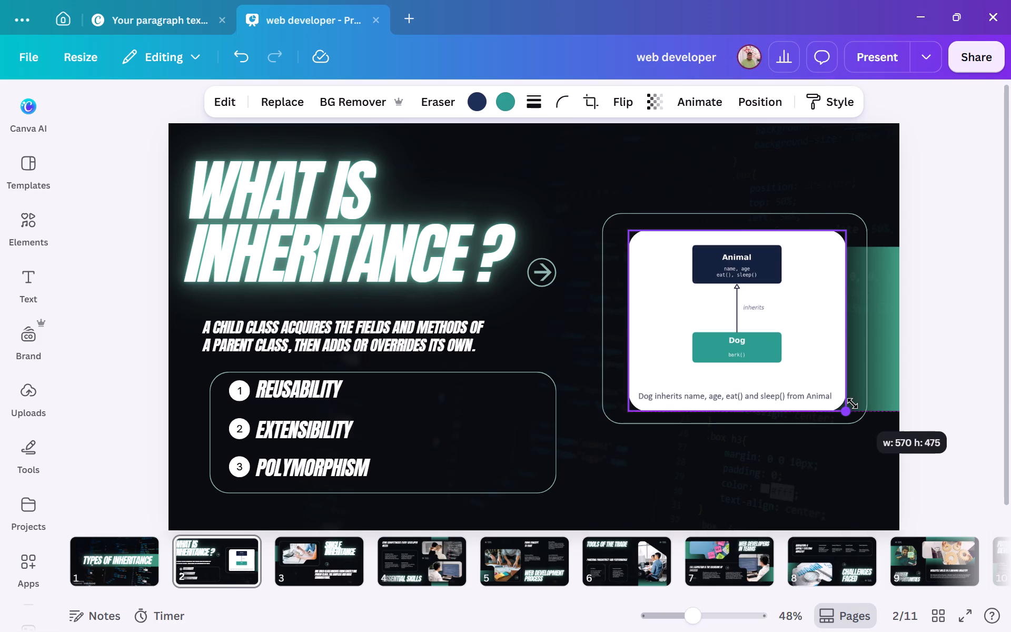
{"action": "left_click_drag", "start_coordinate": [853, 403], "coordinate": [856, 403]}
{"action": "left_click_drag", "start_coordinate": [797, 377], "coordinate": [792, 374]}
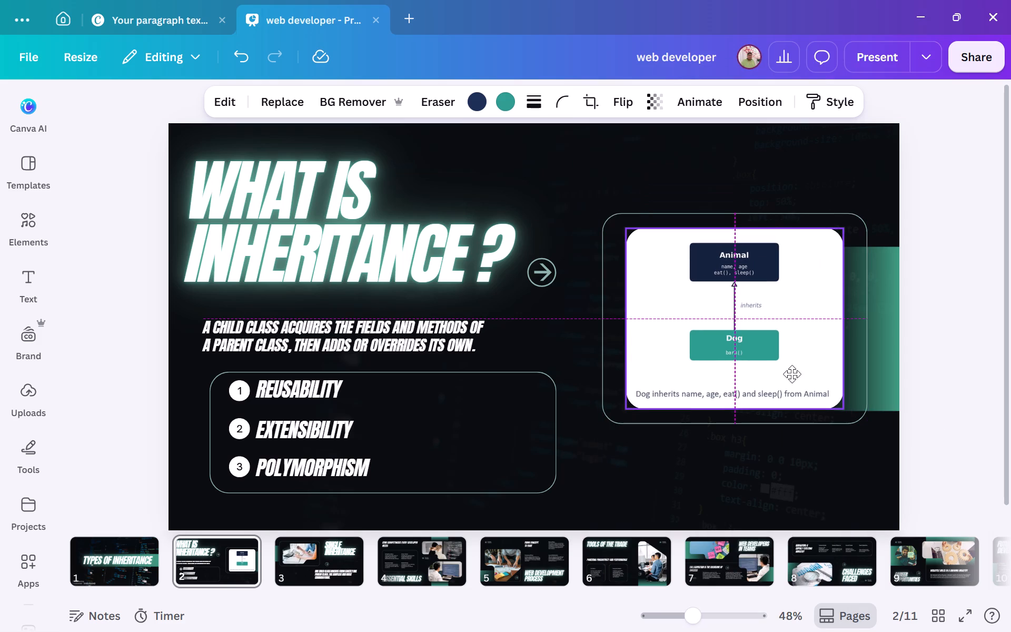
{"action": "left_click_drag", "start_coordinate": [792, 374], "coordinate": [789, 371]}
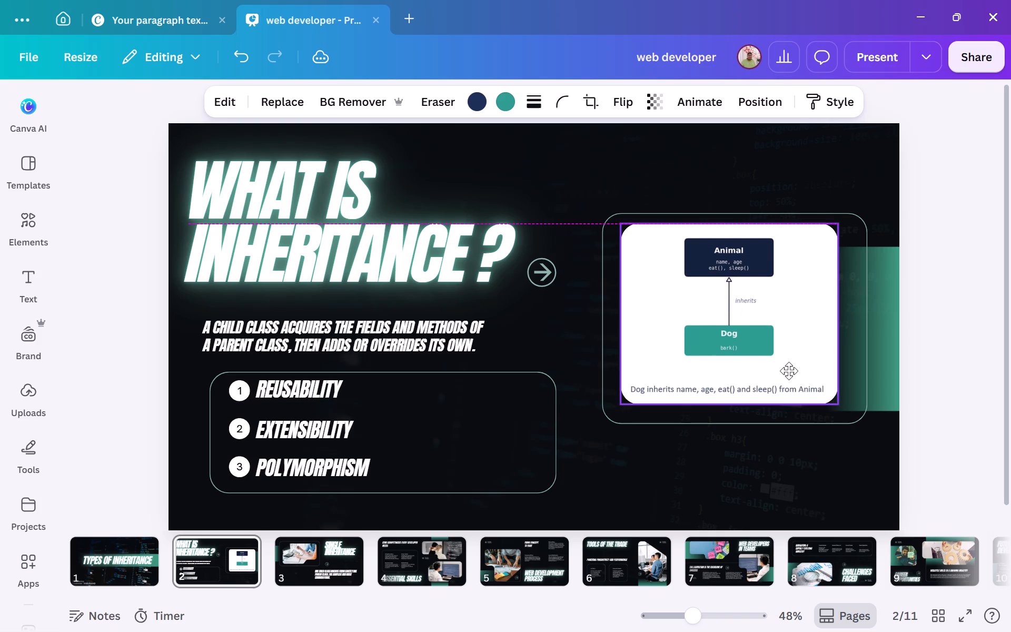
{"action": "left_click_drag", "start_coordinate": [789, 371], "coordinate": [790, 373]}
{"action": "left_click", "coordinate": [964, 355]}
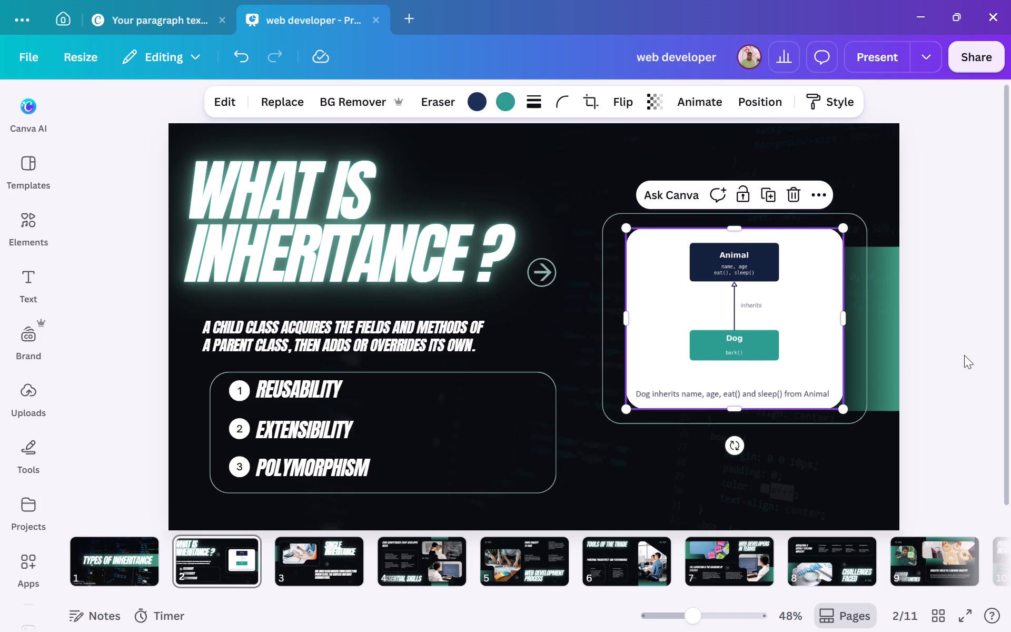
Preview the presentation full screen from page 1, going back and forth through the first three pages to check their look.
{"action": "left_click", "coordinate": [97, 559]}
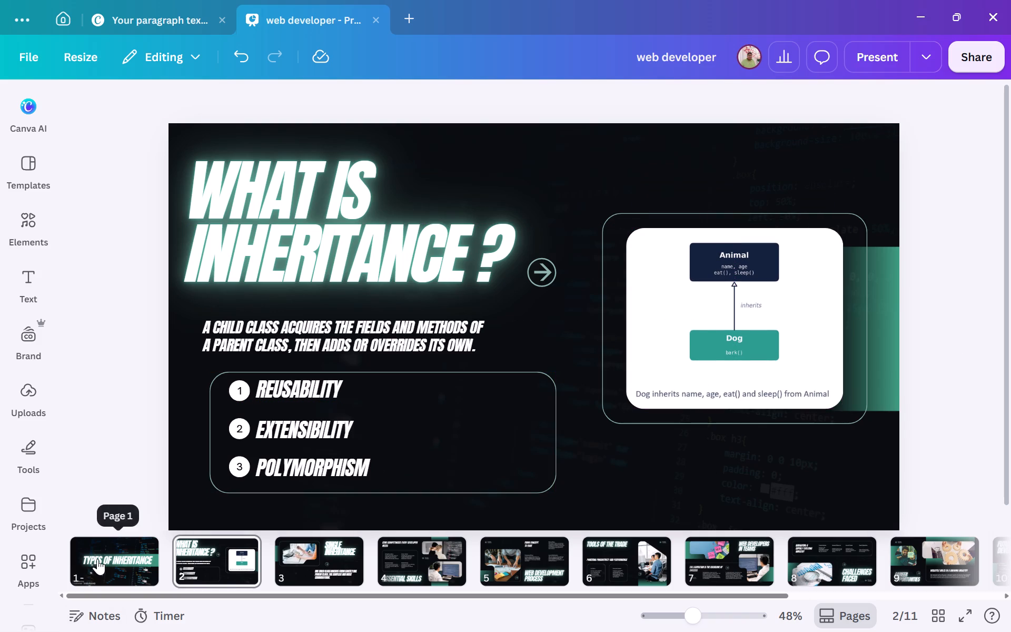
{"action": "left_click", "coordinate": [860, 58]}
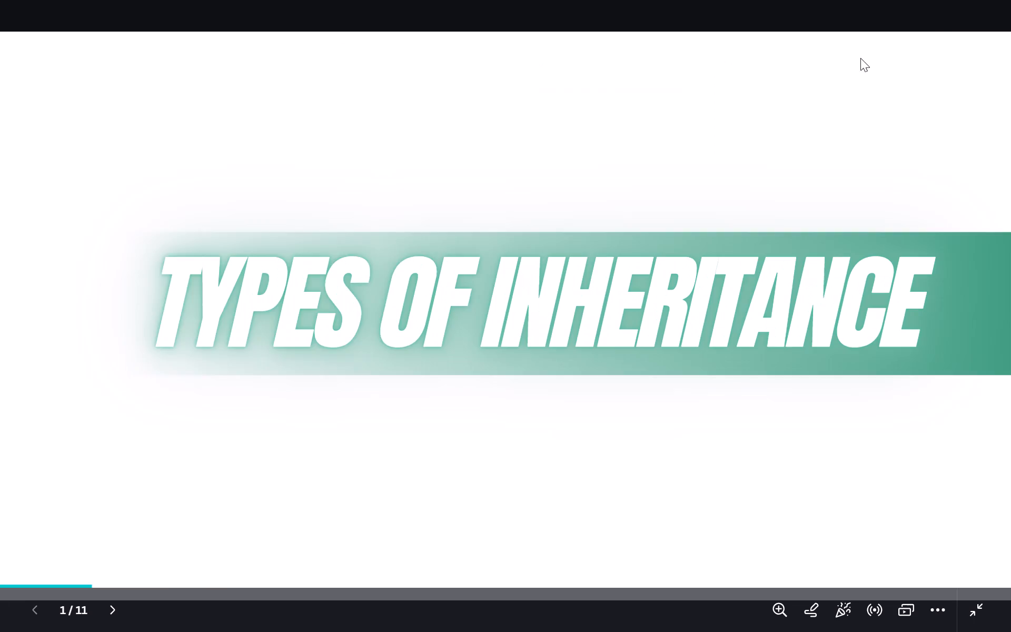
{"action": "key", "text": "Right"}
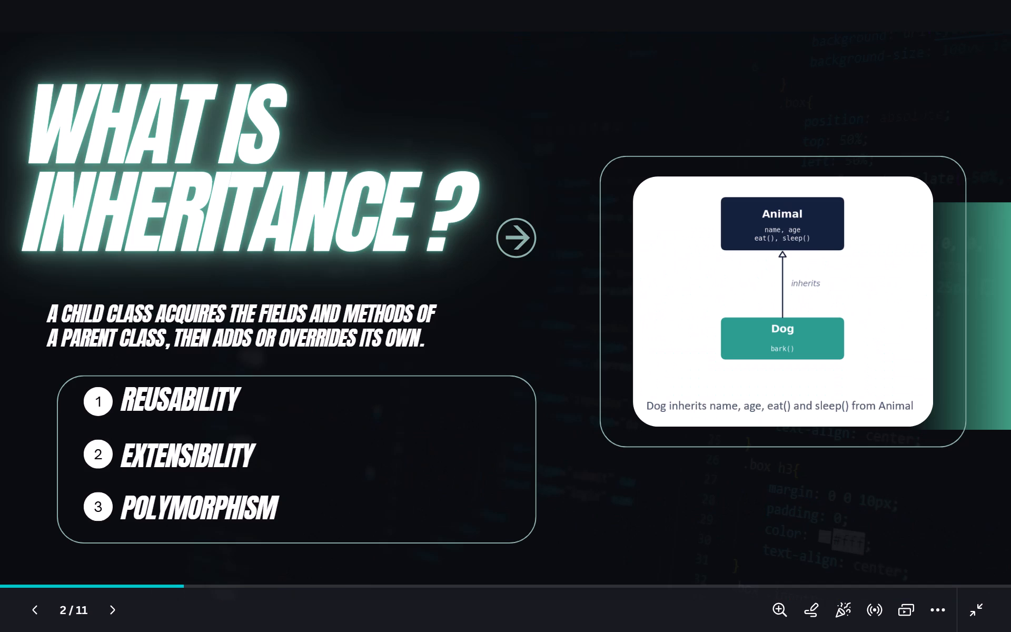
{"action": "key", "text": "Left"}
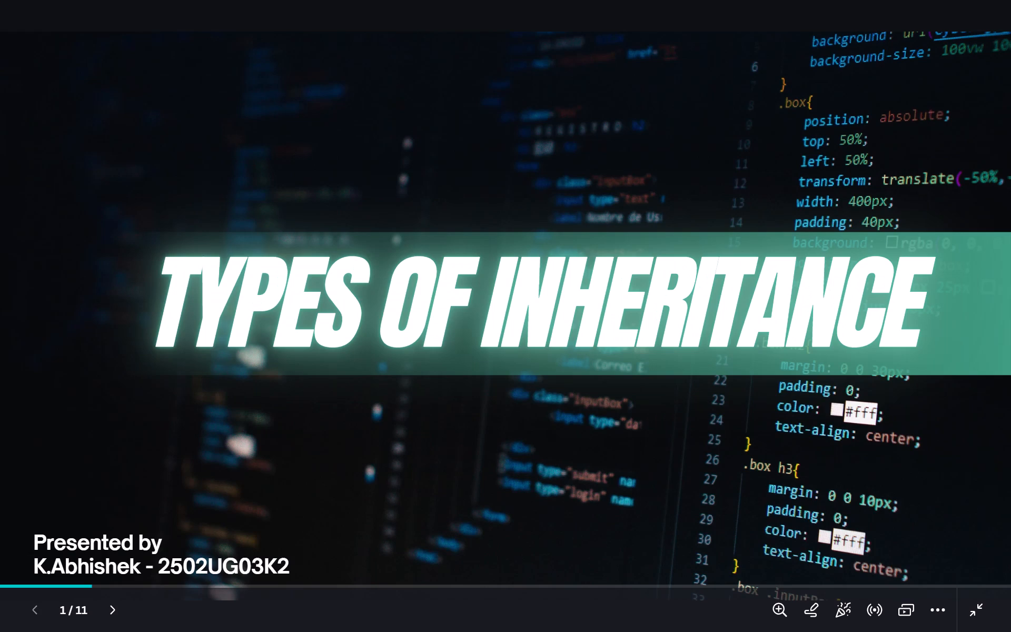
{"action": "key", "text": "Right"}
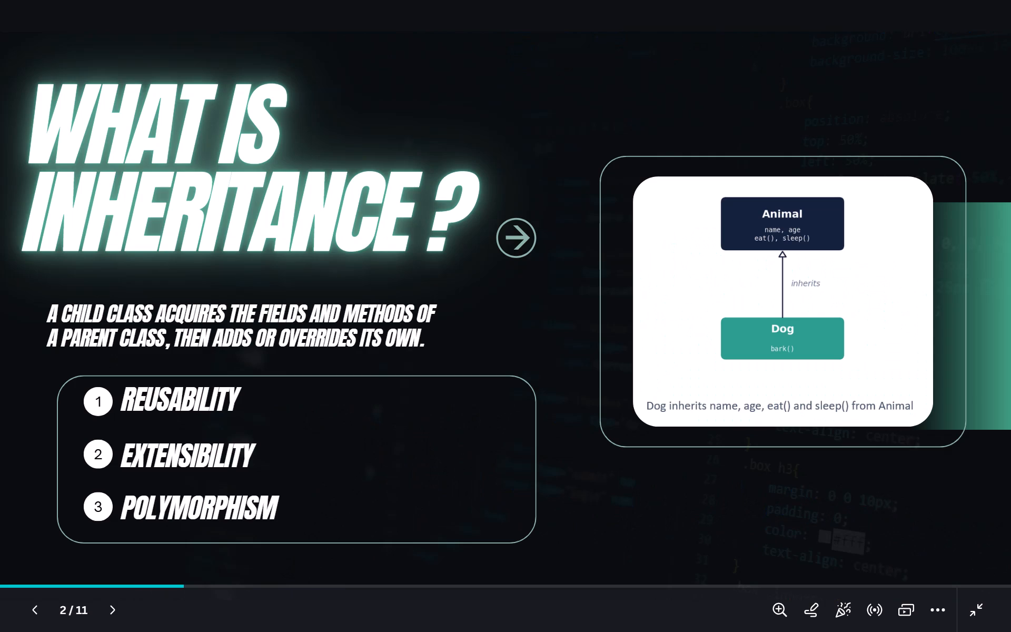
{"action": "key", "text": "Down"}
{"action": "key", "text": "Left"}
{"action": "key", "text": "Left"}
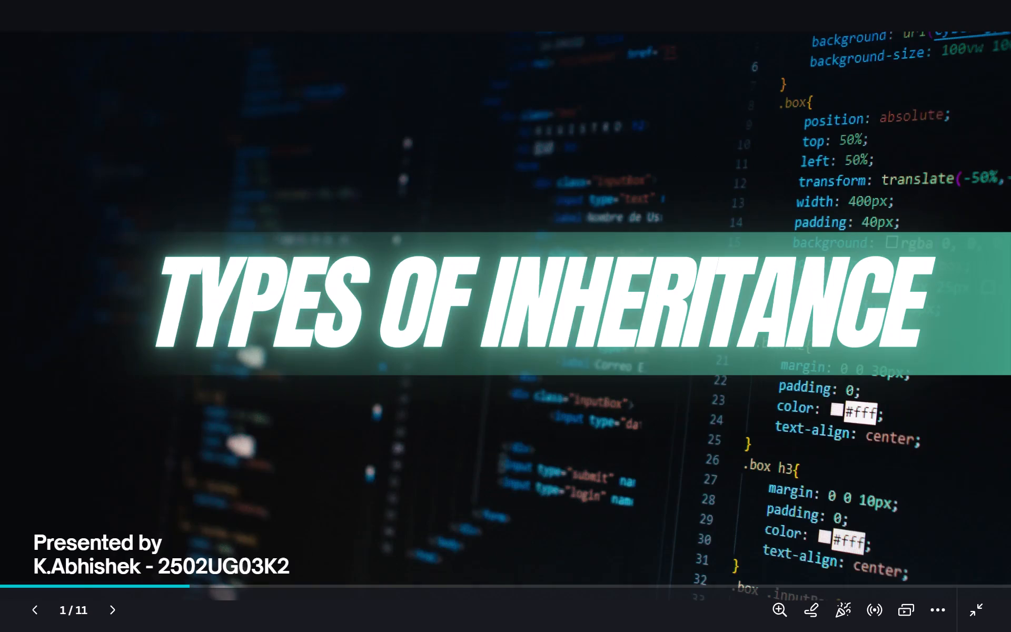
{"action": "key", "text": "Right"}
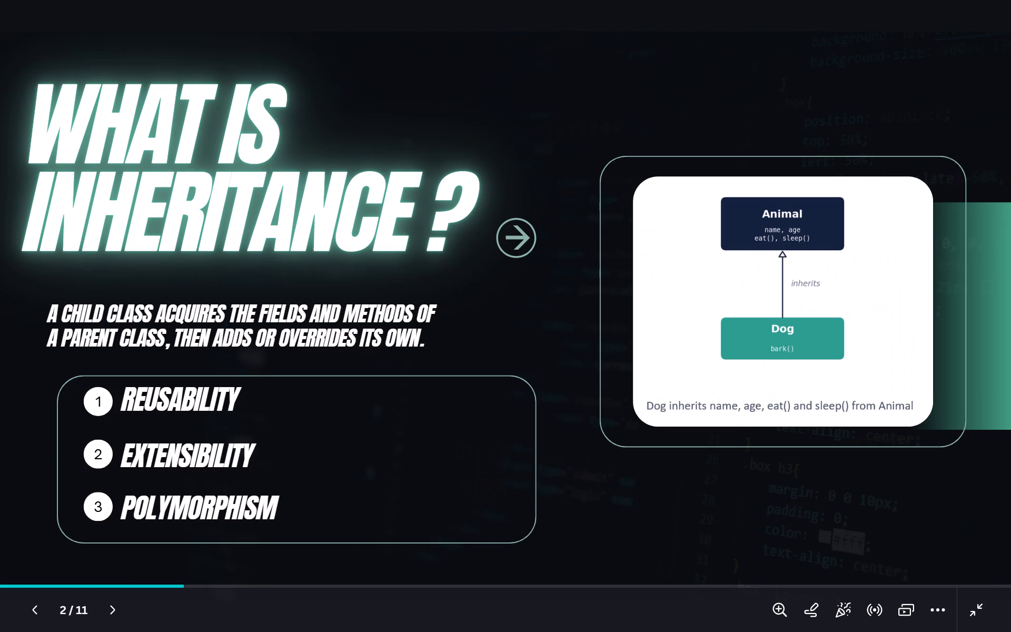
{"action": "key", "text": "Right"}
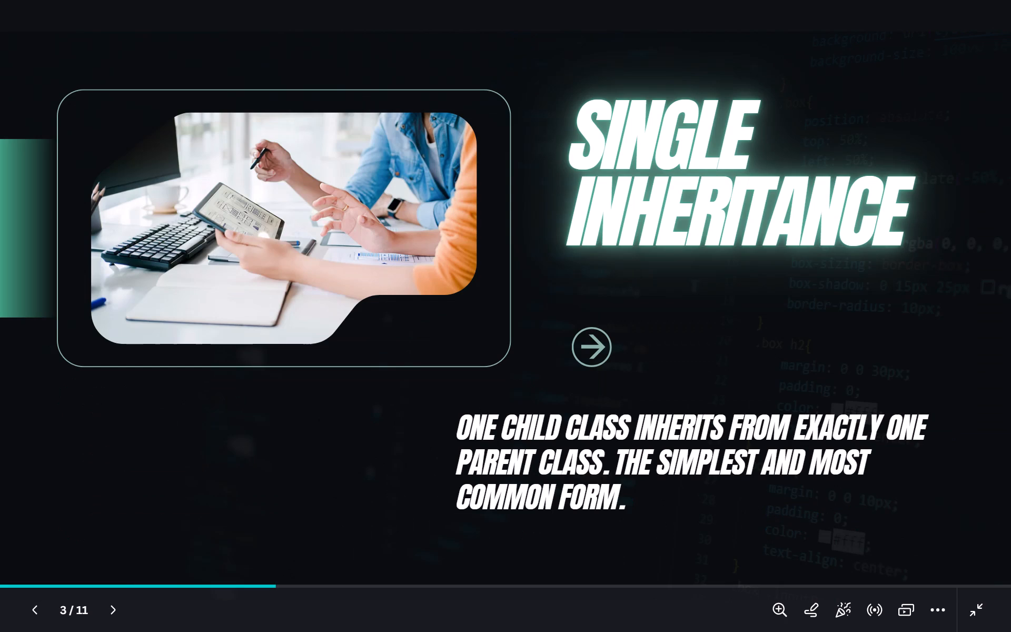
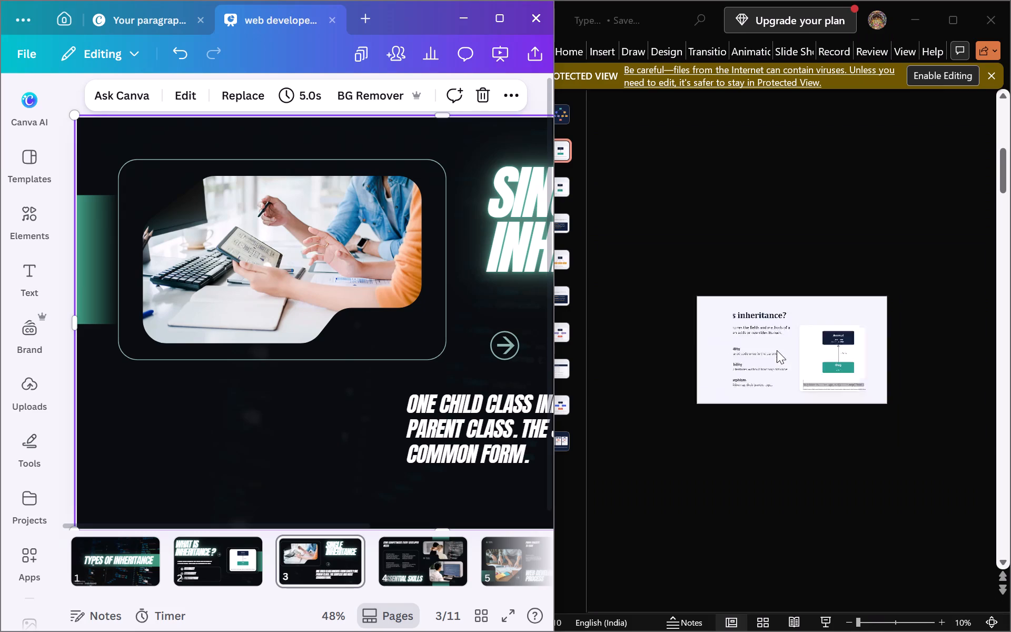
Minimize the Canva window and maximize the PowerPoint source presentation to bring its inheritance slides into full view.
{"action": "scroll", "coordinate": [777, 350], "scroll_direction": "down", "scroll_amount": 5, "text": "ctrl"}
{"action": "scroll", "coordinate": [777, 350], "scroll_direction": "up", "scroll_amount": 4, "text": "ctrl"}
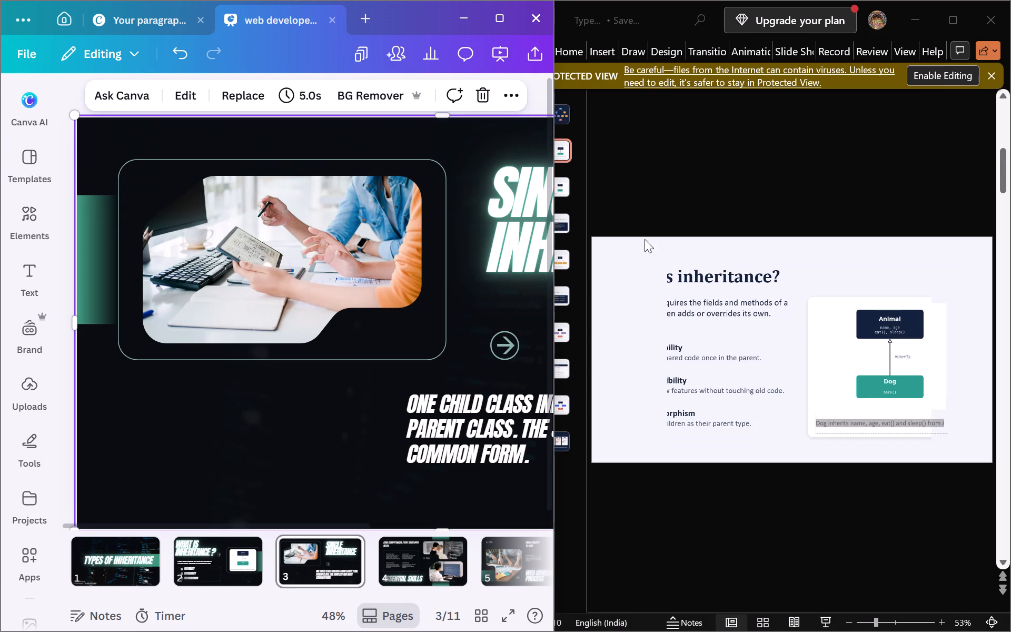
{"action": "left_click", "coordinate": [463, 11]}
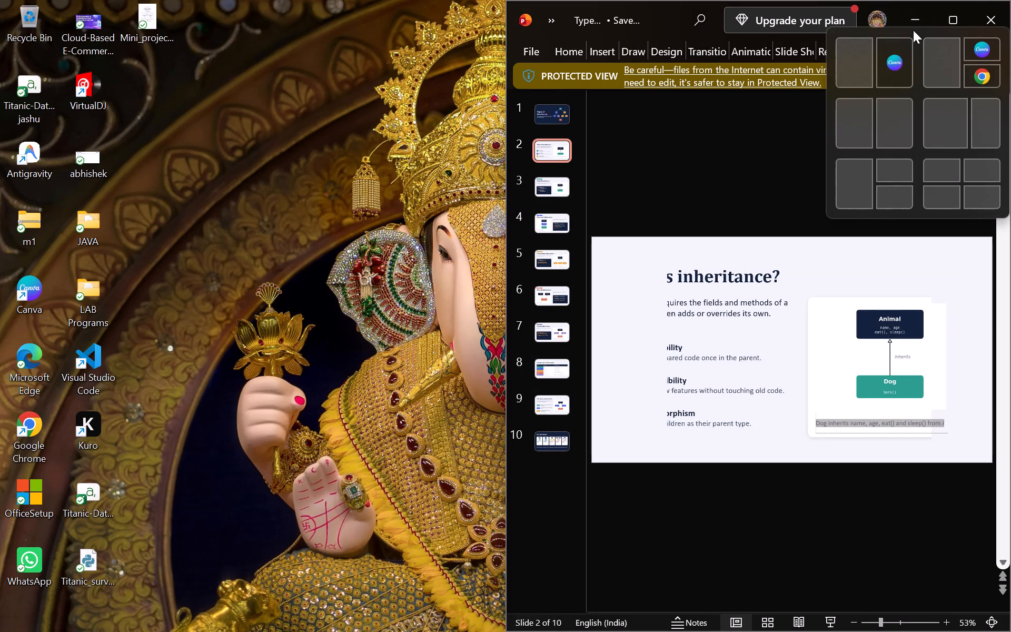
{"action": "left_click", "coordinate": [948, 25]}
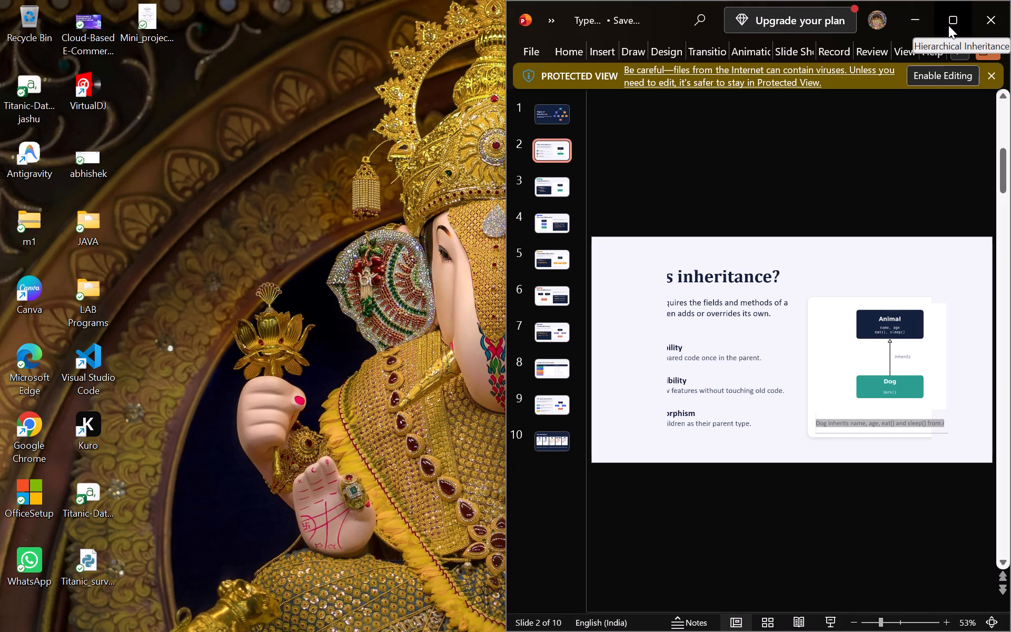
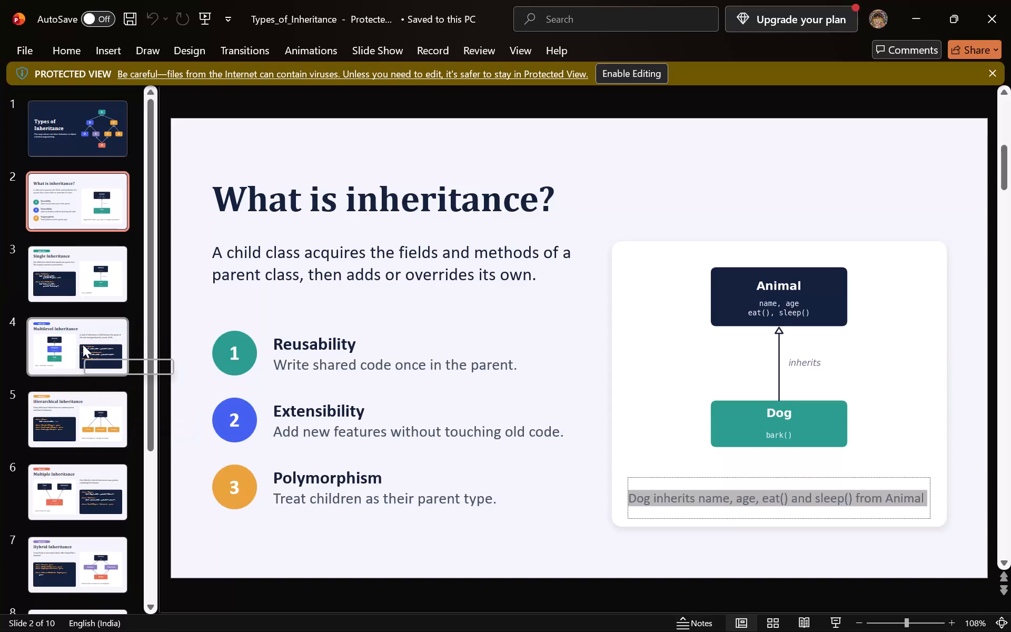
Review the Types_of_Inheritance source slides, playing the full slide show from the beginning, and return to the Single Inheritance slide.
{"action": "left_click", "coordinate": [82, 343]}
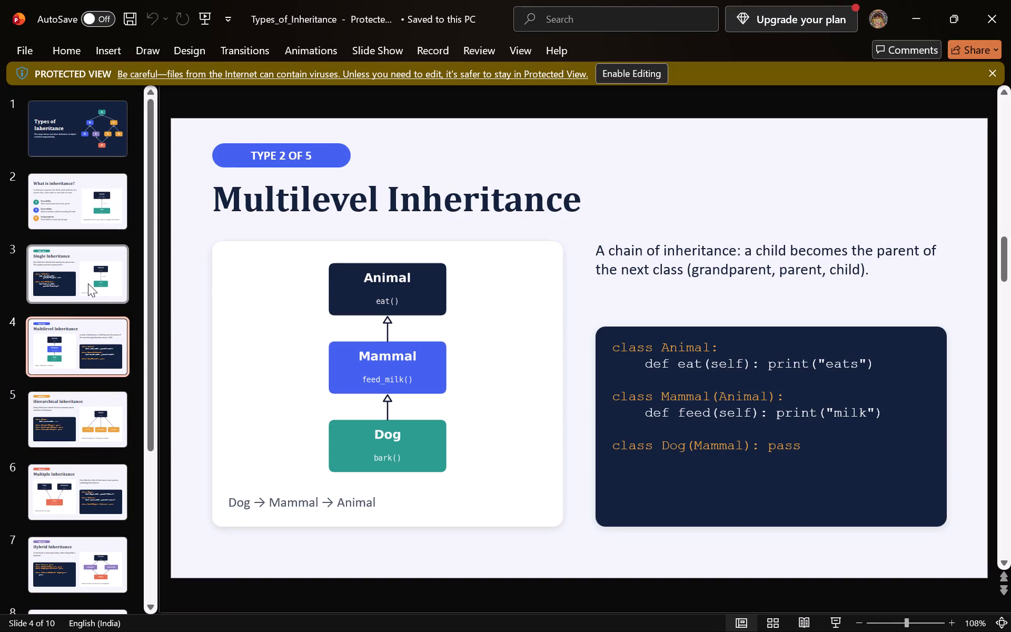
{"action": "left_click", "coordinate": [98, 286]}
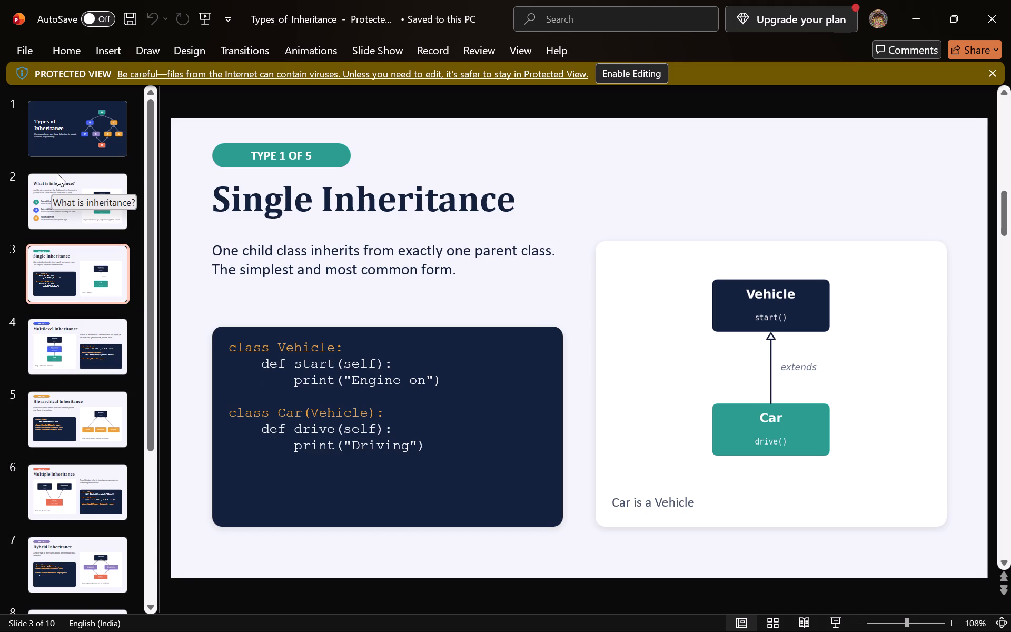
{"action": "left_click", "coordinate": [74, 124]}
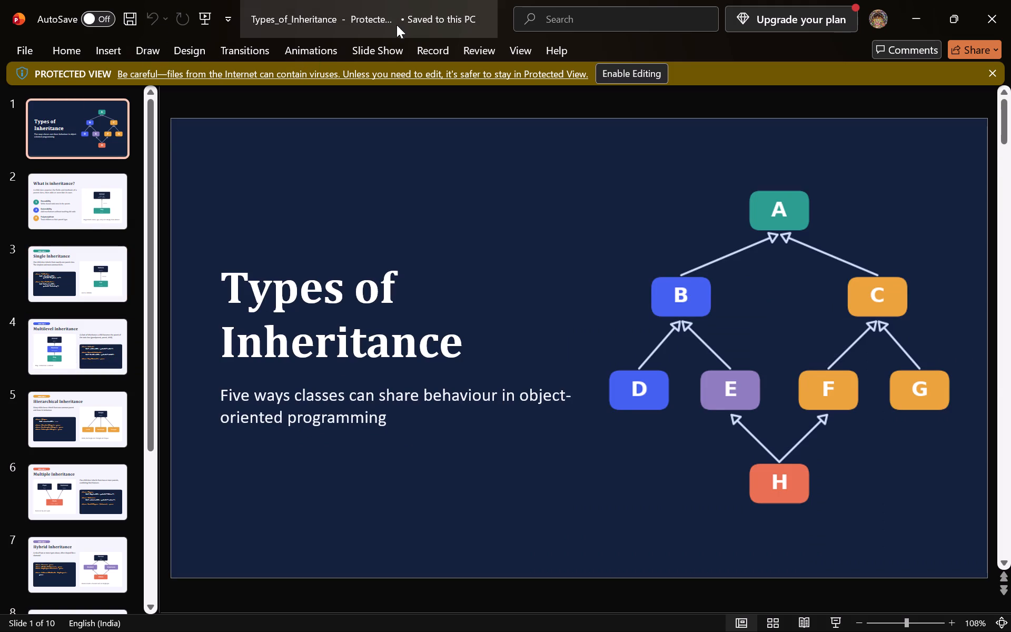
{"action": "left_click", "coordinate": [374, 50]}
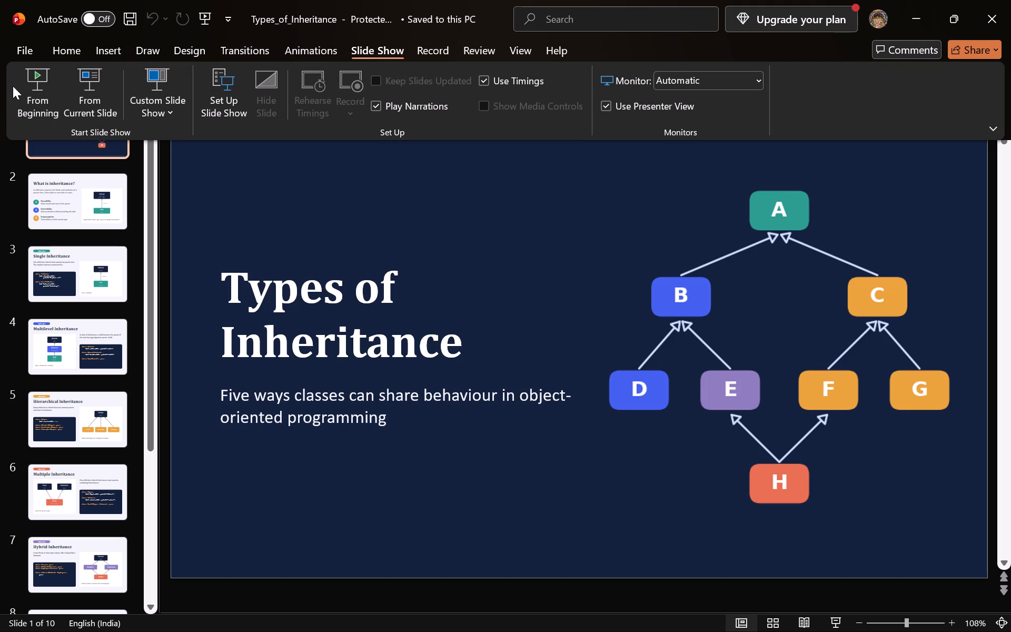
{"action": "left_click", "coordinate": [13, 86]}
{"action": "left_click_drag", "start_coordinate": [13, 86], "coordinate": [48, 80]}
{"action": "left_click", "coordinate": [48, 80]}
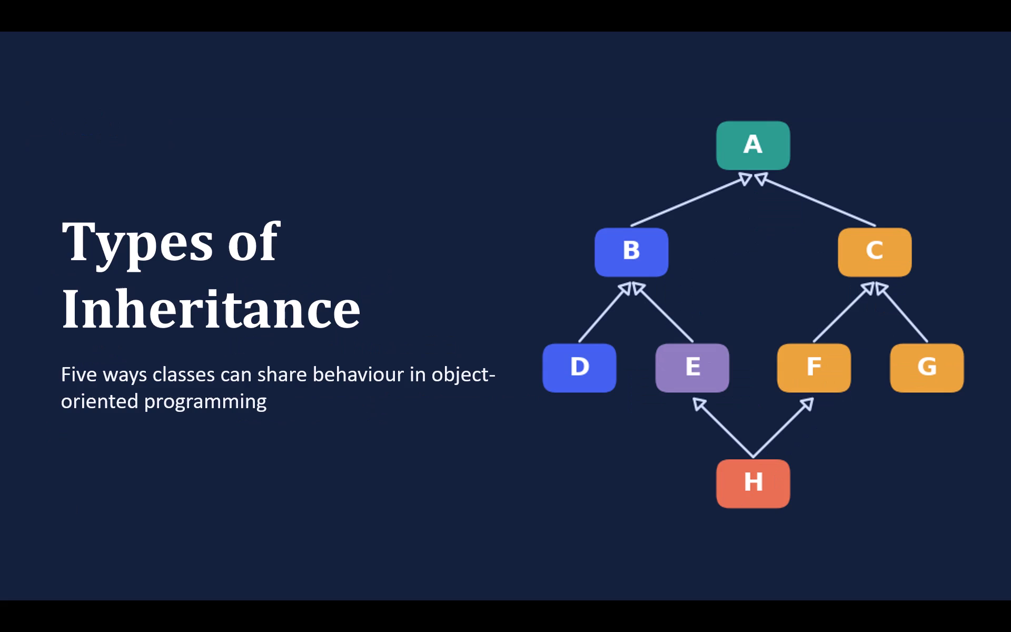
{"action": "key", "text": "Right"}
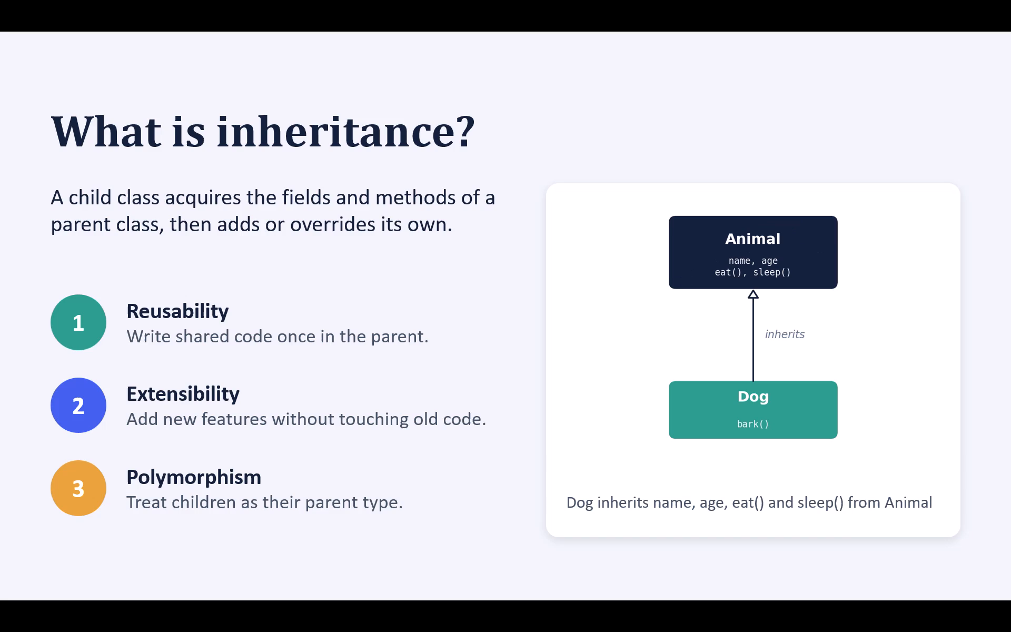
{"action": "key", "text": "Right"}
{"action": "key", "text": "Right"}
{"action": "key", "text": "Right"}
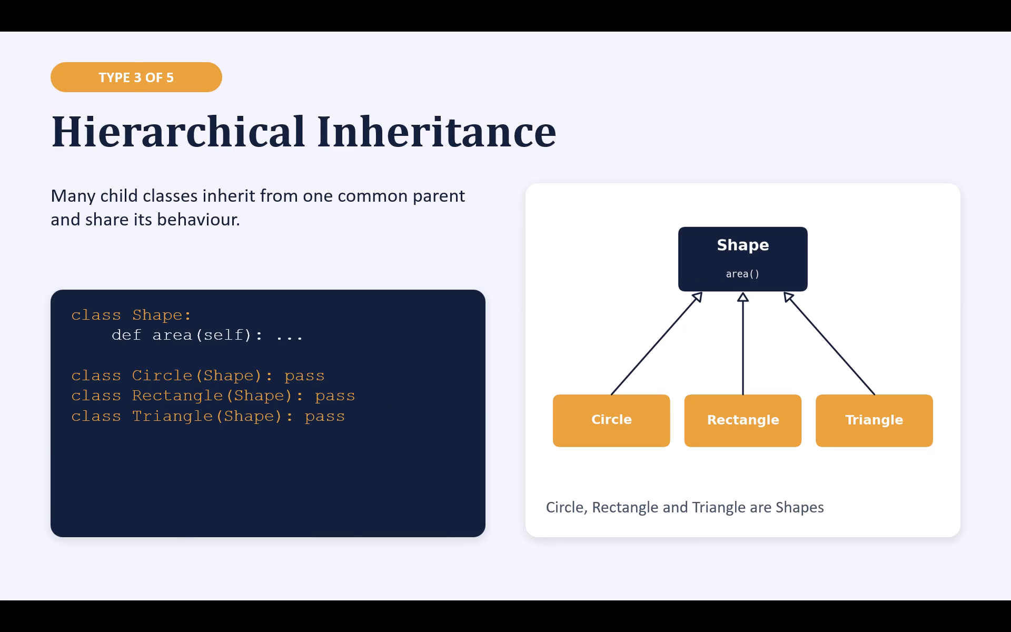
{"action": "key", "text": "Right"}
{"action": "key", "text": "Right"}
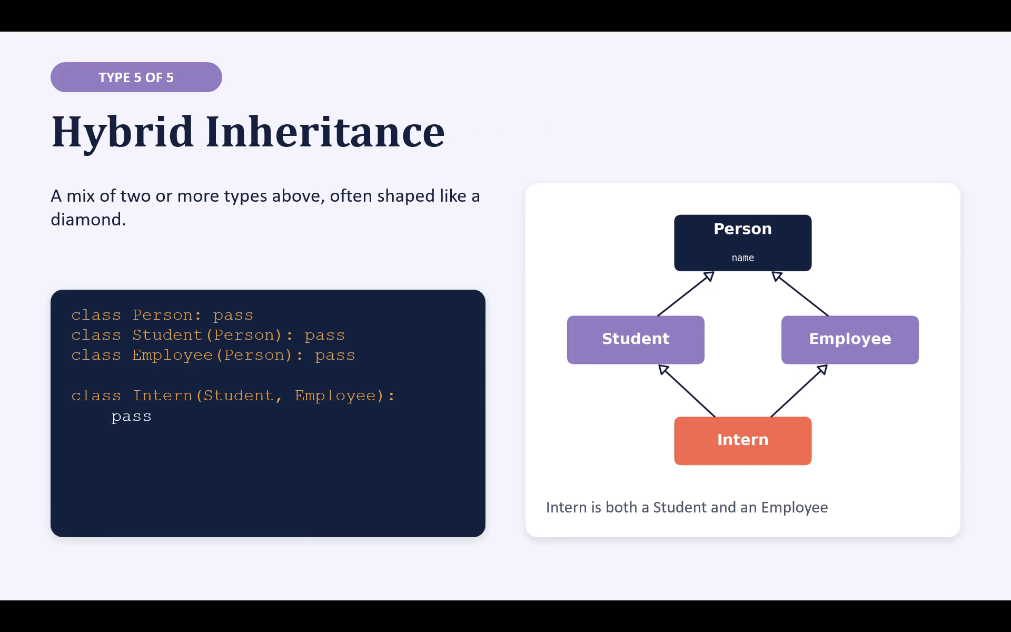
{"action": "key", "text": "Right"}
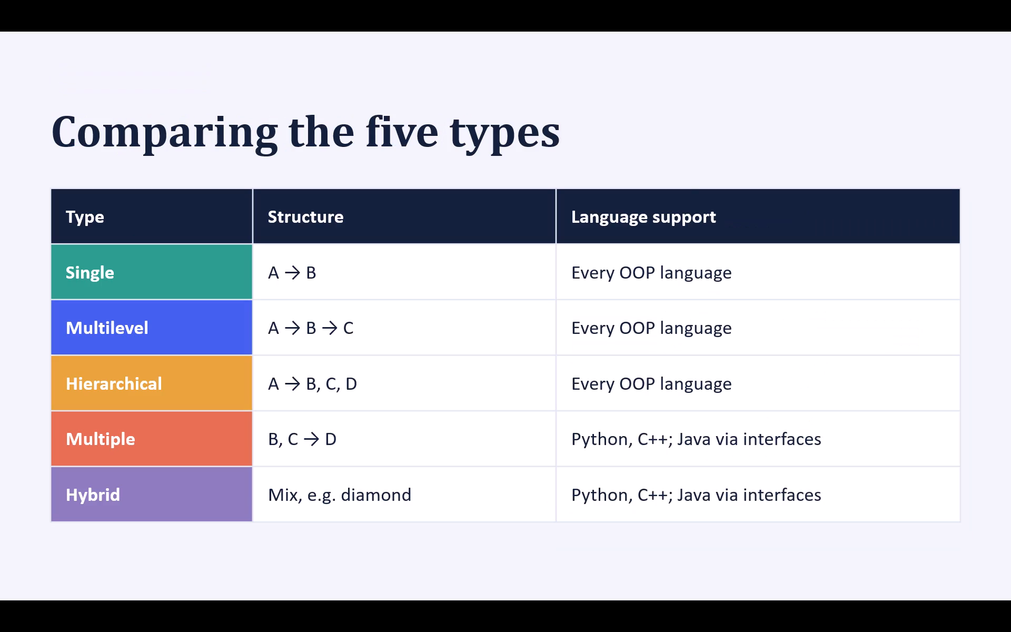
{"action": "key", "text": "Right"}
{"action": "key", "text": "Right"}
{"action": "key", "text": "Right"}
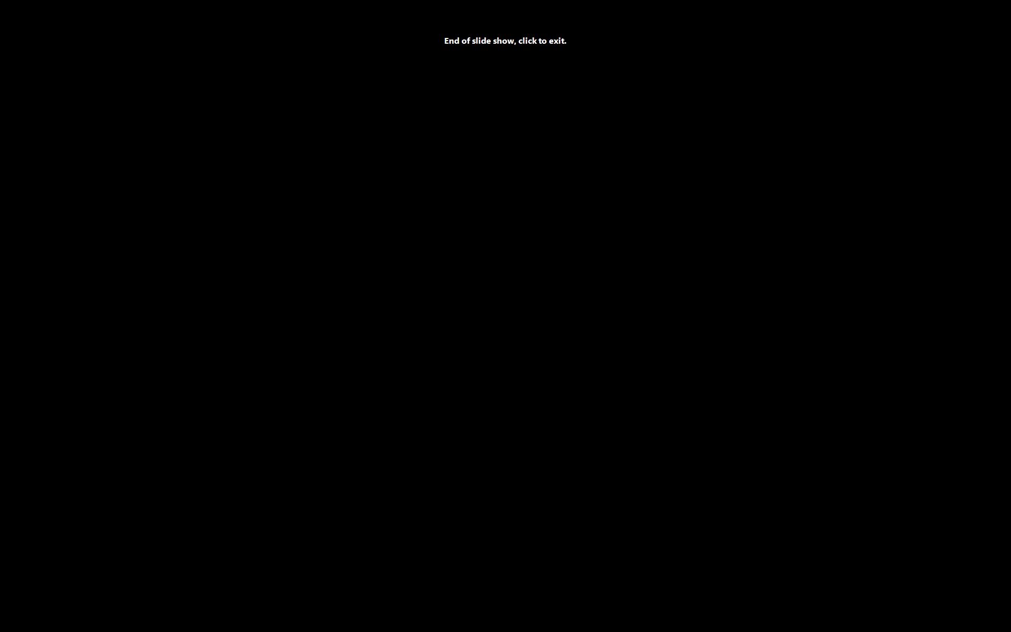
{"action": "key", "text": "Escape"}
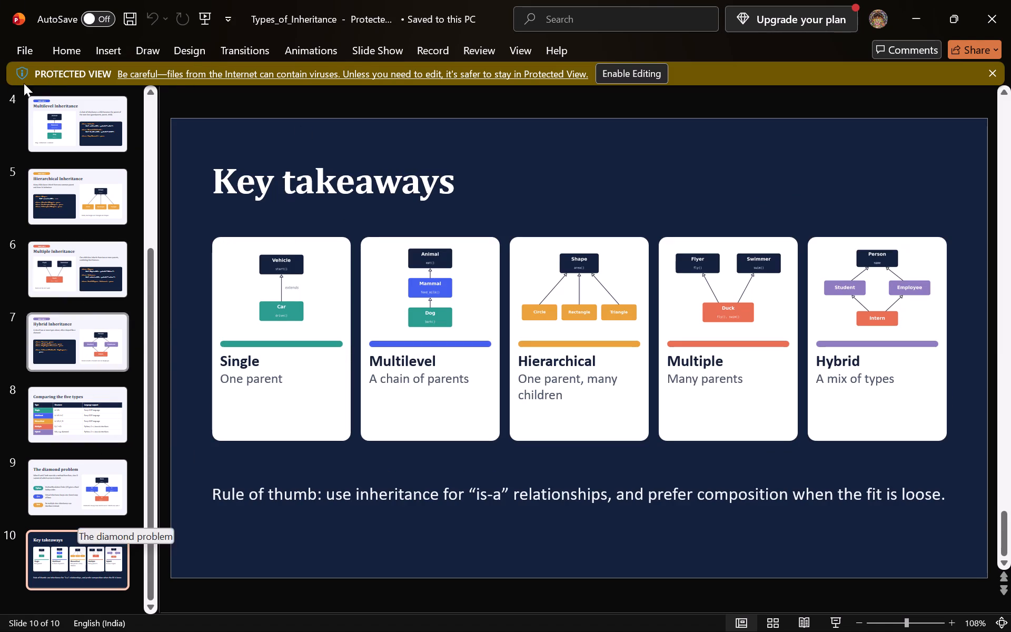
{"action": "scroll", "coordinate": [65, 226], "scroll_direction": "up", "scroll_amount": 6}
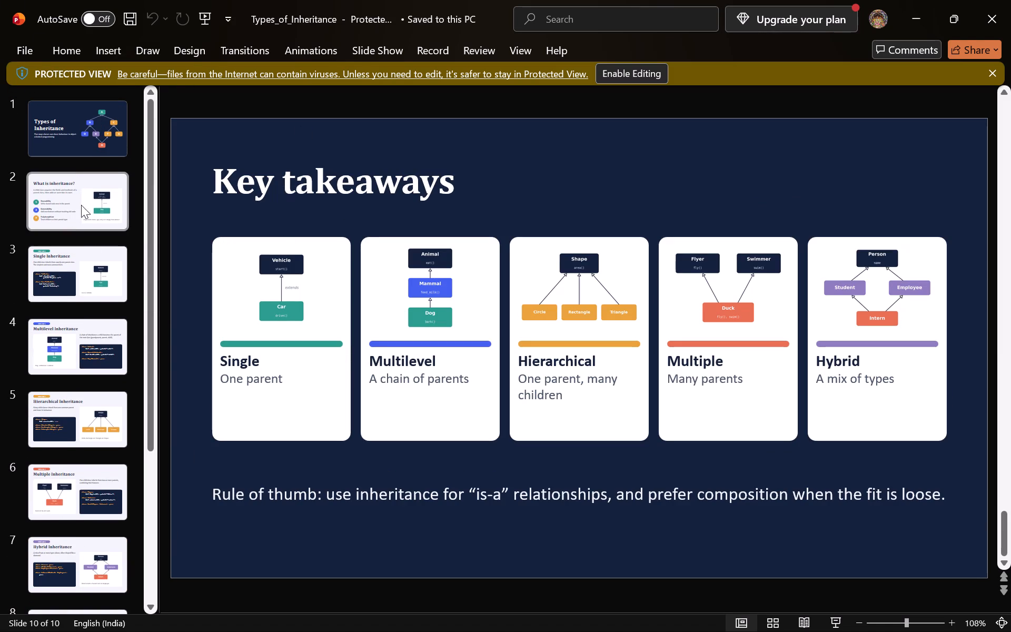
{"action": "left_click", "coordinate": [96, 325]}
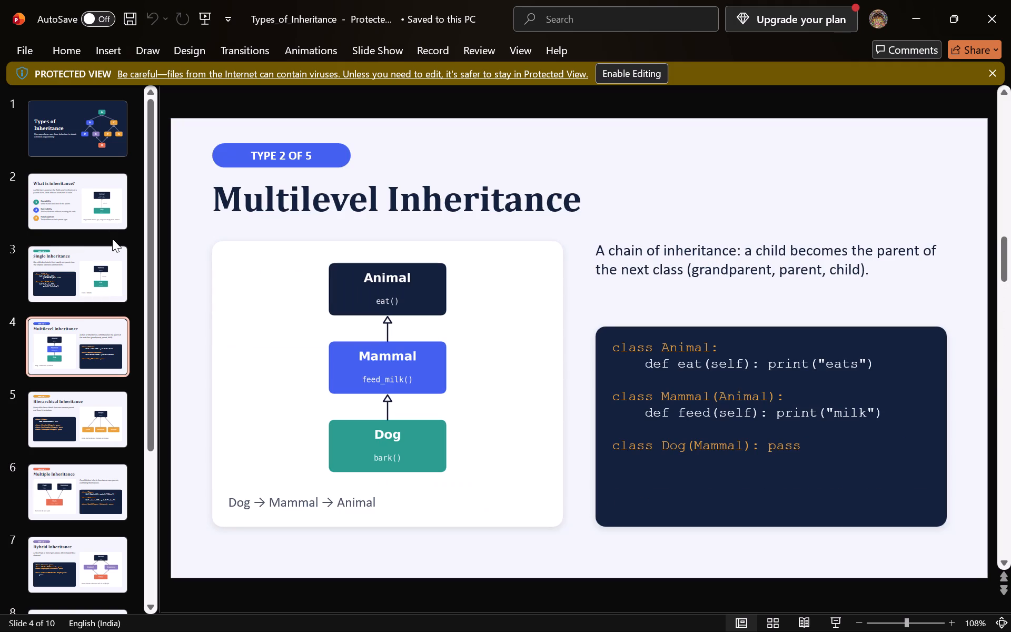
{"action": "left_click", "coordinate": [104, 292]}
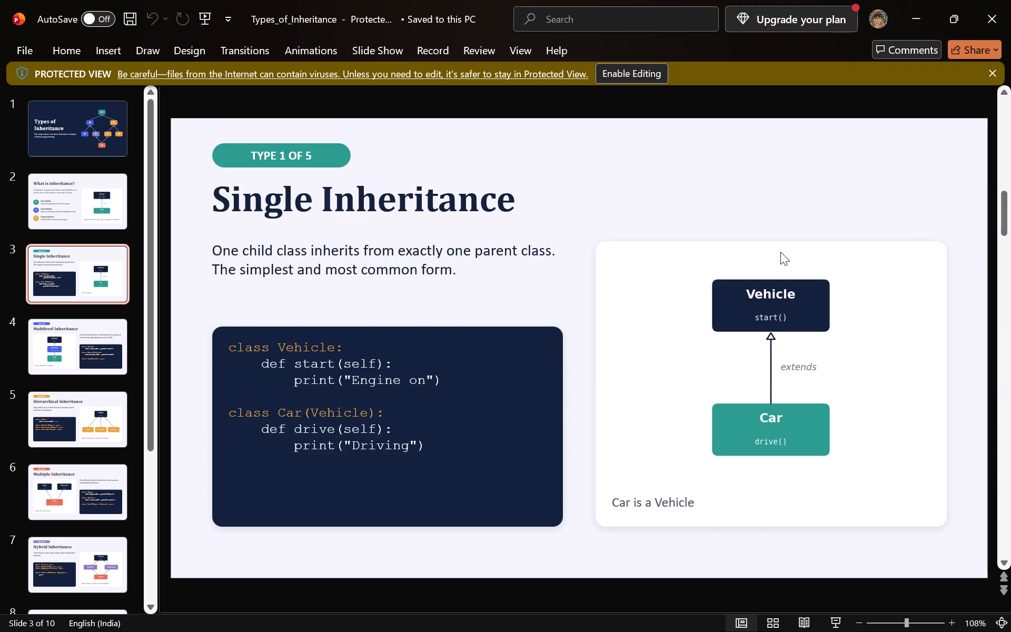
Switch to the Canva presentation and delete the template photo together with its frame from page 3, keeping the rounded outline.
{"action": "left_click", "coordinate": [912, 0]}
{"action": "left_click", "coordinate": [708, 626]}
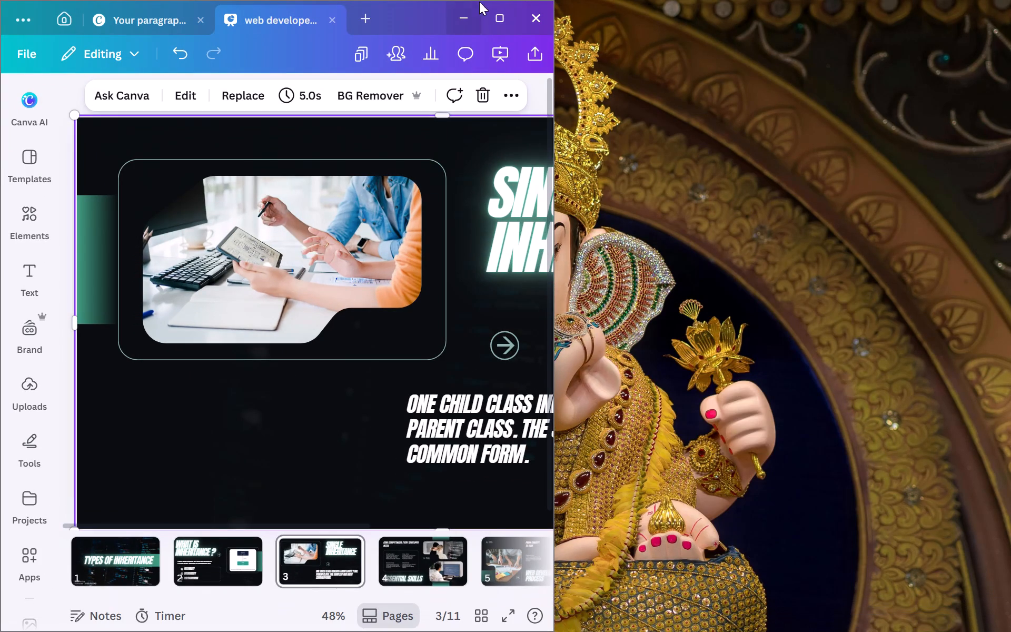
{"action": "left_click", "coordinate": [501, 11]}
{"action": "left_click", "coordinate": [356, 222]}
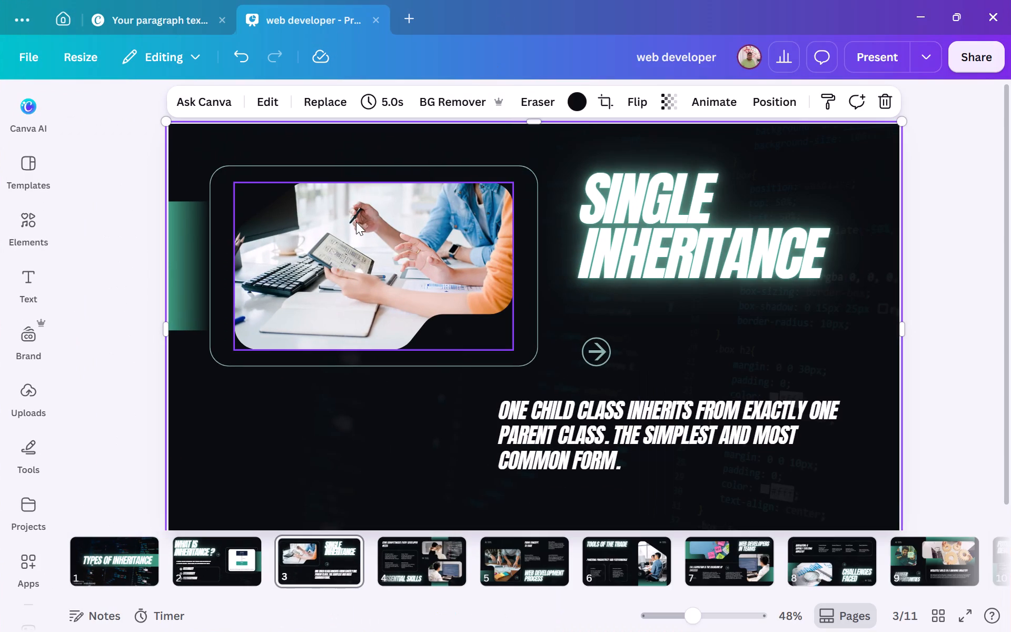
{"action": "key", "text": "Delete"}
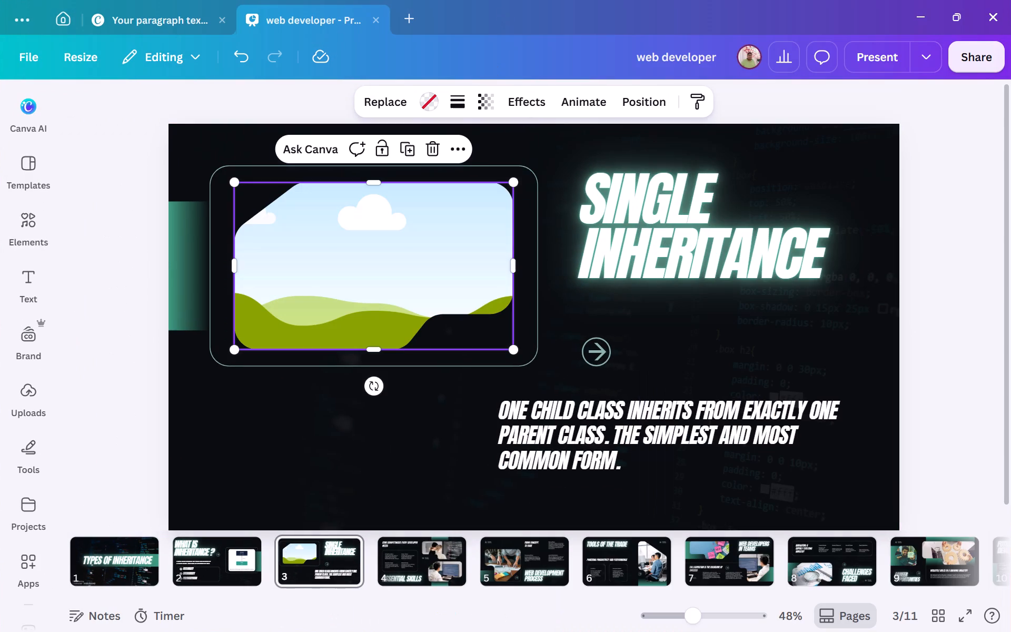
{"action": "key", "text": "BackSpace"}
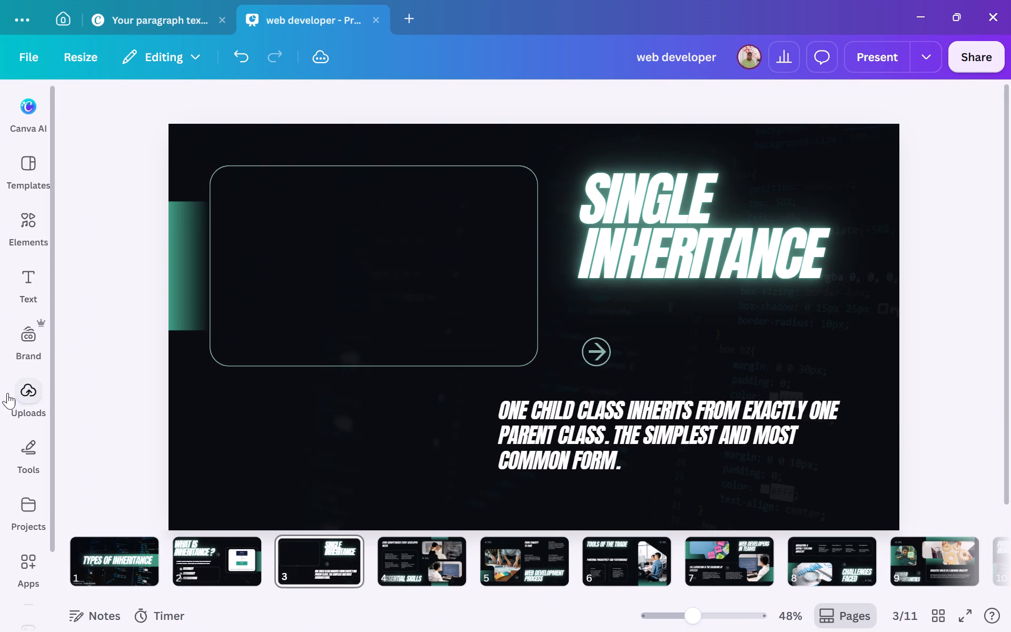
{"action": "left_click", "coordinate": [29, 392]}
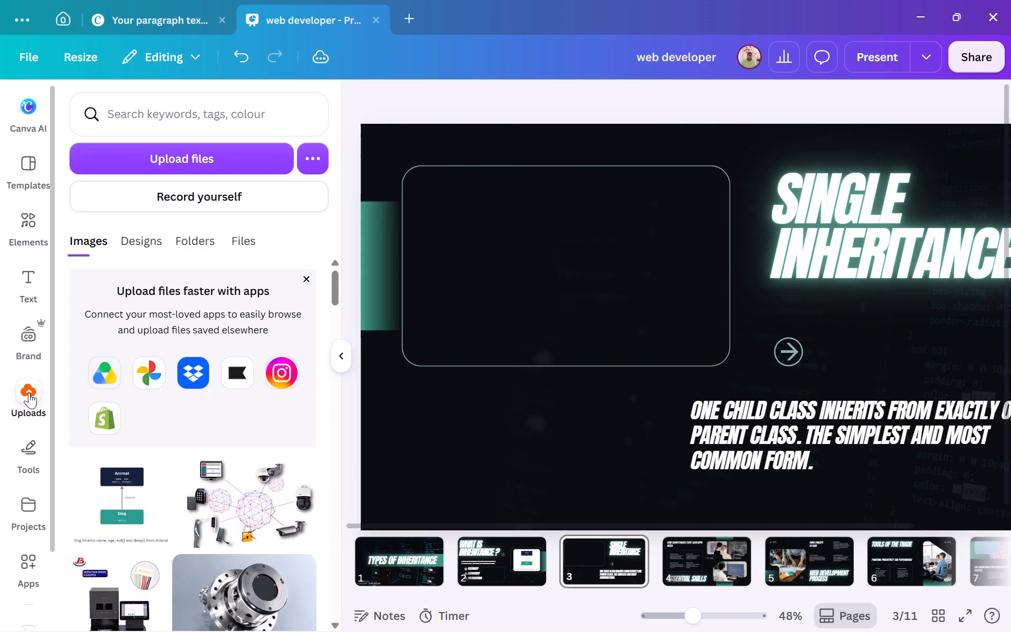
{"action": "left_click", "coordinate": [168, 161]}
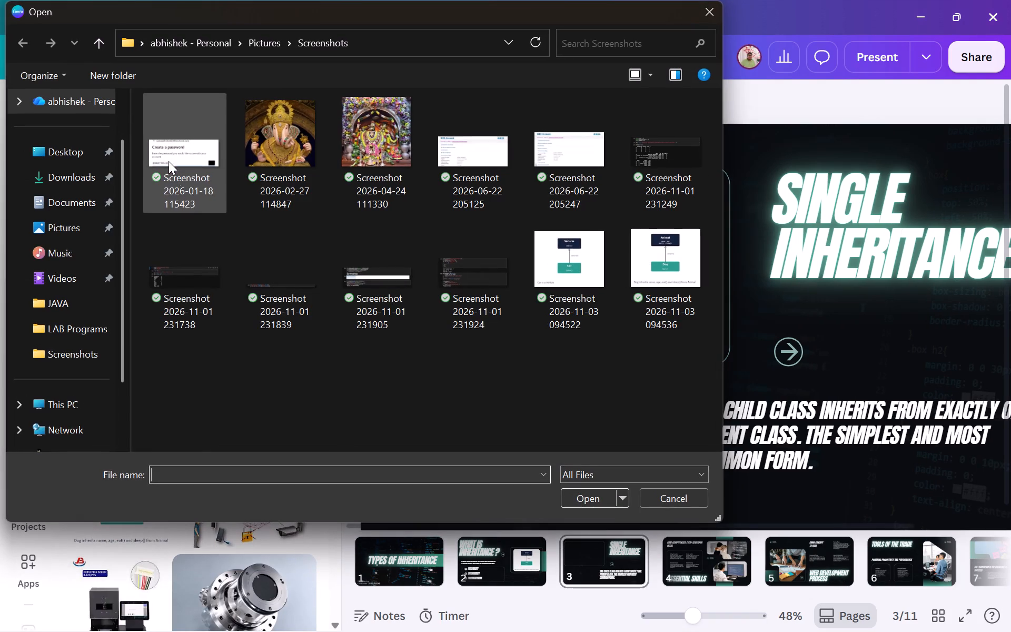
{"action": "left_click", "coordinate": [649, 271]}
{"action": "left_click", "coordinate": [566, 274]}
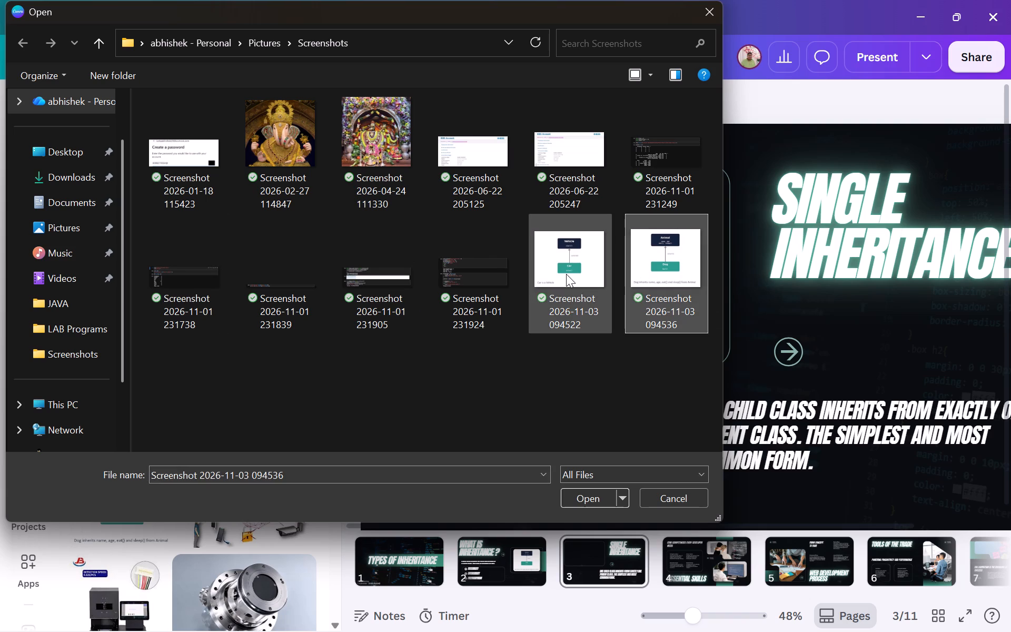
{"action": "left_click", "coordinate": [585, 494]}
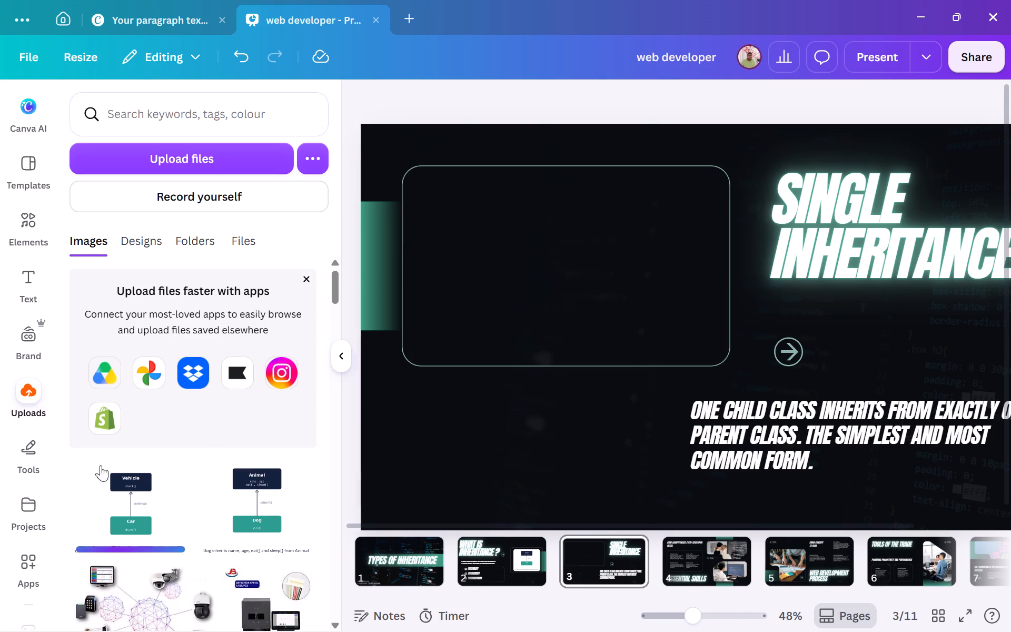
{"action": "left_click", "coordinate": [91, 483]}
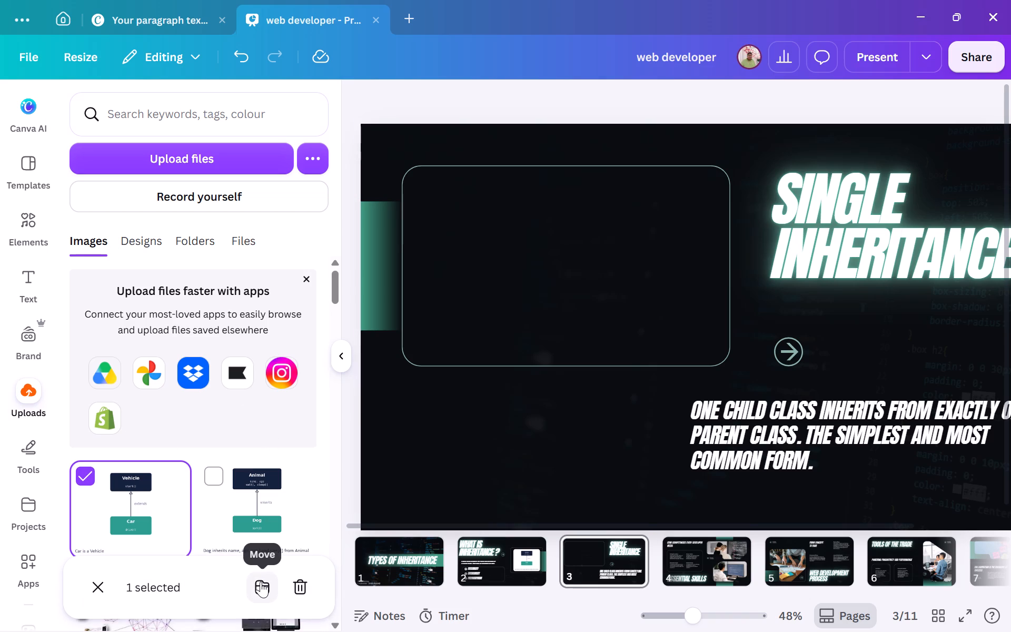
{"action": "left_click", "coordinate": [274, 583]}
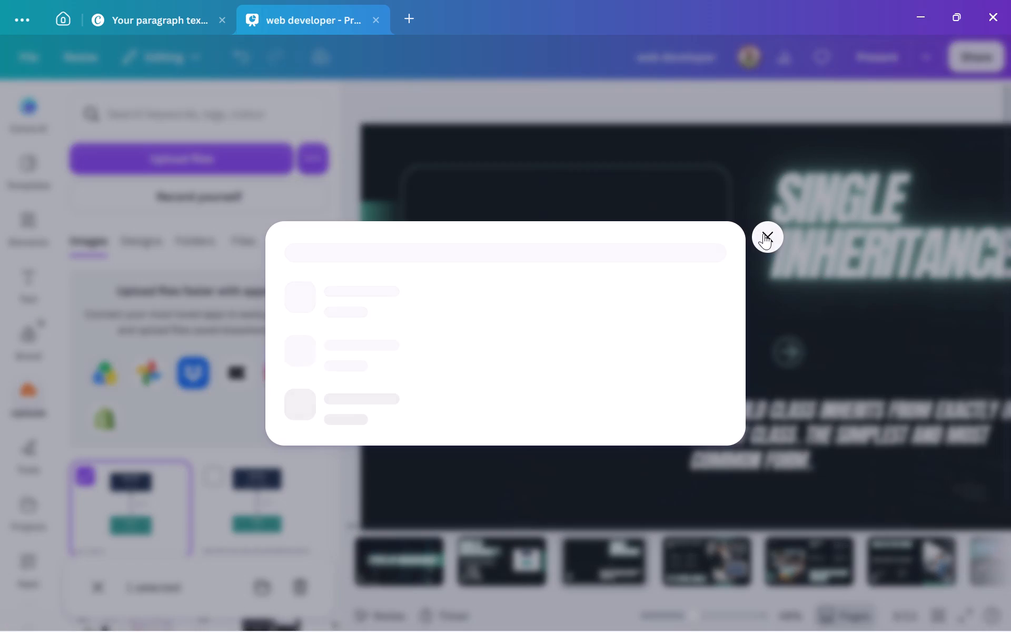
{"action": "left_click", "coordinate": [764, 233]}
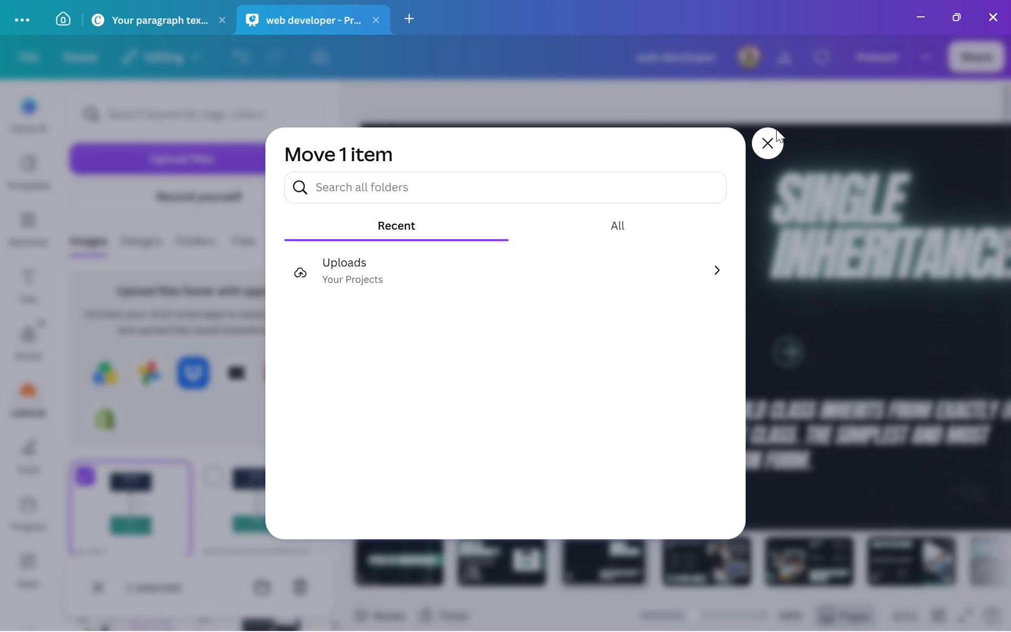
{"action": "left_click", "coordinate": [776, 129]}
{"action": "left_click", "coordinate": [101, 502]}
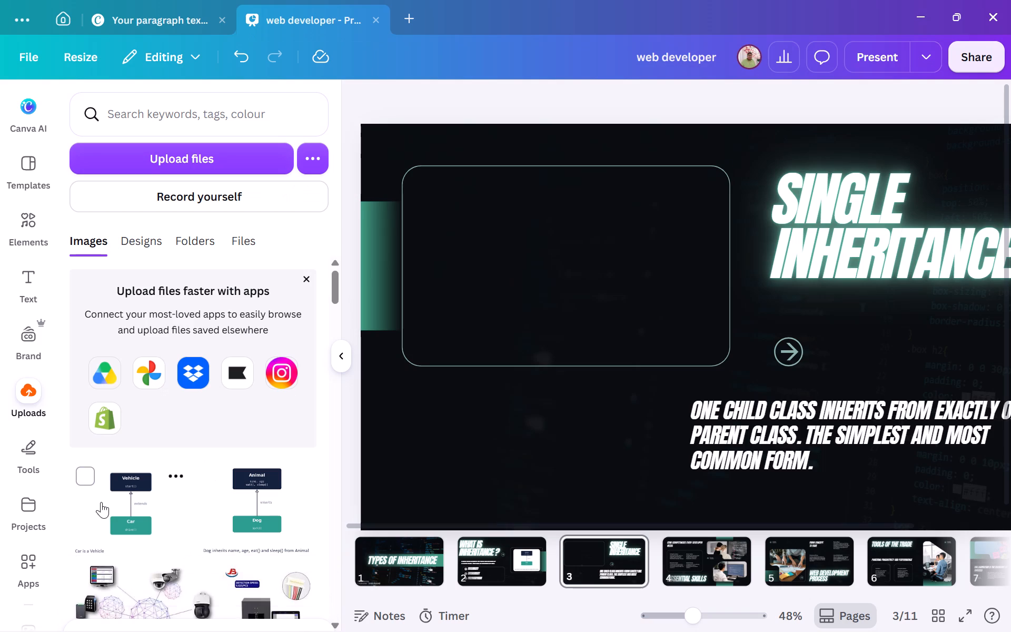
Place the uploaded Vehicle–Car diagram inside page 3's rounded outline, scaled down proportionally to about 590 × 475.
{"action": "left_click", "coordinate": [101, 502]}
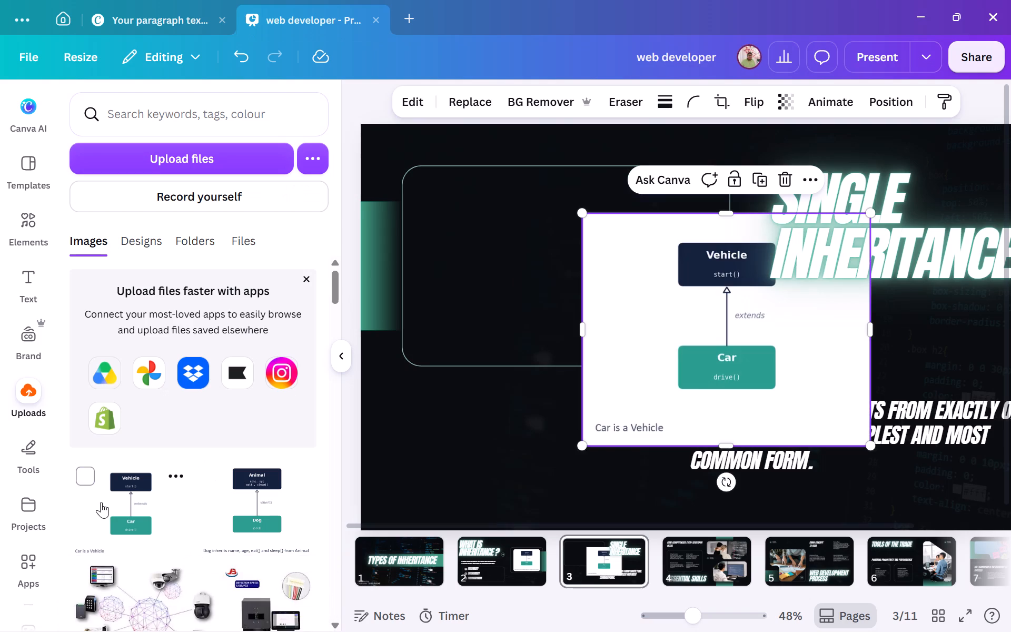
{"action": "left_click", "coordinate": [341, 364]}
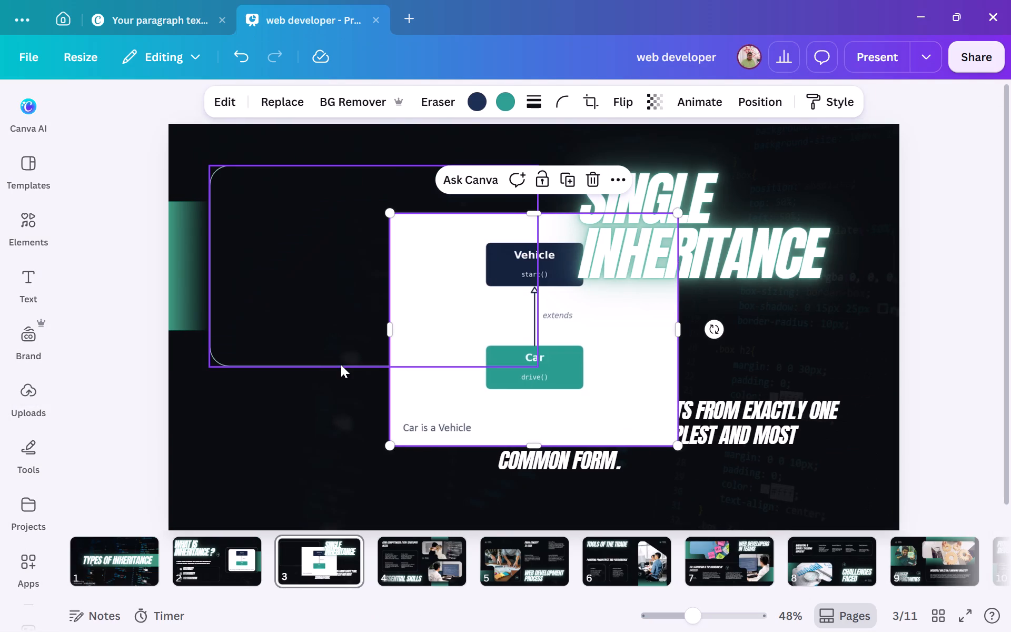
{"action": "left_click_drag", "start_coordinate": [489, 409], "coordinate": [356, 367]}
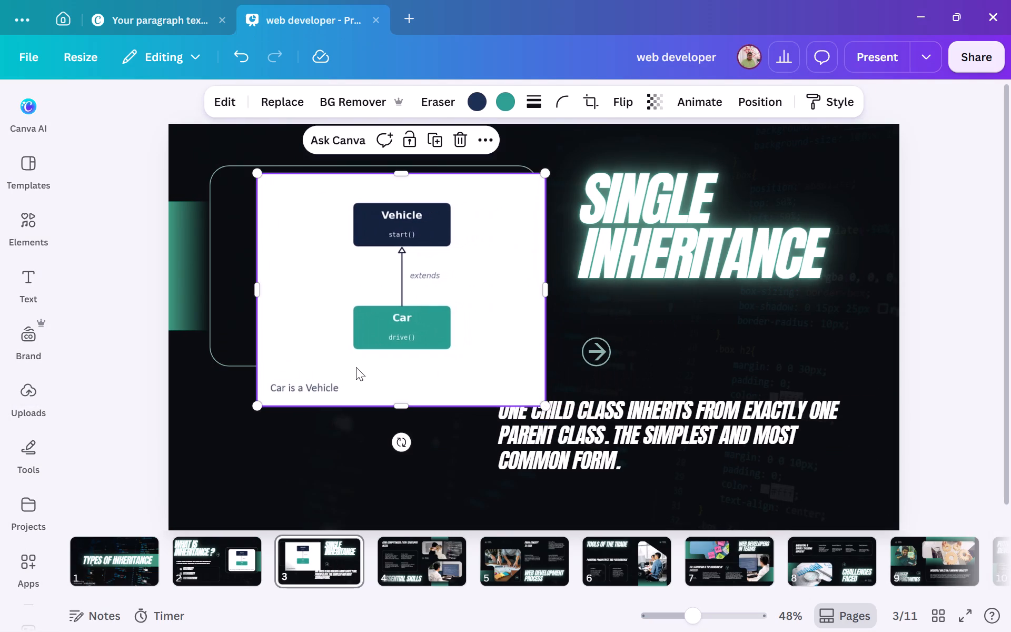
{"action": "left_click_drag", "start_coordinate": [545, 407], "coordinate": [467, 367]}
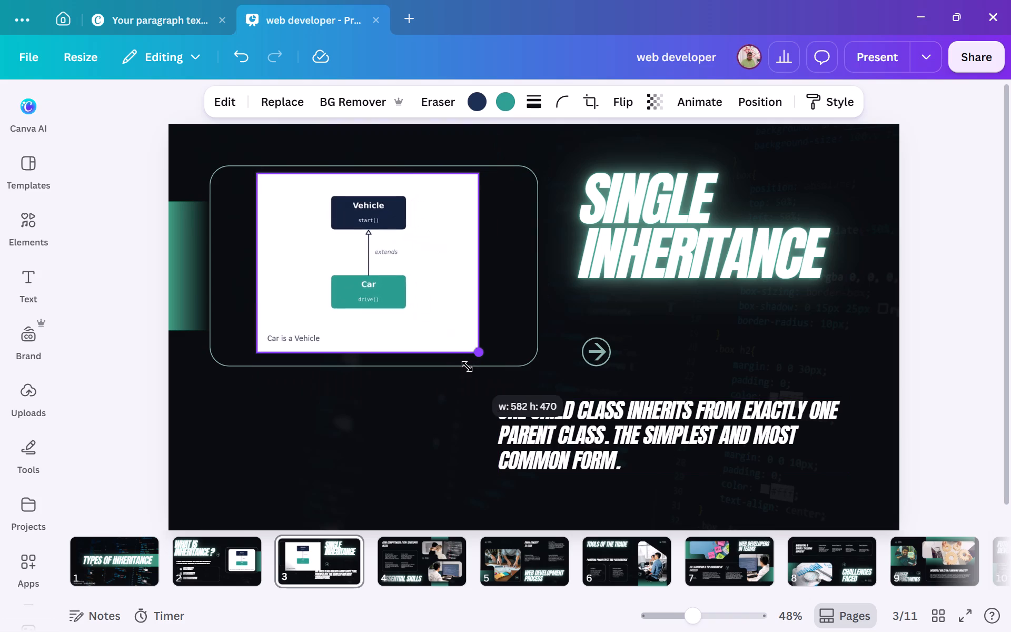
{"action": "left_click_drag", "start_coordinate": [467, 367], "coordinate": [475, 366]}
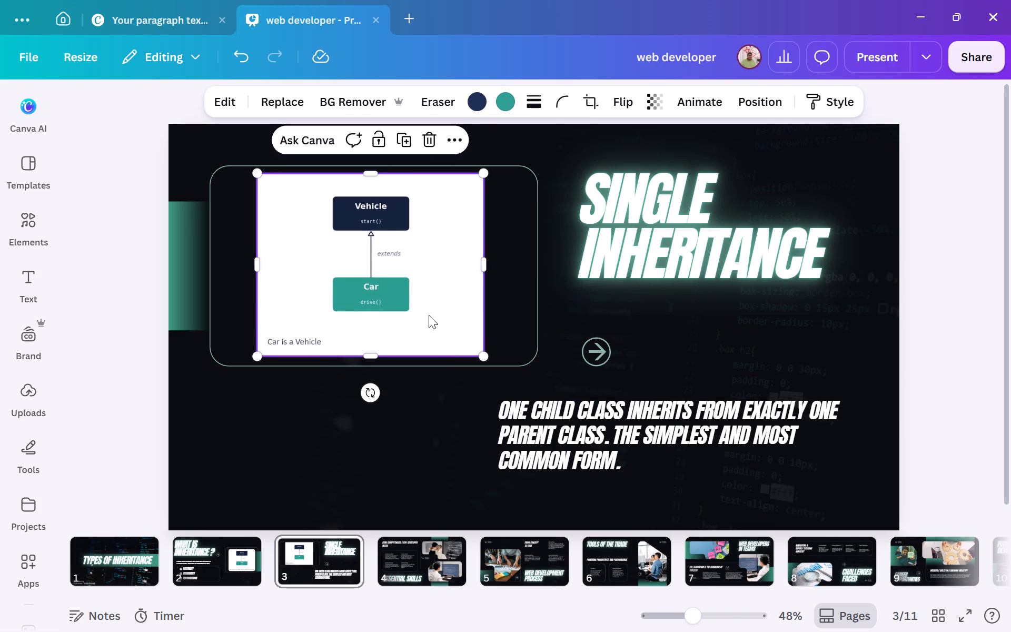
Resize page 3's rounded outline around the diagram, raising its top edge and moving its left edge inward, to about 810 × 563.
{"action": "left_click", "coordinate": [537, 314]}
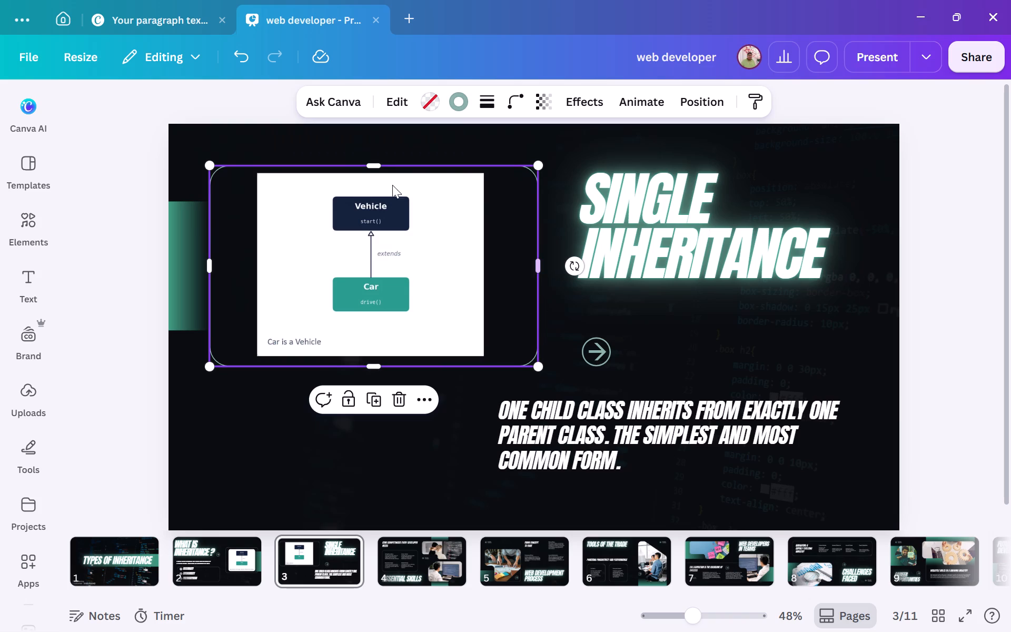
{"action": "left_click_drag", "start_coordinate": [371, 162], "coordinate": [370, 148]}
{"action": "left_click_drag", "start_coordinate": [209, 254], "coordinate": [223, 258]}
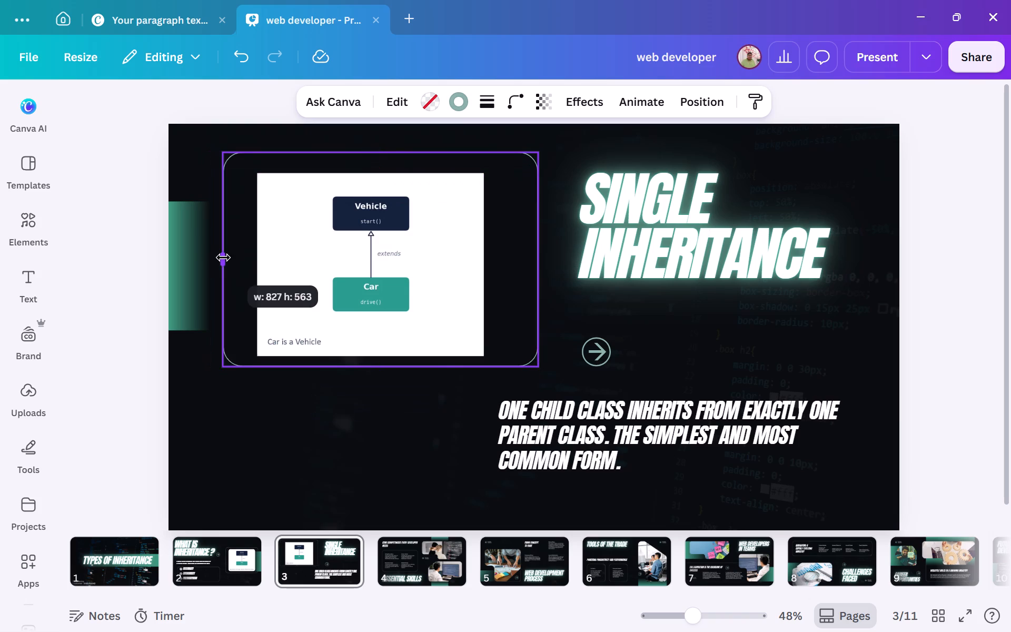
{"action": "left_click_drag", "start_coordinate": [223, 258], "coordinate": [228, 258]}
Nudge the Vehicle–Car diagram slightly up and left inside page 3's outline and pull the outline's right edge inward to about 711 × 563.
{"action": "left_click_drag", "start_coordinate": [328, 252], "coordinate": [324, 246]}
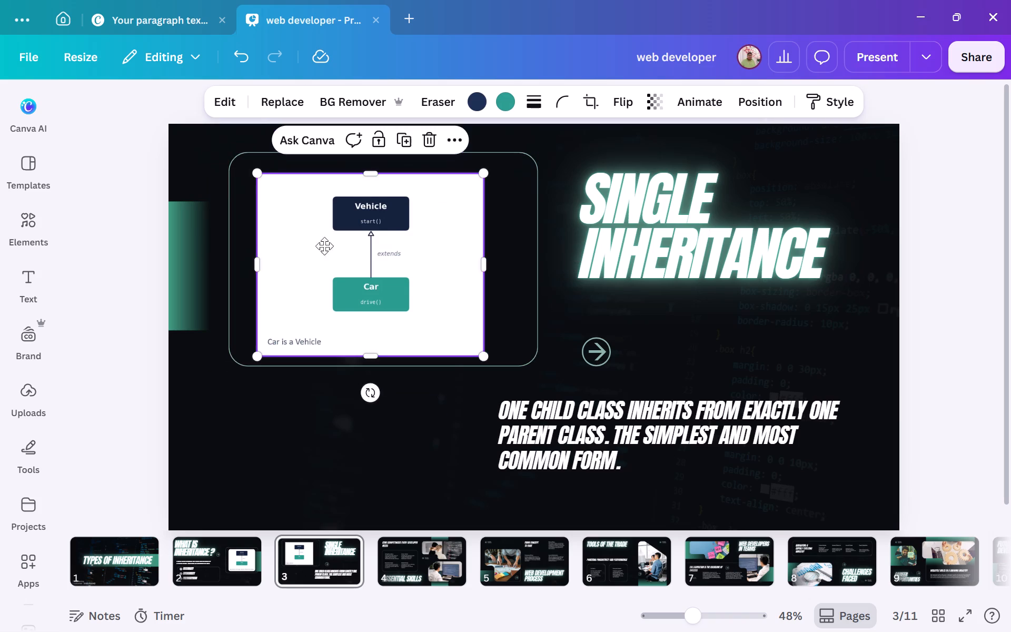
{"action": "left_click_drag", "start_coordinate": [324, 246], "coordinate": [321, 239]}
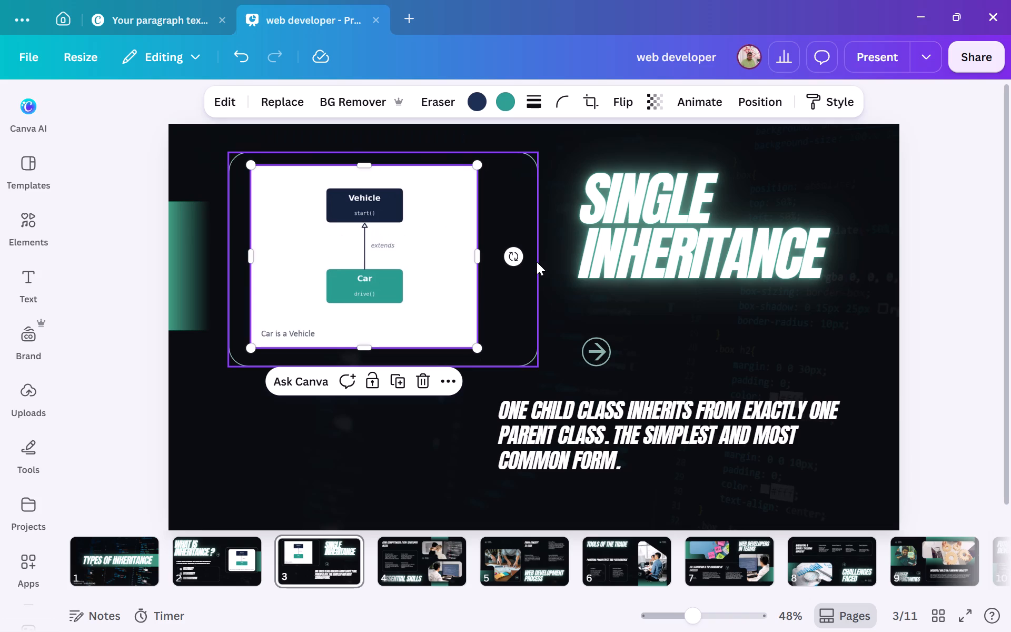
{"action": "left_click", "coordinate": [533, 262]}
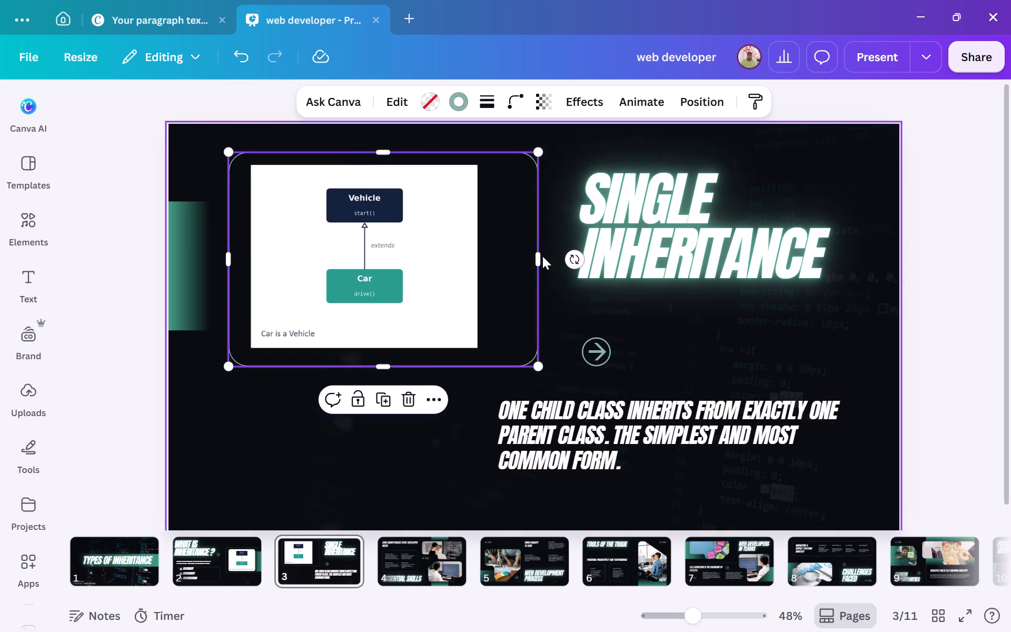
{"action": "left_click_drag", "start_coordinate": [536, 258], "coordinate": [508, 257]}
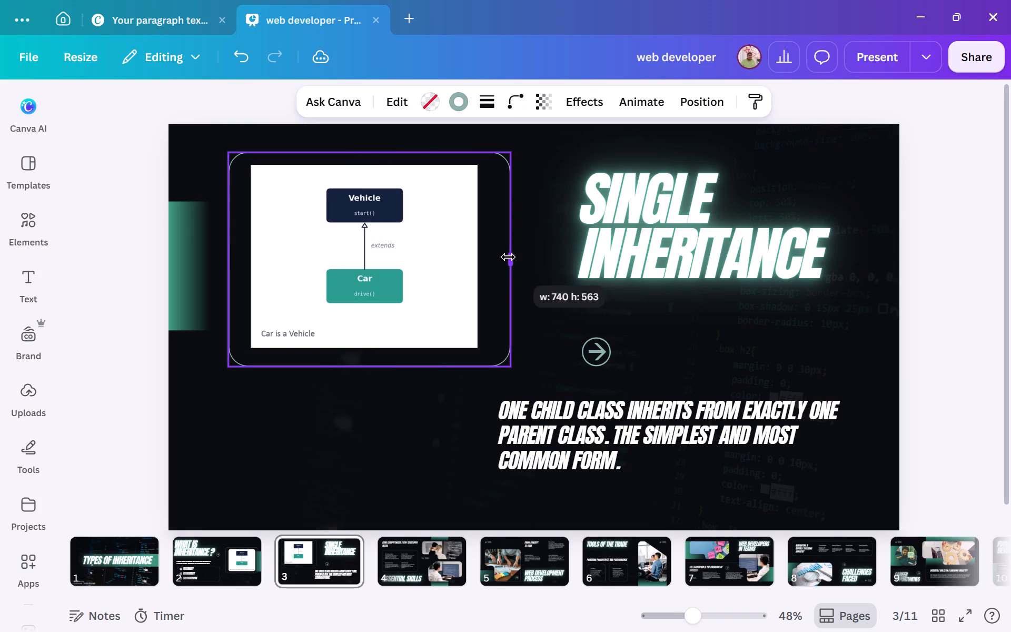
{"action": "left_click_drag", "start_coordinate": [508, 257], "coordinate": [499, 256]}
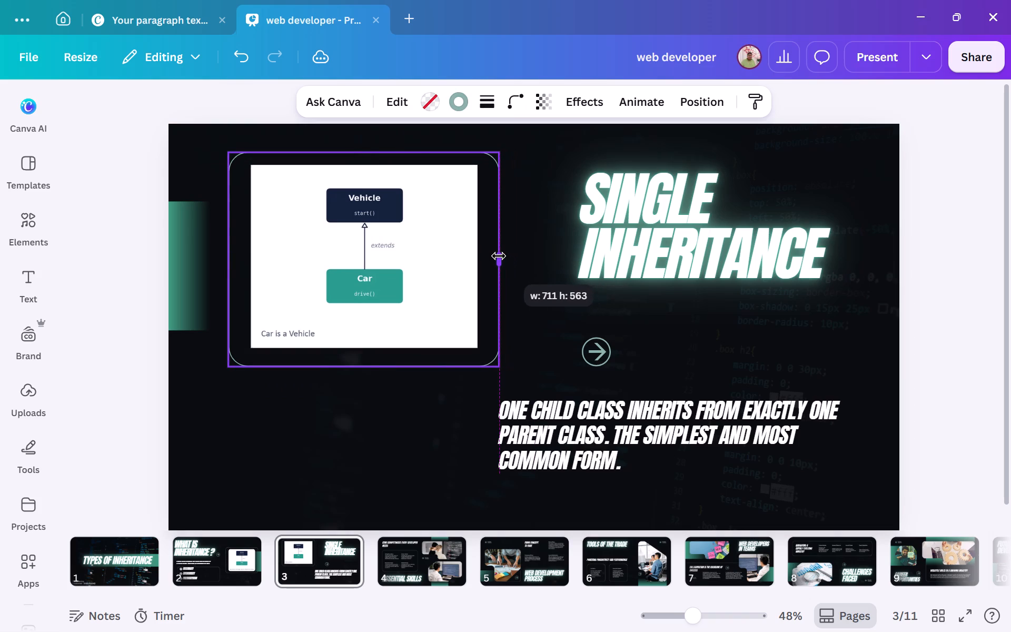
{"action": "left_click_drag", "start_coordinate": [499, 256], "coordinate": [498, 256]}
Round the corners of the Vehicle–Car diagram image, with corner rounding at about 50.
{"action": "left_click", "coordinate": [449, 254]}
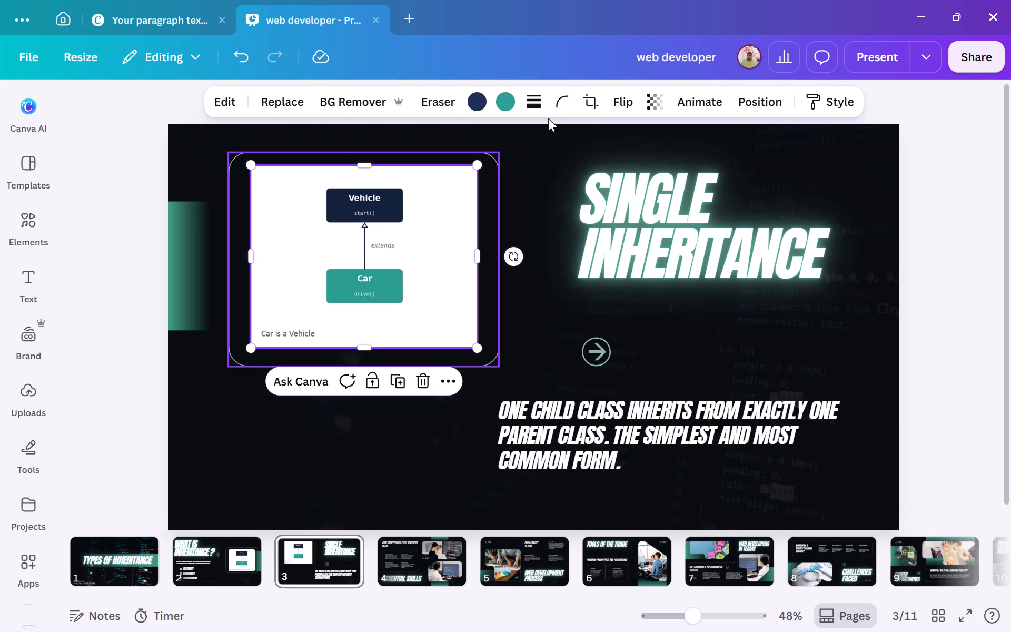
{"action": "left_click", "coordinate": [553, 102]}
{"action": "left_click_drag", "start_coordinate": [496, 162], "coordinate": [544, 161]}
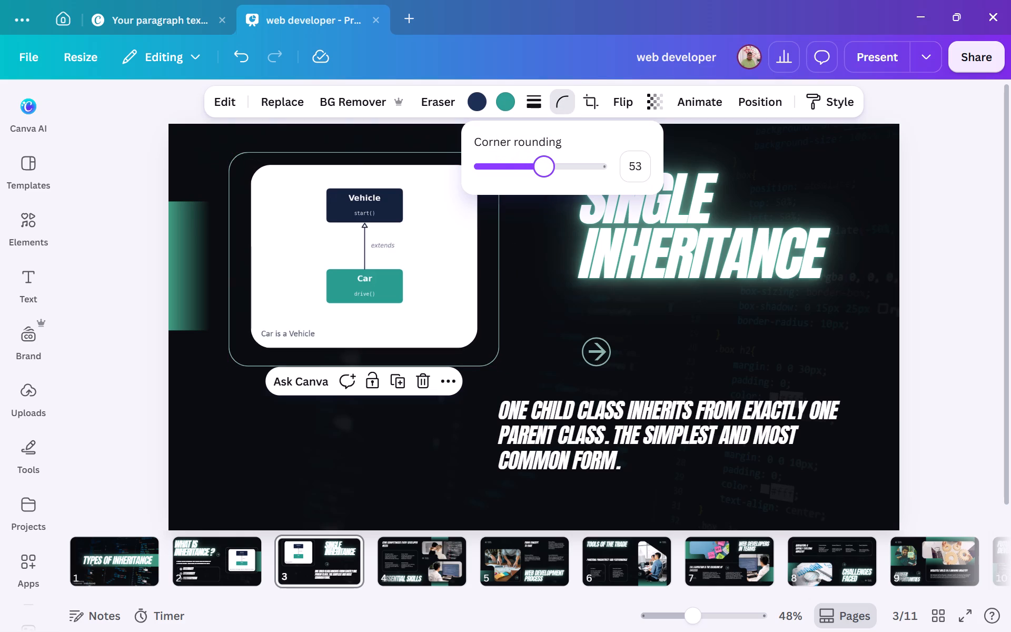
{"action": "left_click_drag", "start_coordinate": [544, 161], "coordinate": [537, 161]}
{"action": "left_click", "coordinate": [64, 176]}
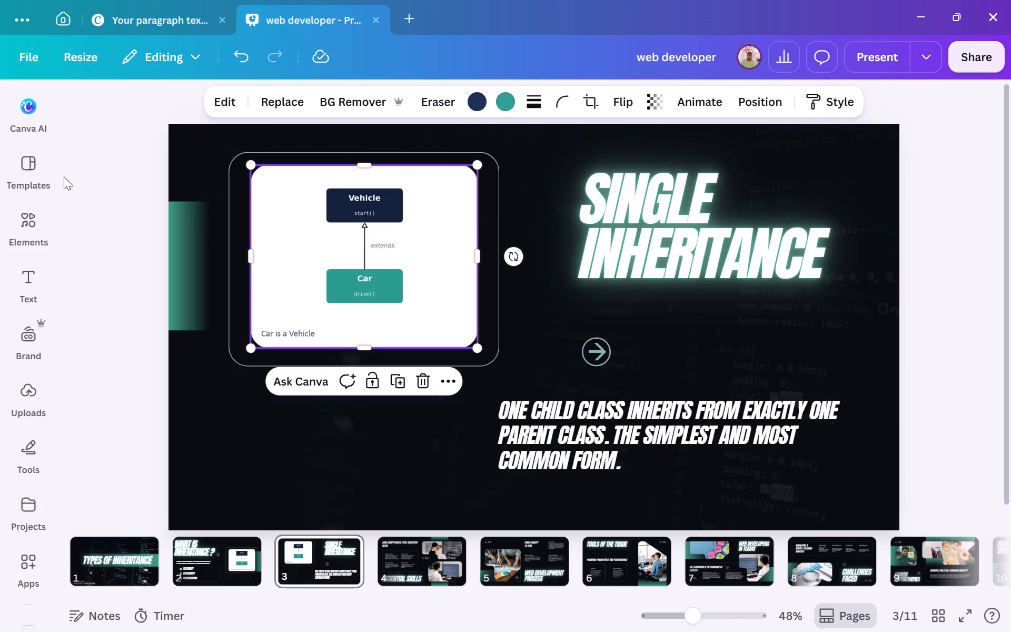
{"action": "left_click", "coordinate": [64, 176]}
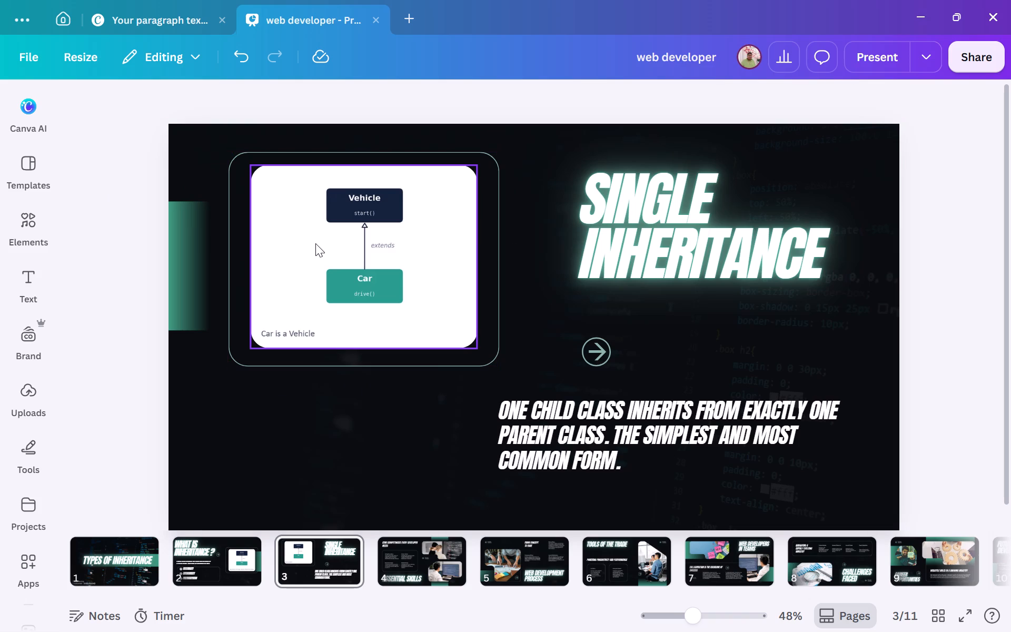
Shrink page 3's rounded outline slightly, keeping its proportions, and re-centre the Vehicle–Car diagram inside it.
{"action": "left_click", "coordinate": [492, 355]}
{"action": "left_click_drag", "start_coordinate": [499, 360], "coordinate": [493, 358]}
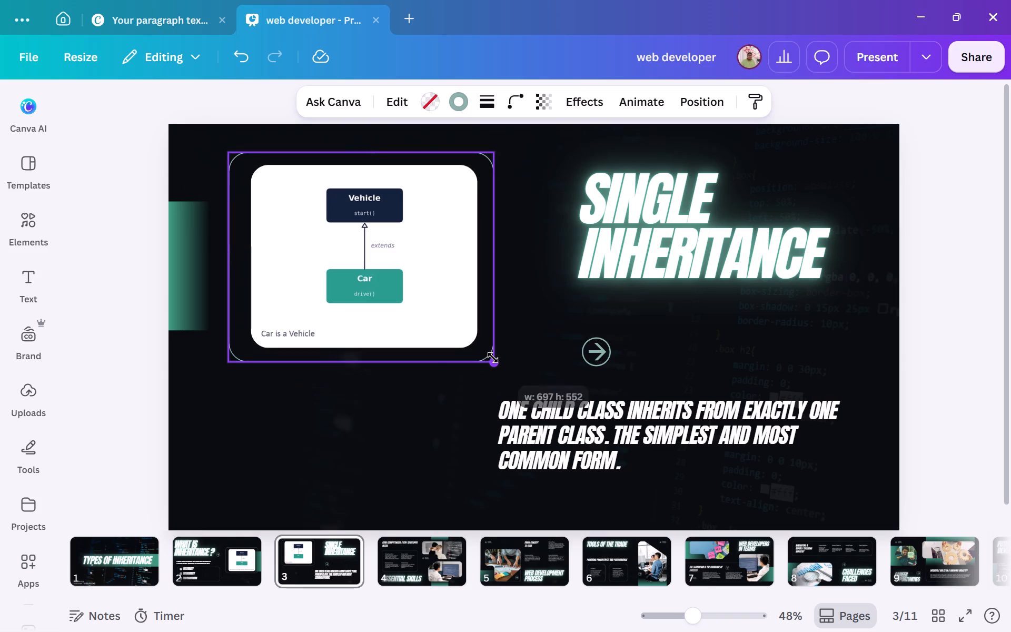
{"action": "left_click_drag", "start_coordinate": [493, 358], "coordinate": [484, 354]}
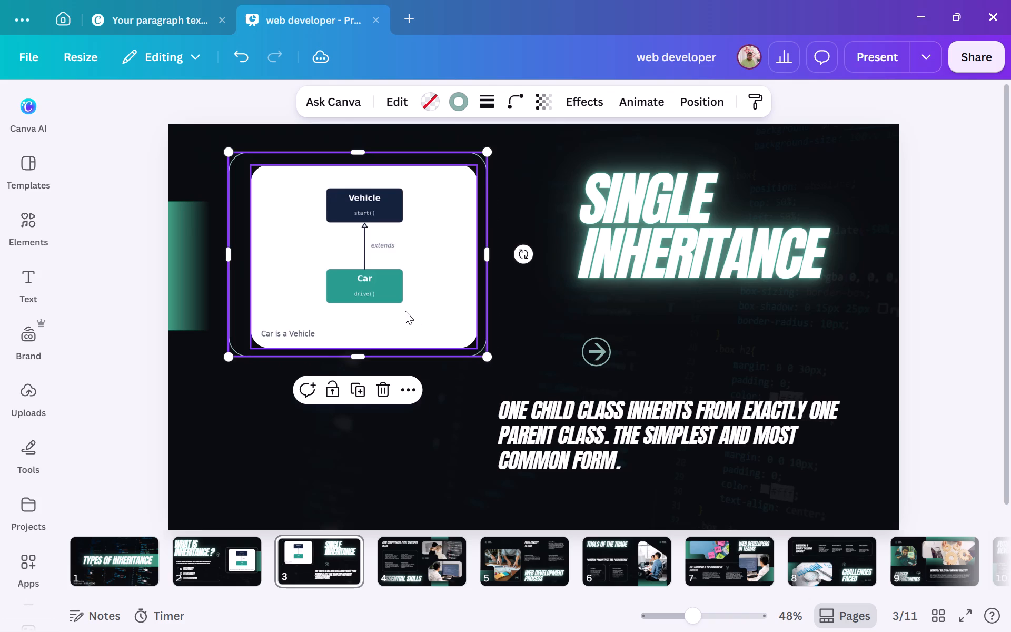
{"action": "left_click", "coordinate": [405, 311]}
{"action": "left_click_drag", "start_coordinate": [405, 311], "coordinate": [393, 309]}
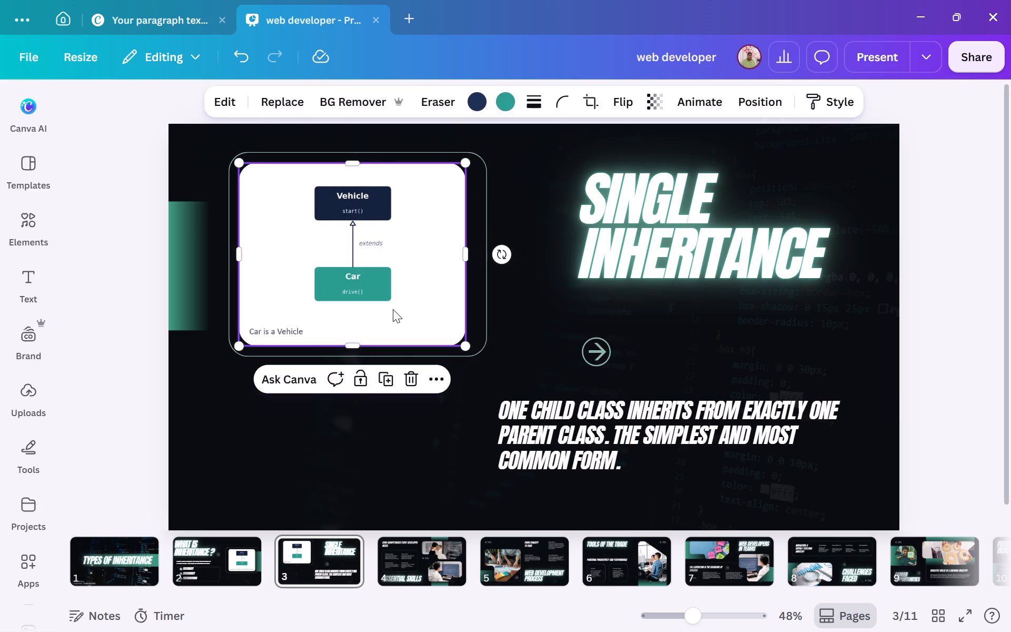
{"action": "left_click_drag", "start_coordinate": [393, 309], "coordinate": [400, 307]}
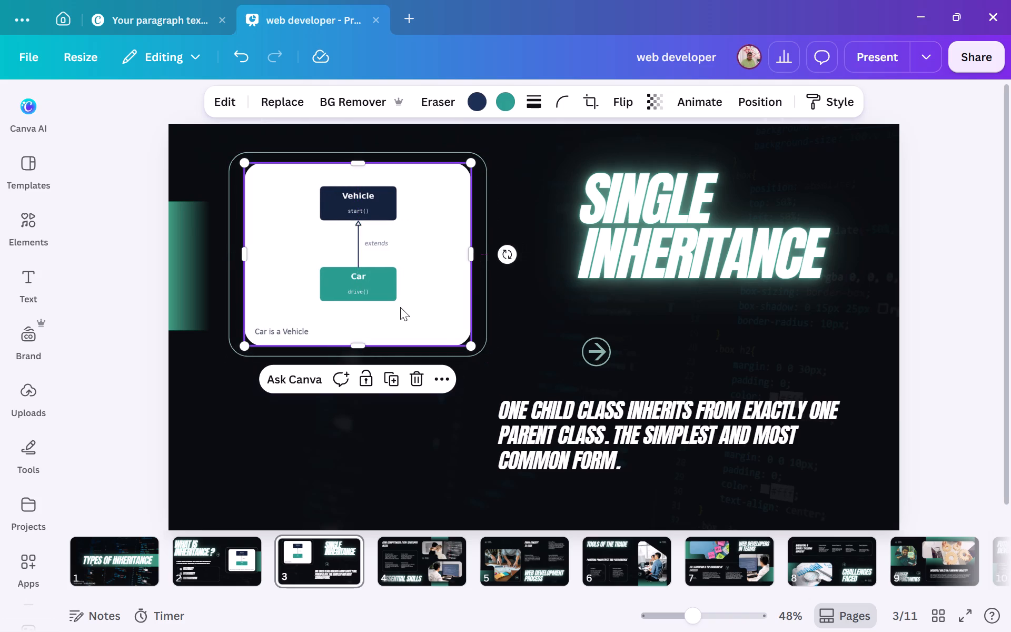
{"action": "left_click", "coordinate": [137, 366]}
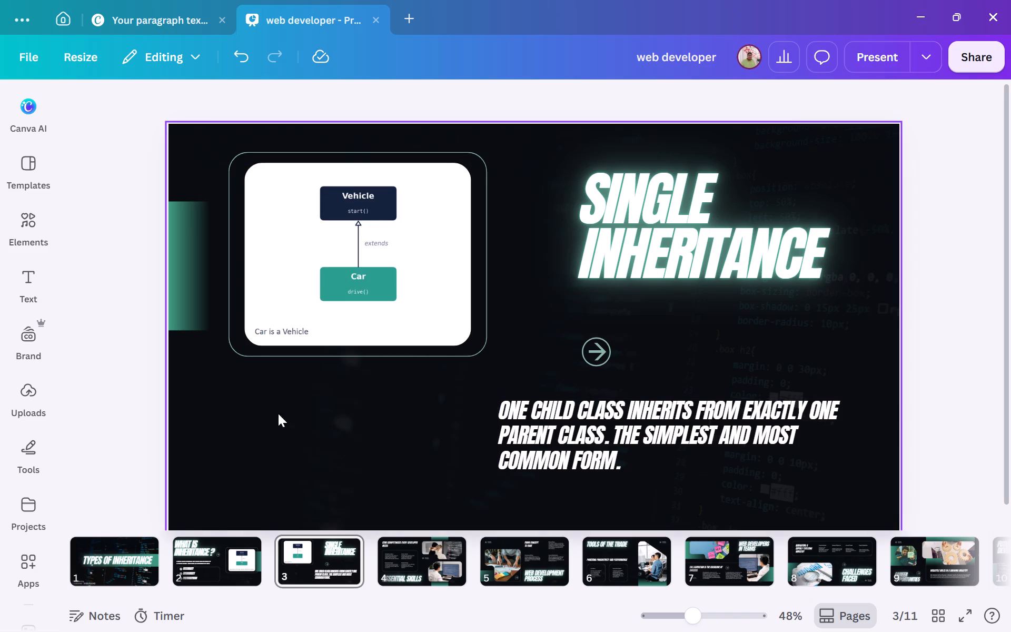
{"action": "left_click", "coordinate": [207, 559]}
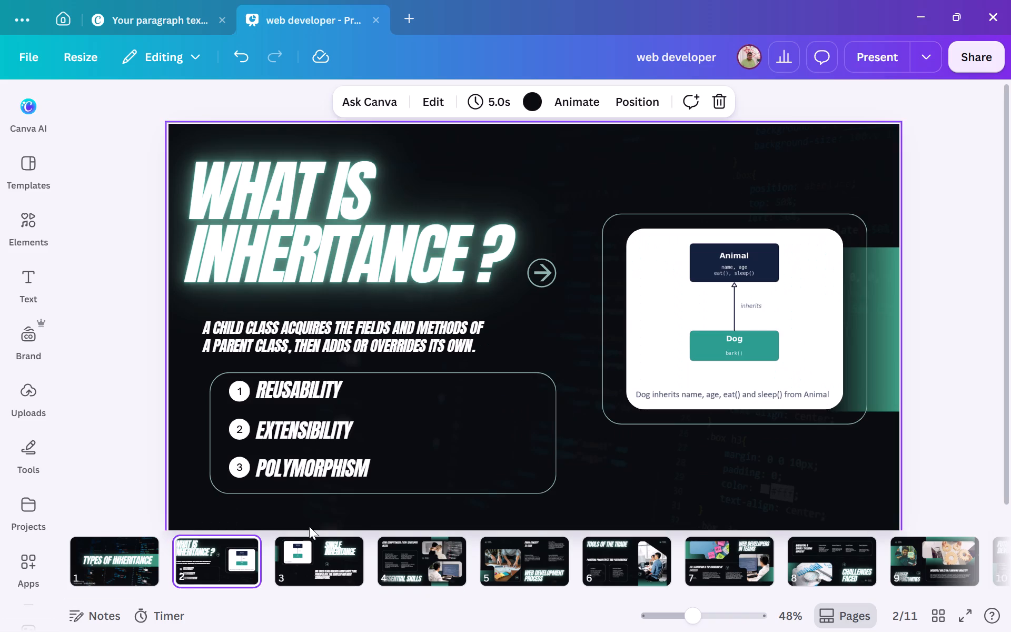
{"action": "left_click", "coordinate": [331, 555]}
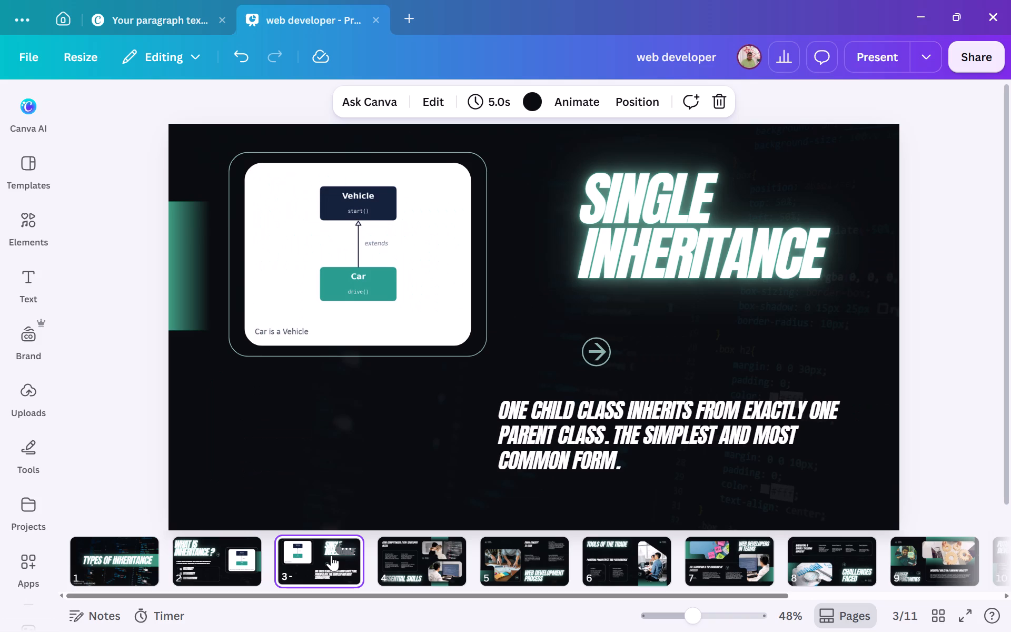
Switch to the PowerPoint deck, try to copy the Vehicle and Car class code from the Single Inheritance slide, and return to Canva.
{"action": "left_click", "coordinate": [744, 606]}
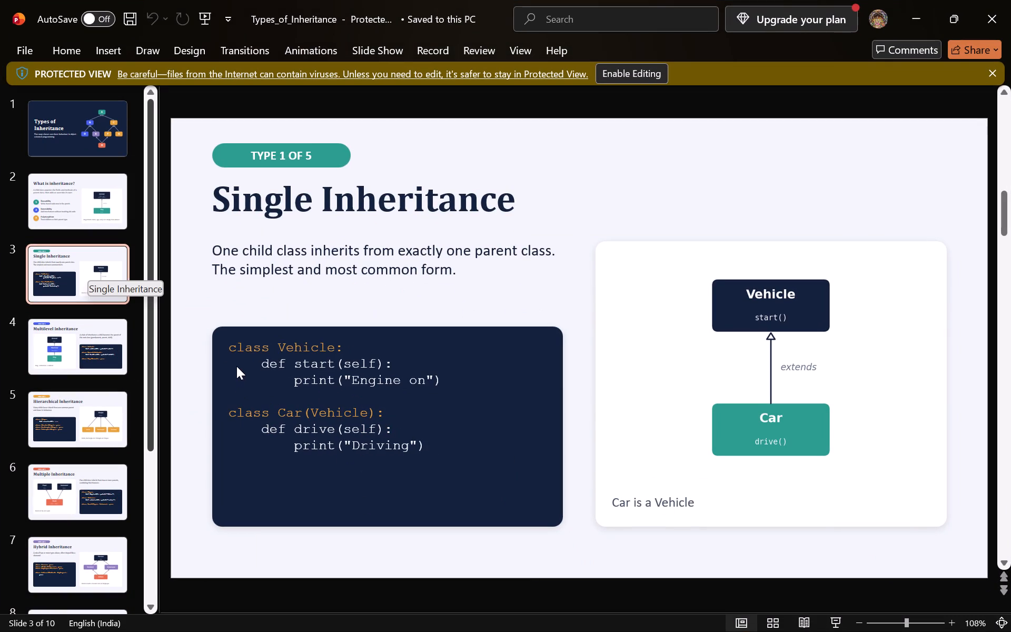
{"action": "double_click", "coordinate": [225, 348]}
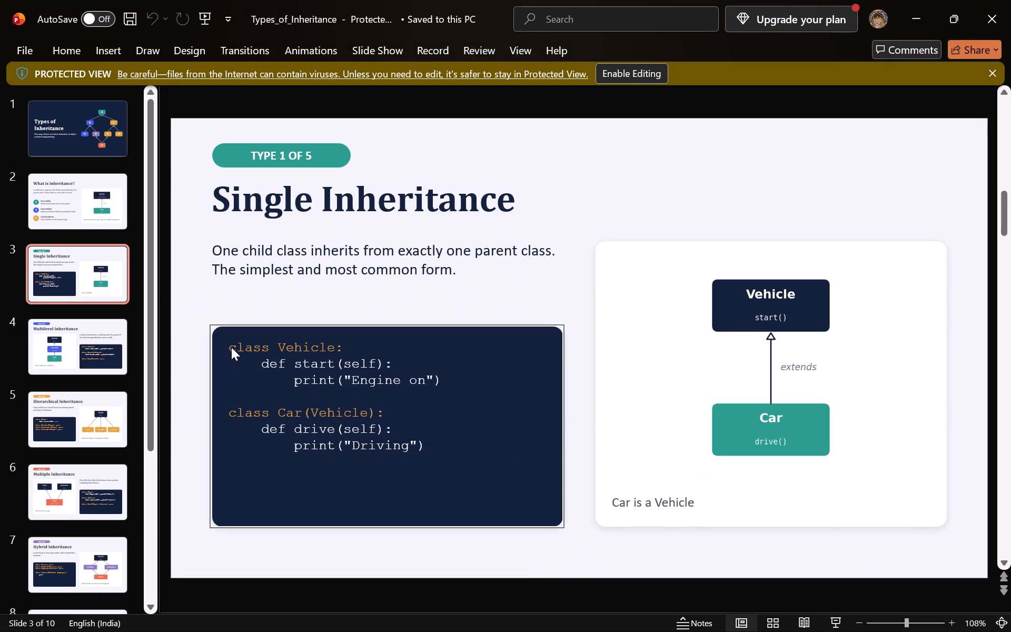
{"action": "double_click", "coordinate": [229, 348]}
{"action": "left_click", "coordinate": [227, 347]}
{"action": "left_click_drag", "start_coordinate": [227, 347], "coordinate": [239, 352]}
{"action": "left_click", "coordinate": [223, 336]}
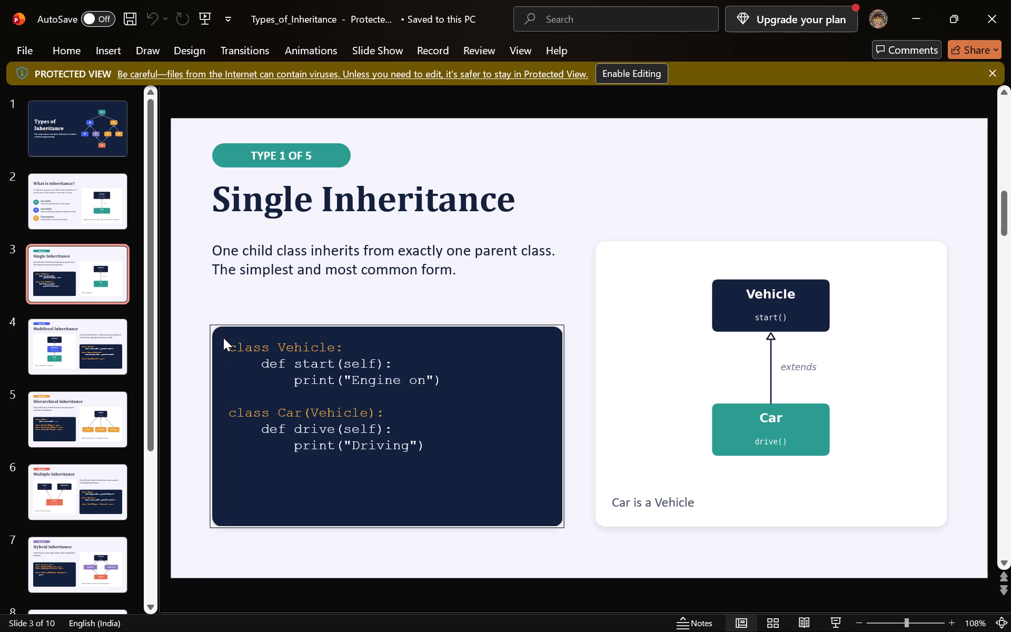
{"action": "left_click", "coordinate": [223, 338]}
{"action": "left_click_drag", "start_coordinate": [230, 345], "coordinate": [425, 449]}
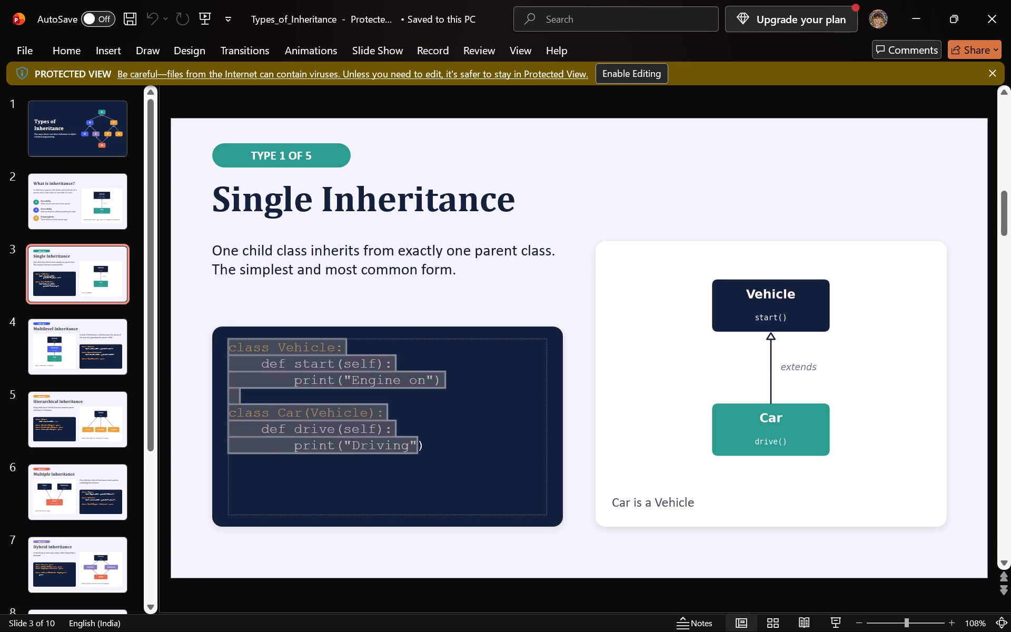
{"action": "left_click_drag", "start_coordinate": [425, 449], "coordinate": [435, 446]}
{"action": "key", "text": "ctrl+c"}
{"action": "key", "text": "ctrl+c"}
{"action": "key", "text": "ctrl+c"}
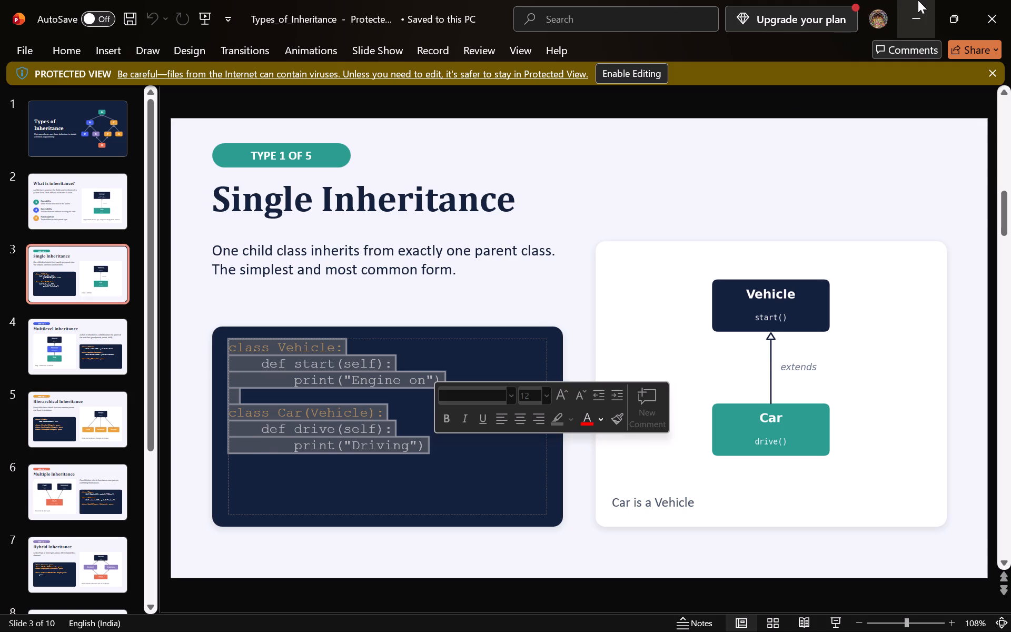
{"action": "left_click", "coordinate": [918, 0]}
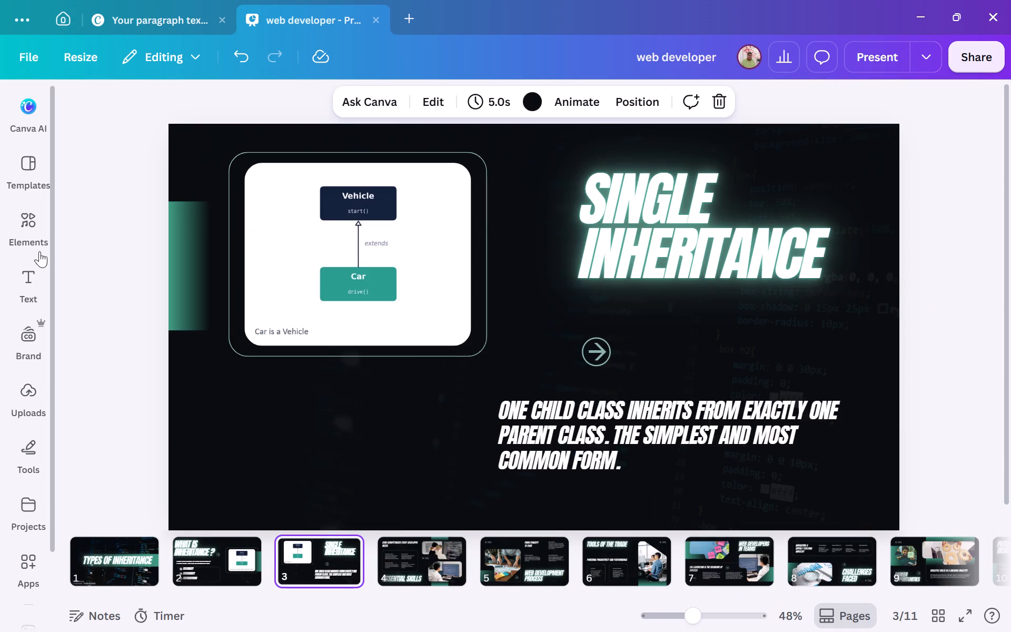
Add a subheading to page 3 and replace its placeholder with the clipboard text "Dog inherits name, age, eat() and sleep() from Animal".
{"action": "left_click", "coordinate": [28, 279]}
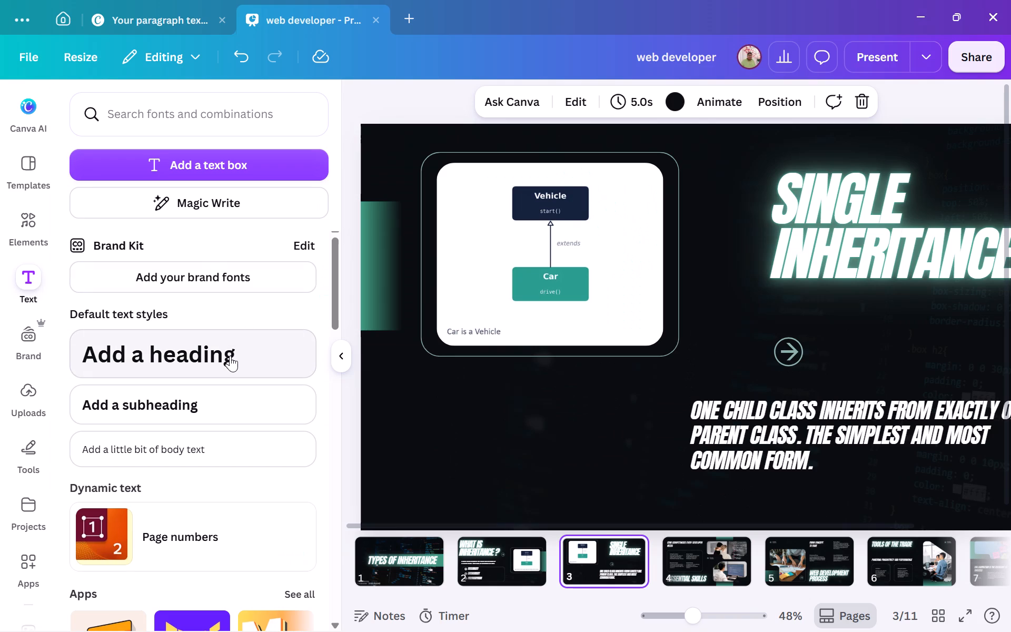
{"action": "left_click", "coordinate": [245, 393]}
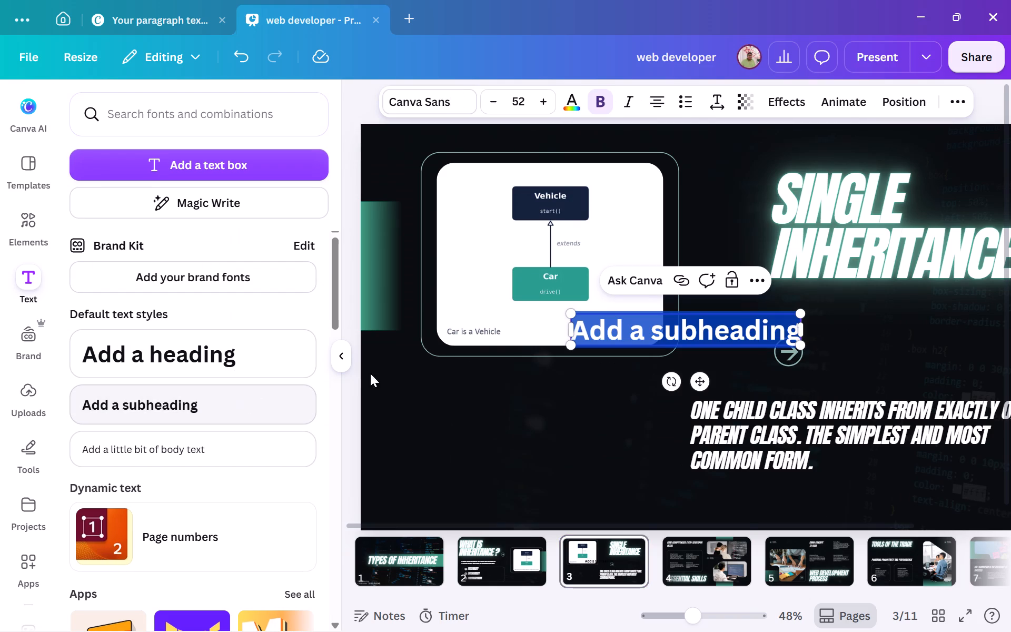
{"action": "left_click", "coordinate": [728, 334]}
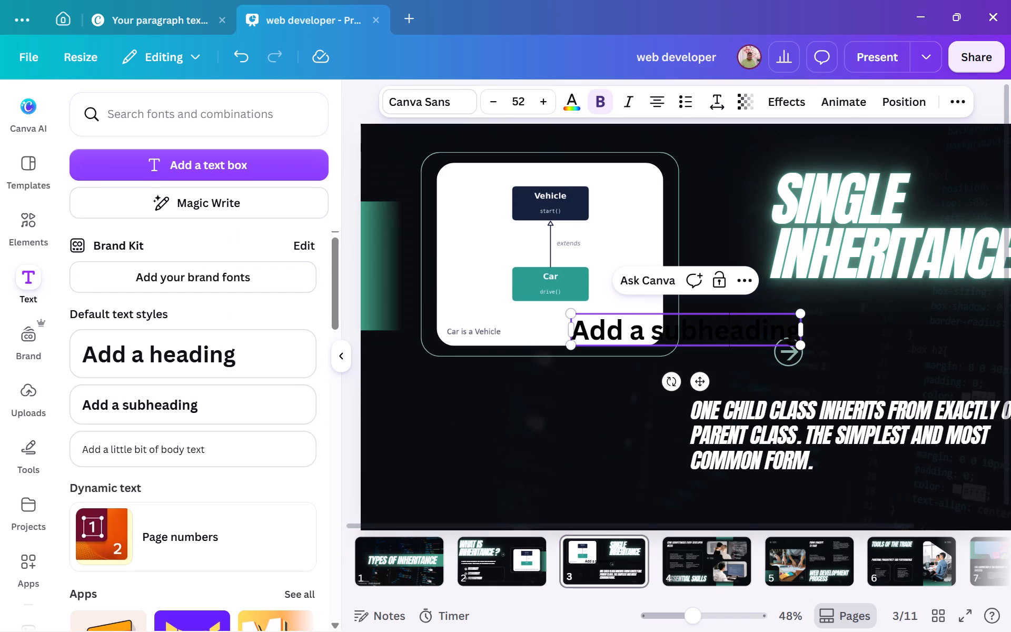
{"action": "left_click_drag", "start_coordinate": [790, 329], "coordinate": [581, 327]}
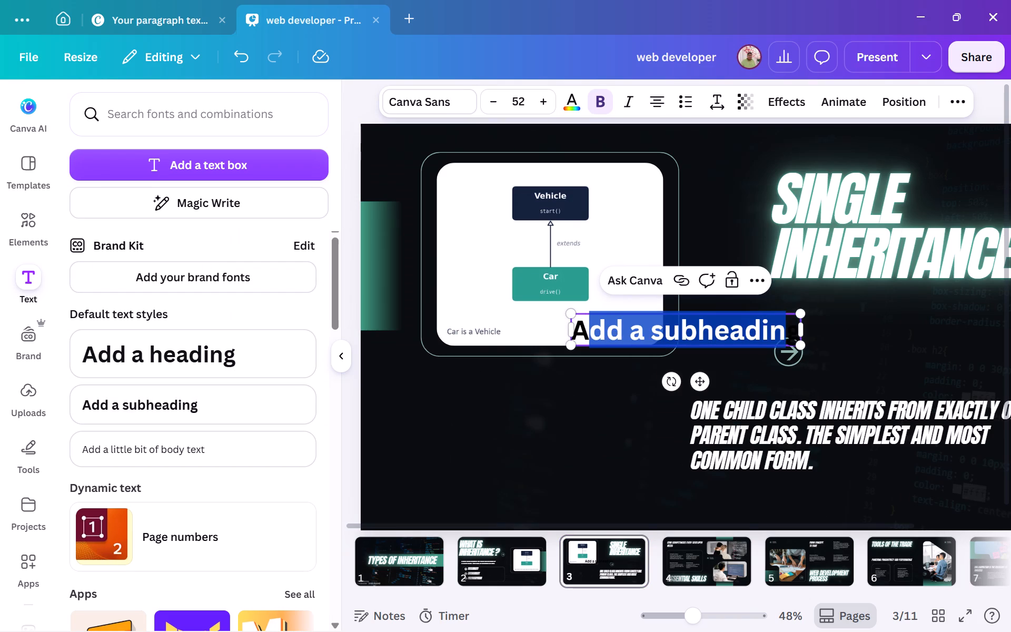
{"action": "left_click", "coordinate": [571, 328]}
{"action": "left_click_drag", "start_coordinate": [576, 329], "coordinate": [682, 329]}
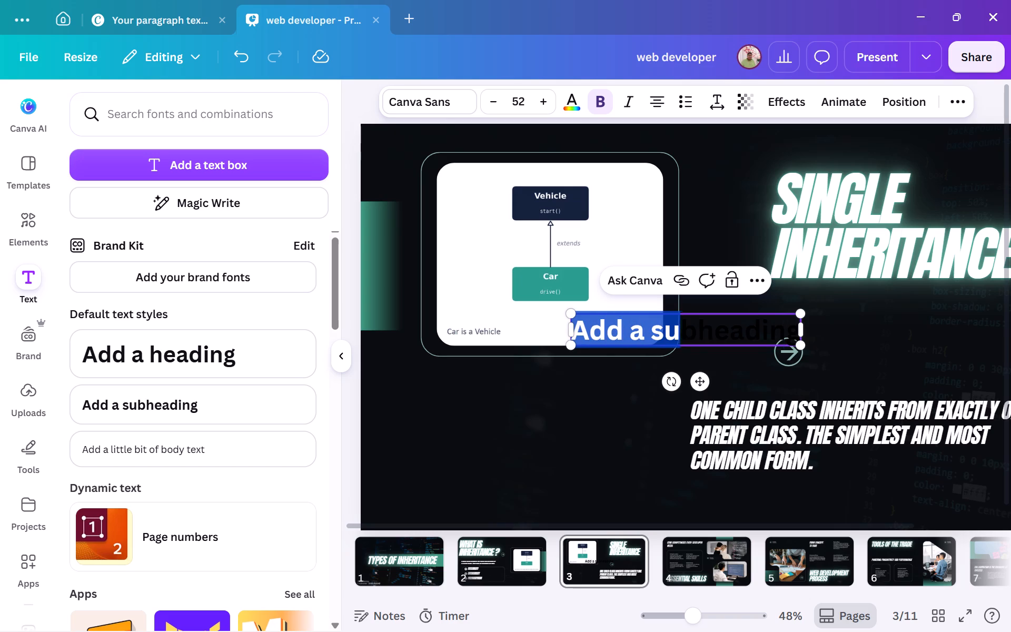
{"action": "left_click_drag", "start_coordinate": [682, 329], "coordinate": [806, 313]}
{"action": "key", "text": "BackSpace"}
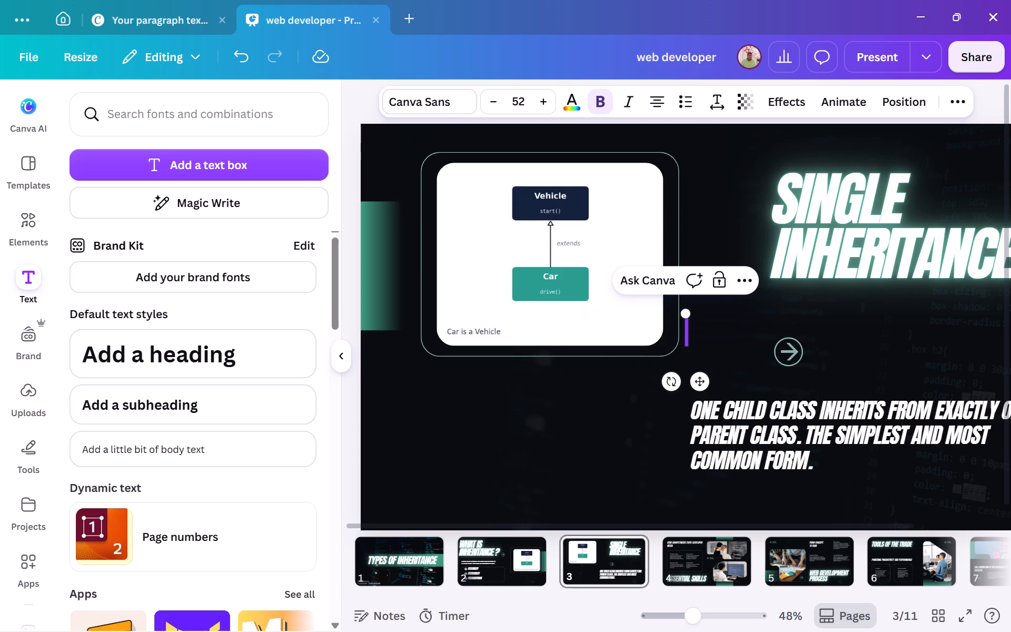
{"action": "key", "text": "ctrl+v"}
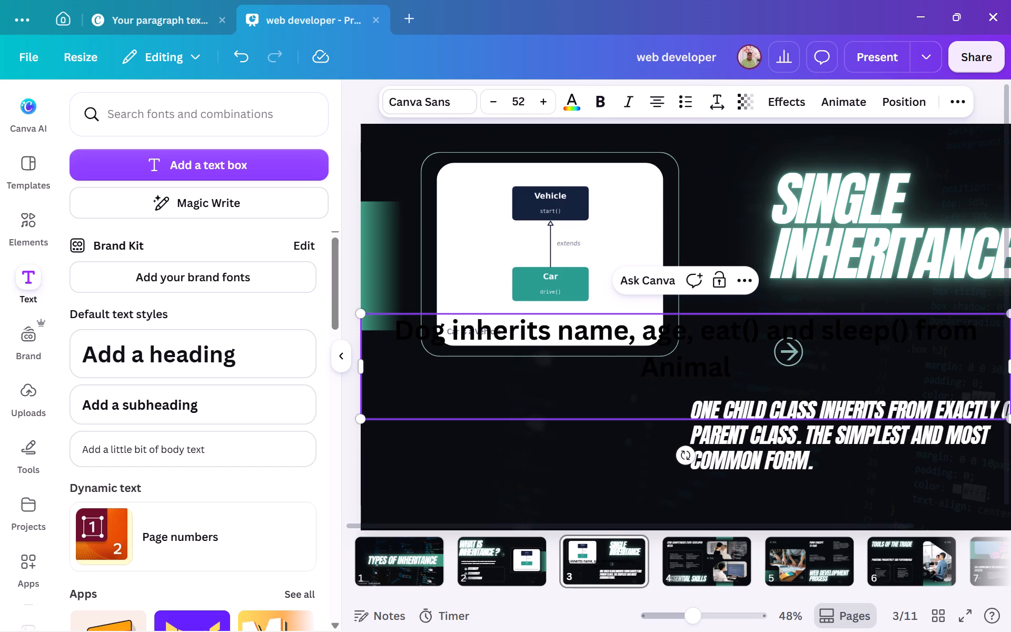
Colour all of the pasted subheading text white (#ffffff).
{"action": "left_click_drag", "start_coordinate": [368, 325], "coordinate": [609, 361]}
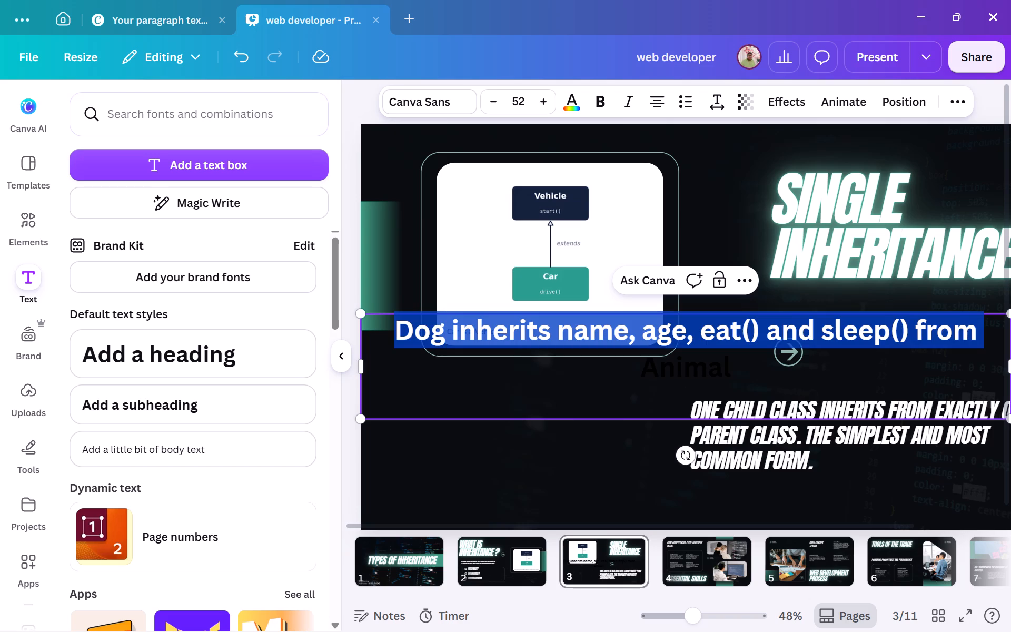
{"action": "left_click_drag", "start_coordinate": [609, 361], "coordinate": [961, 427]}
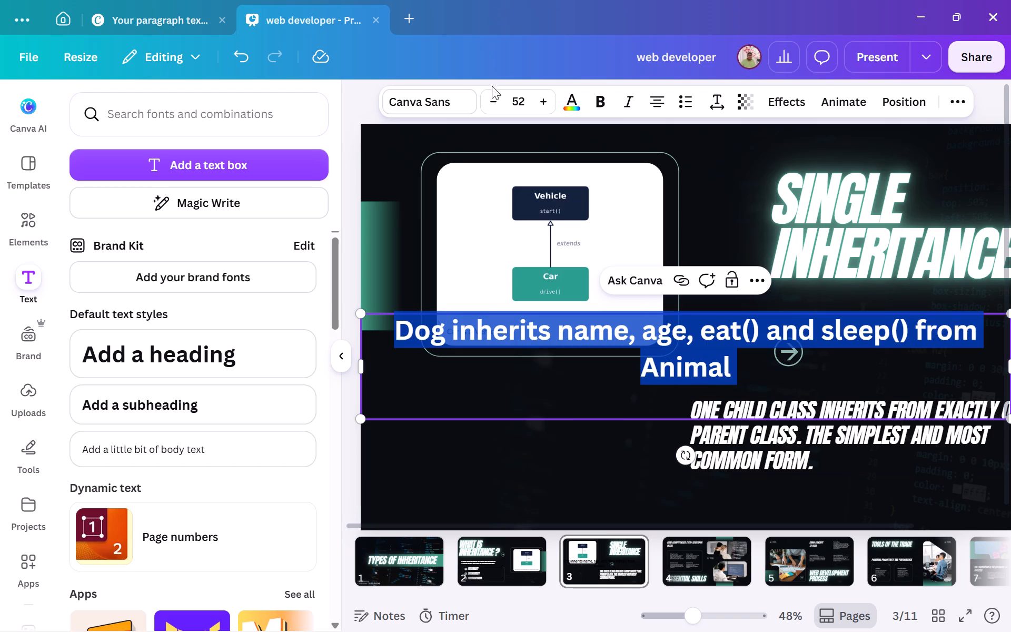
{"action": "left_click", "coordinate": [575, 94]}
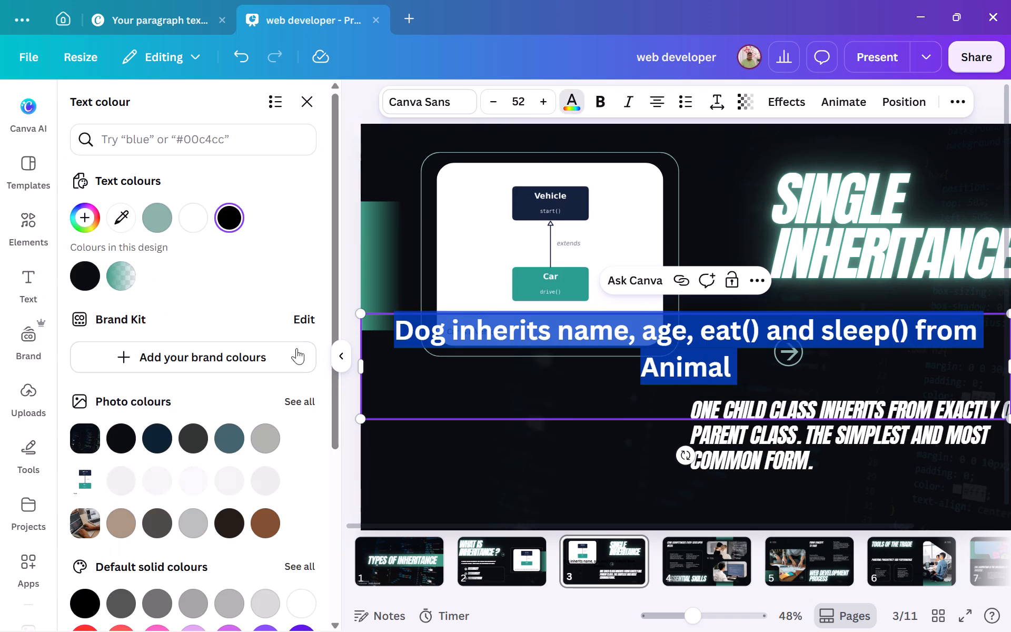
{"action": "left_click", "coordinate": [196, 215]}
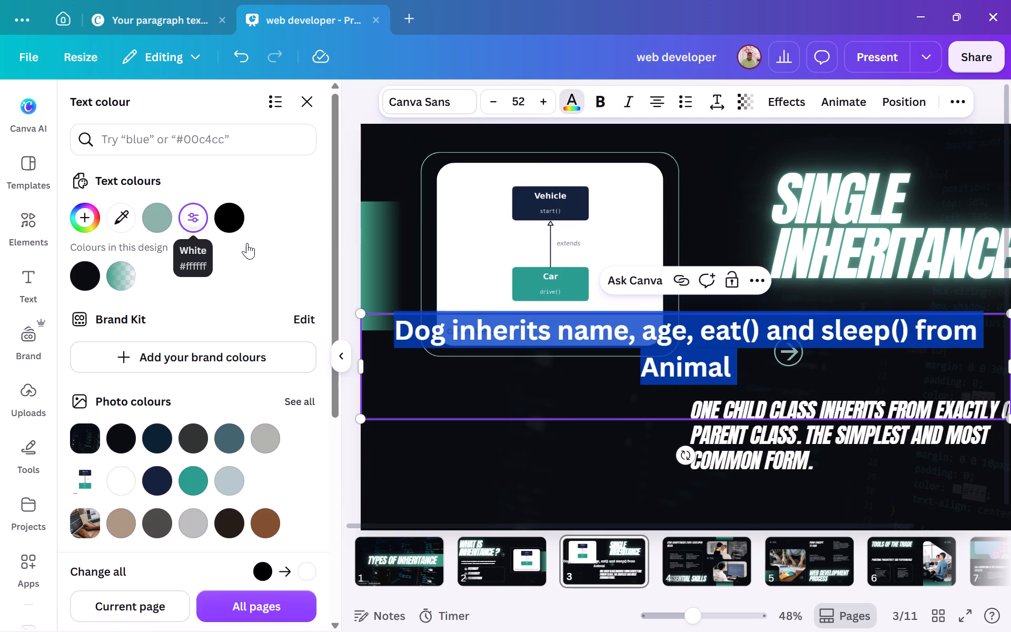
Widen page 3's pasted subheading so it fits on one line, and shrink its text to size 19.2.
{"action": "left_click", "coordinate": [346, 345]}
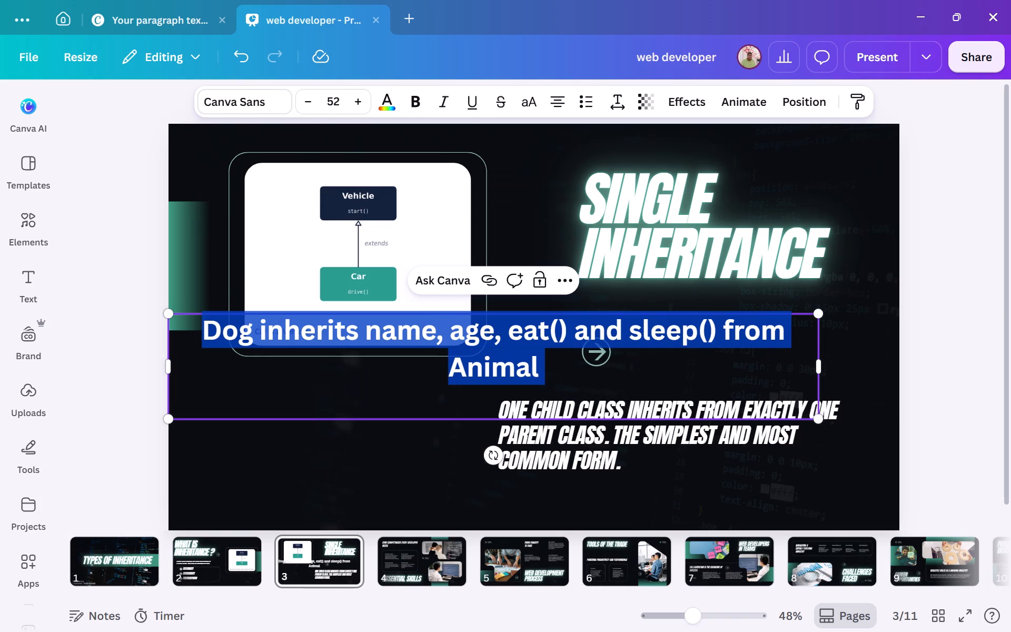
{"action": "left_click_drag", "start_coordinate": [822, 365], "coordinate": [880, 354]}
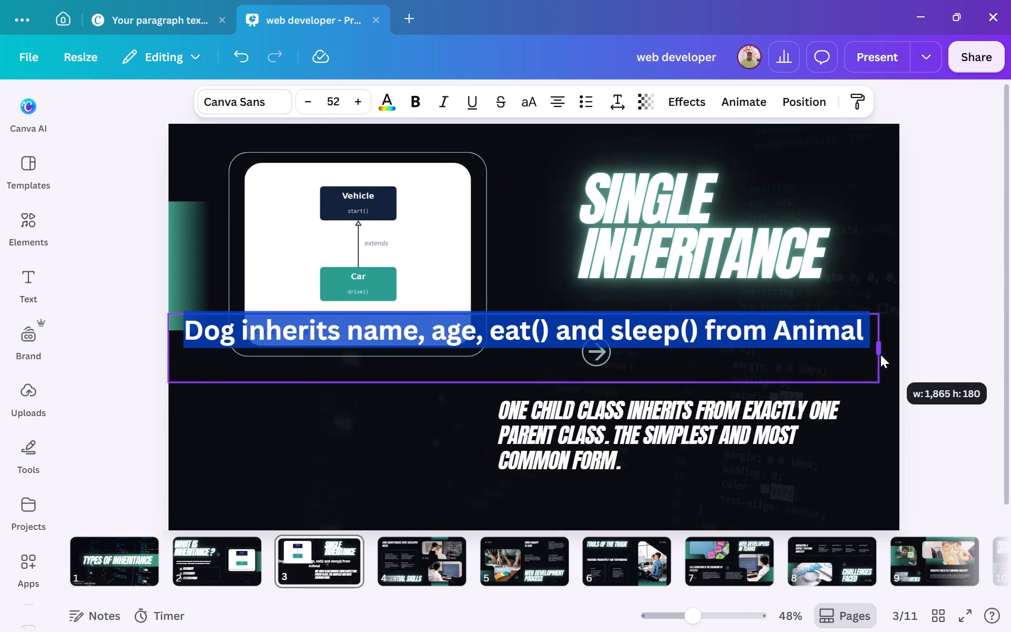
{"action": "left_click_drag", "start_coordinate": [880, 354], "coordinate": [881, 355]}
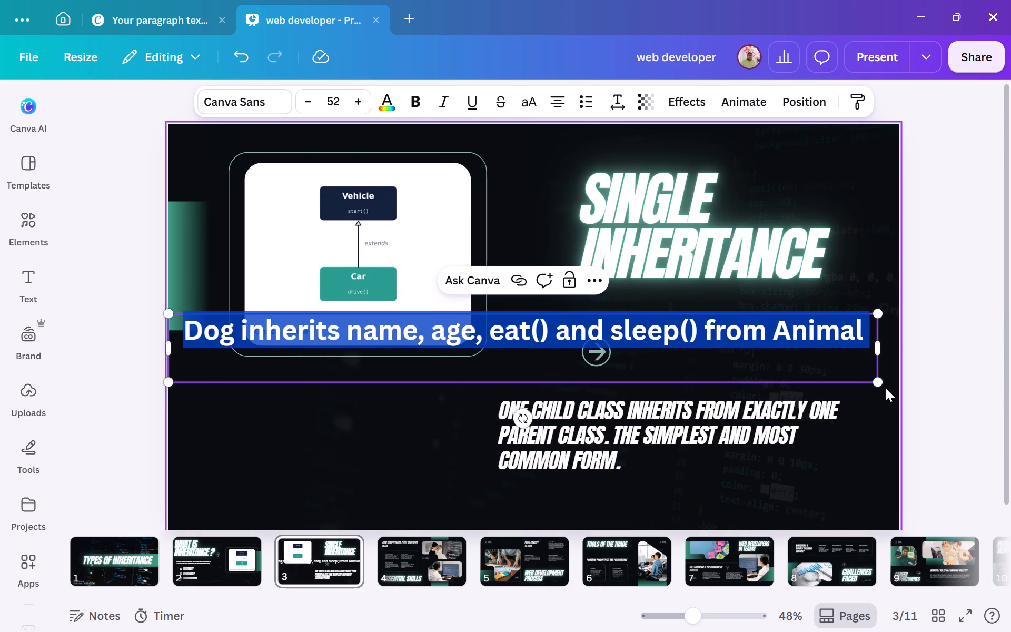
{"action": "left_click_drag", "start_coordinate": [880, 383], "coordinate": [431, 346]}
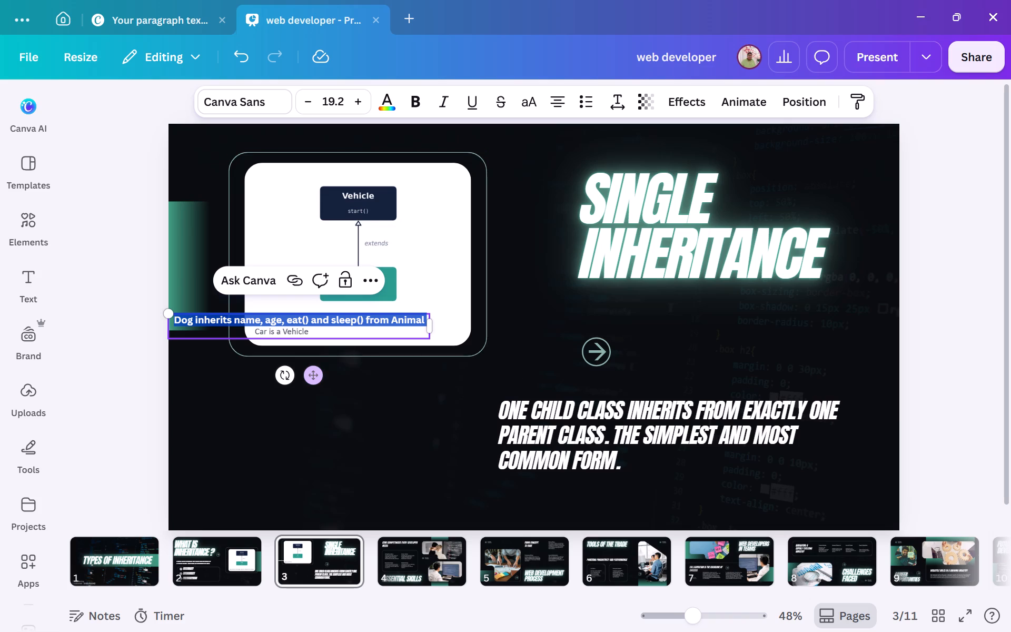
Delete the "Dog inherits name, age, eat() and sleep() from Animal" subheading from page 3.
{"action": "key", "text": "BackSpace"}
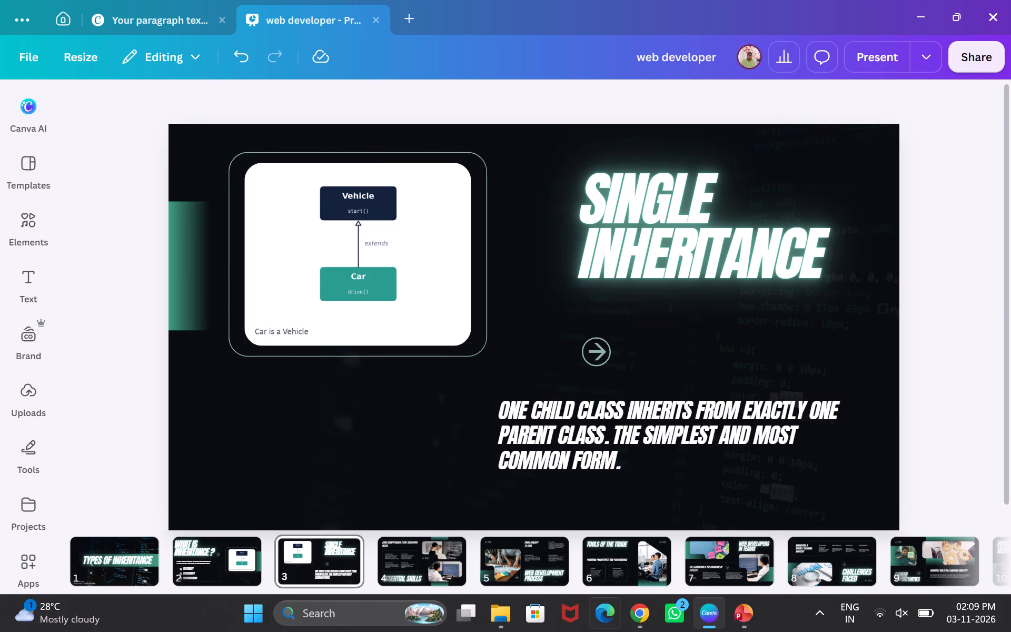
Switch to the PowerPoint deck, copy the full Vehicle and Car class code from the Single Inheritance slide, and return to Canva.
{"action": "left_click", "coordinate": [755, 619]}
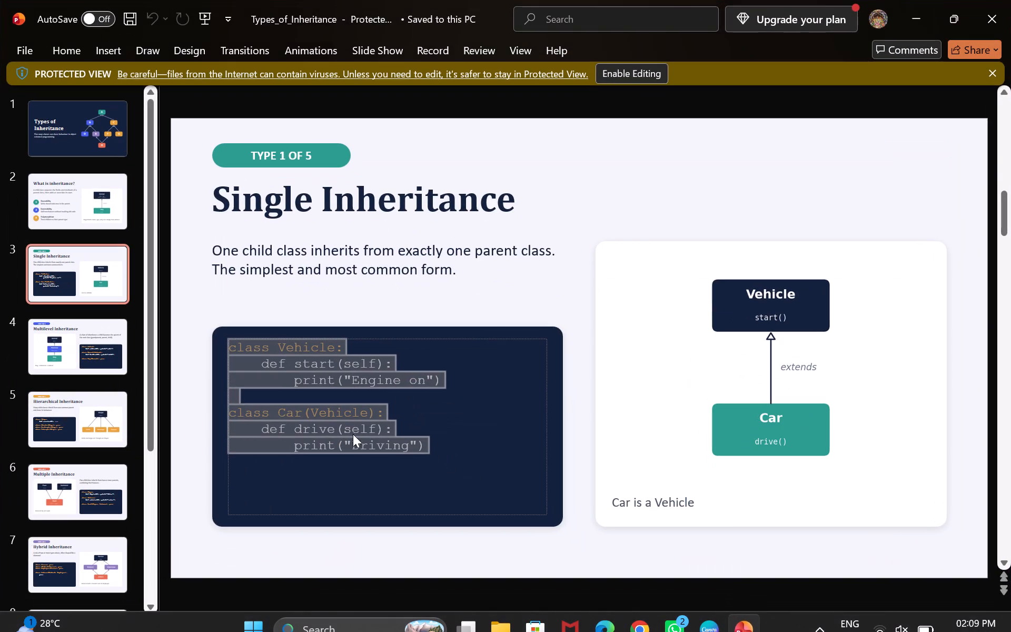
{"action": "left_click", "coordinate": [430, 452]}
{"action": "left_click_drag", "start_coordinate": [430, 452], "coordinate": [256, 357]}
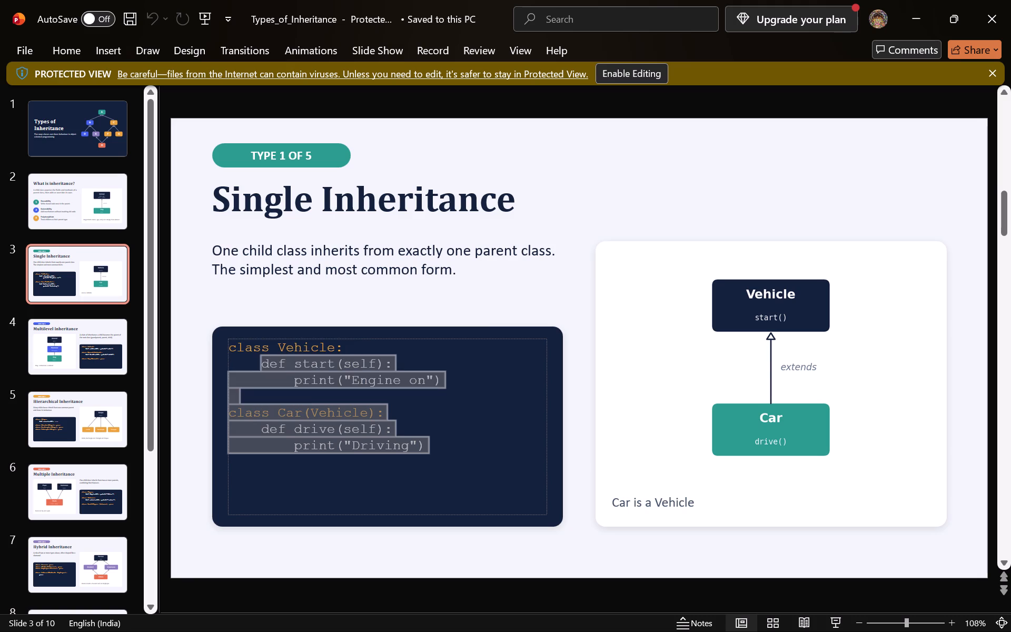
{"action": "left_click_drag", "start_coordinate": [256, 357], "coordinate": [254, 339]}
{"action": "key", "text": "ctrl+c"}
{"action": "key", "text": "ctrl+c"}
{"action": "key", "text": "ctrl+c"}
{"action": "key", "text": "ctrl+c"}
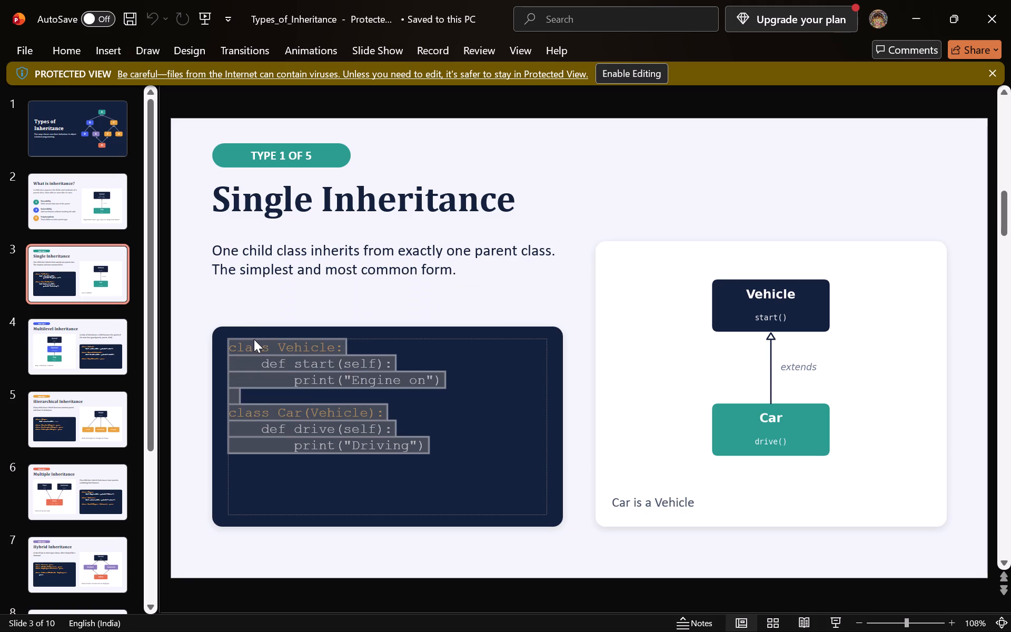
{"action": "key", "text": "ctrl+c"}
{"action": "key", "text": "ctrl+c"}
{"action": "key", "text": "ctrl+c"}
{"action": "key", "text": "ctrl+c"}
{"action": "key", "text": "ctrl+c"}
{"action": "left_click", "coordinate": [320, 373]}
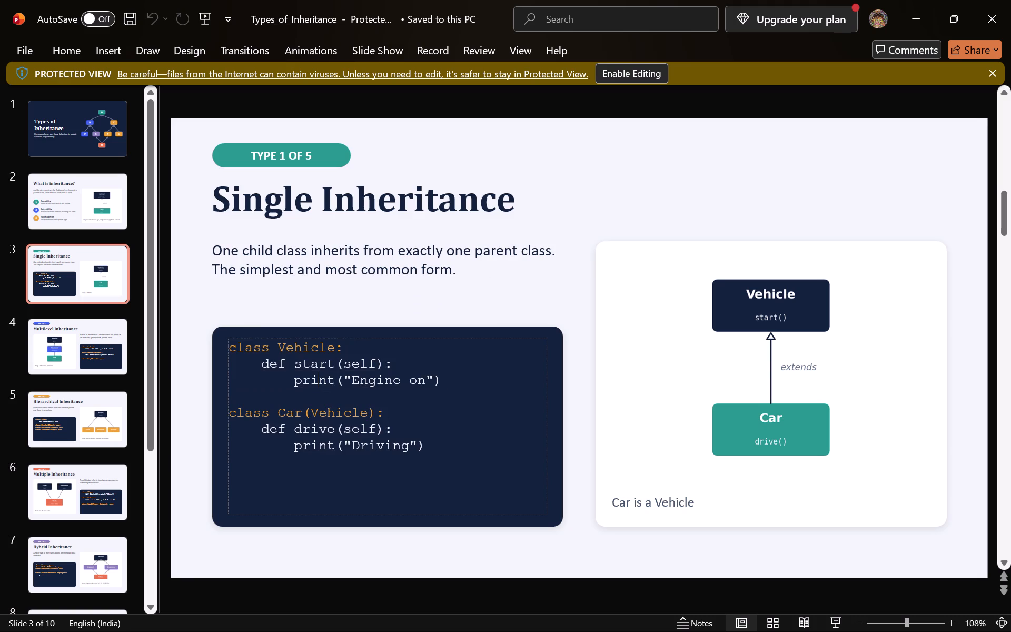
{"action": "left_click", "coordinate": [231, 348]}
{"action": "left_click_drag", "start_coordinate": [231, 348], "coordinate": [445, 495]}
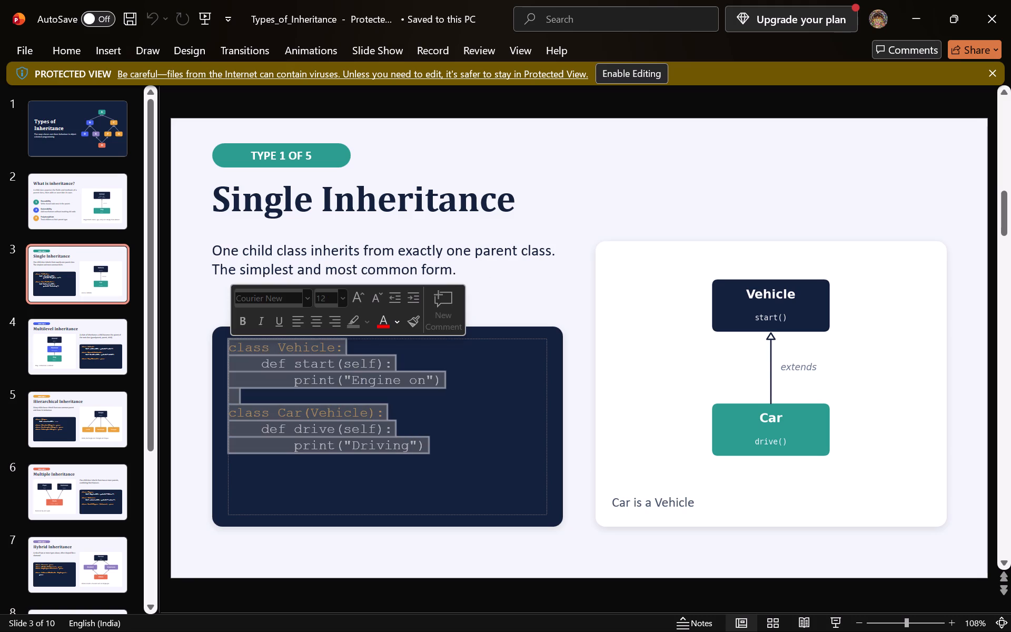
{"action": "left_click_drag", "start_coordinate": [445, 495], "coordinate": [454, 495]}
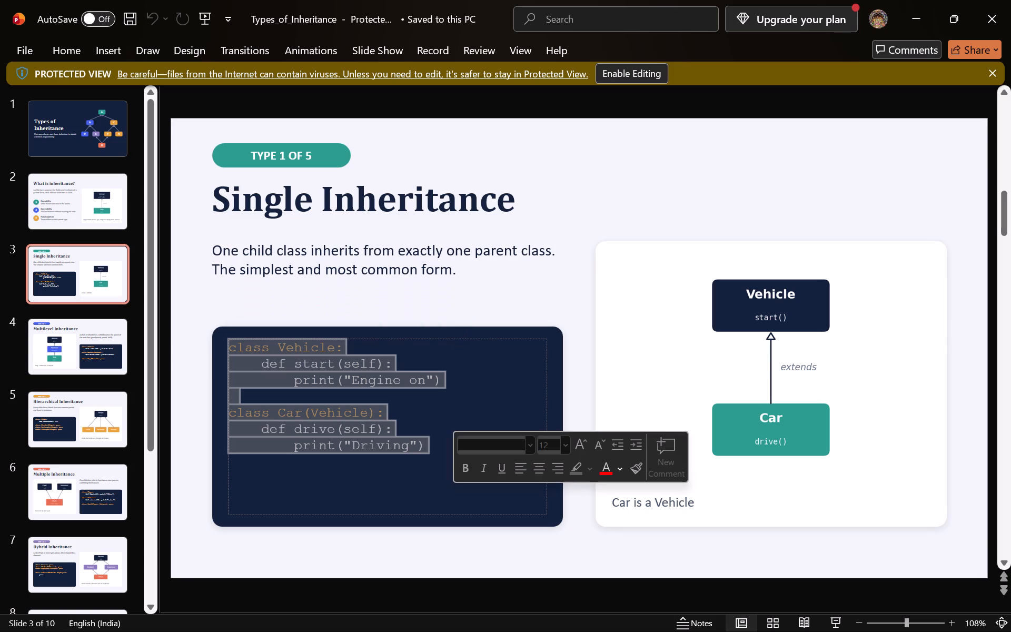
{"action": "key", "text": "ctrl+c"}
{"action": "key", "text": "ctrl+c"}
{"action": "key", "text": "ctrl+c"}
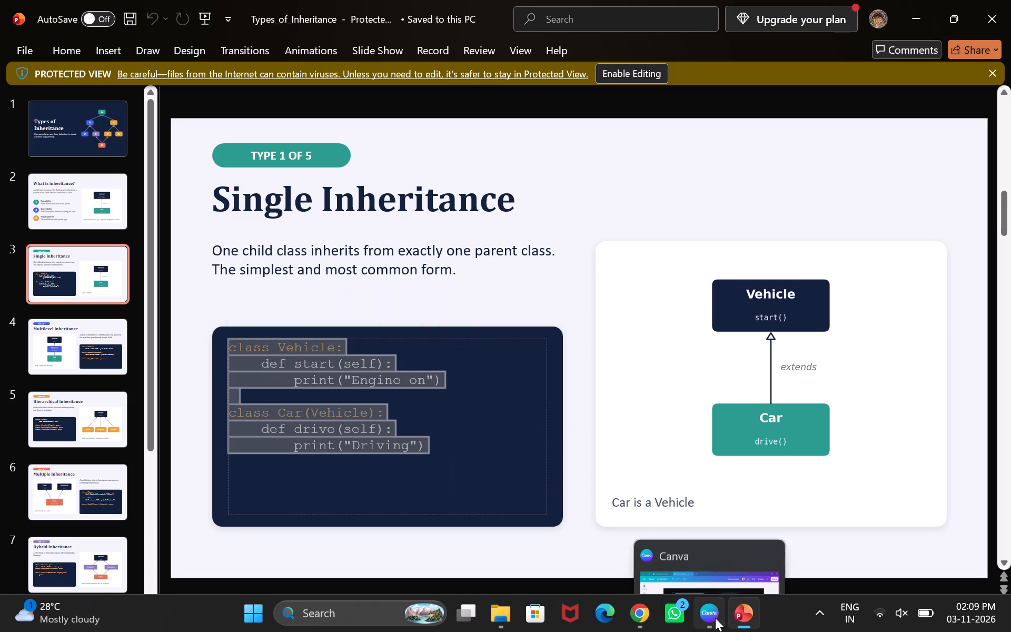
{"action": "left_click", "coordinate": [703, 618]}
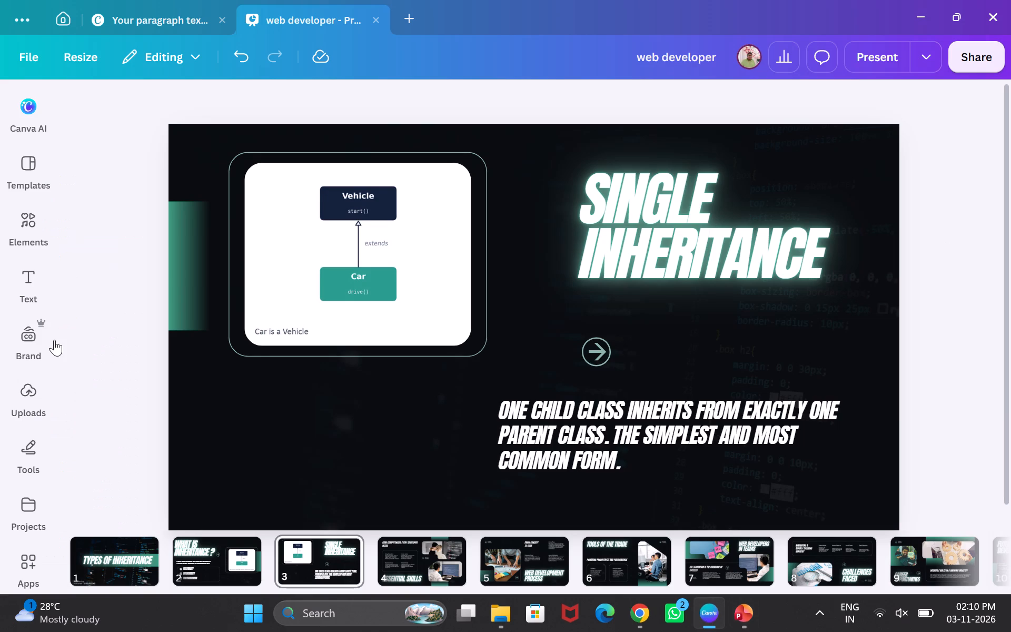
Move the description text under "Problem Solving" on page 4 over to page 3, below the framed diagram.
{"action": "left_click", "coordinate": [325, 547]}
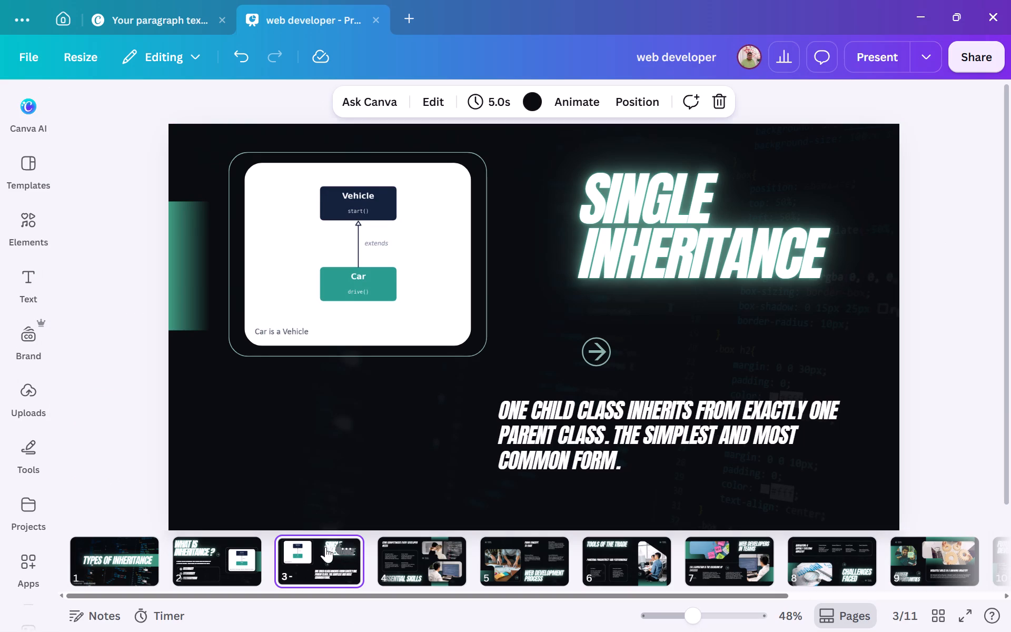
{"action": "left_click", "coordinate": [407, 556]}
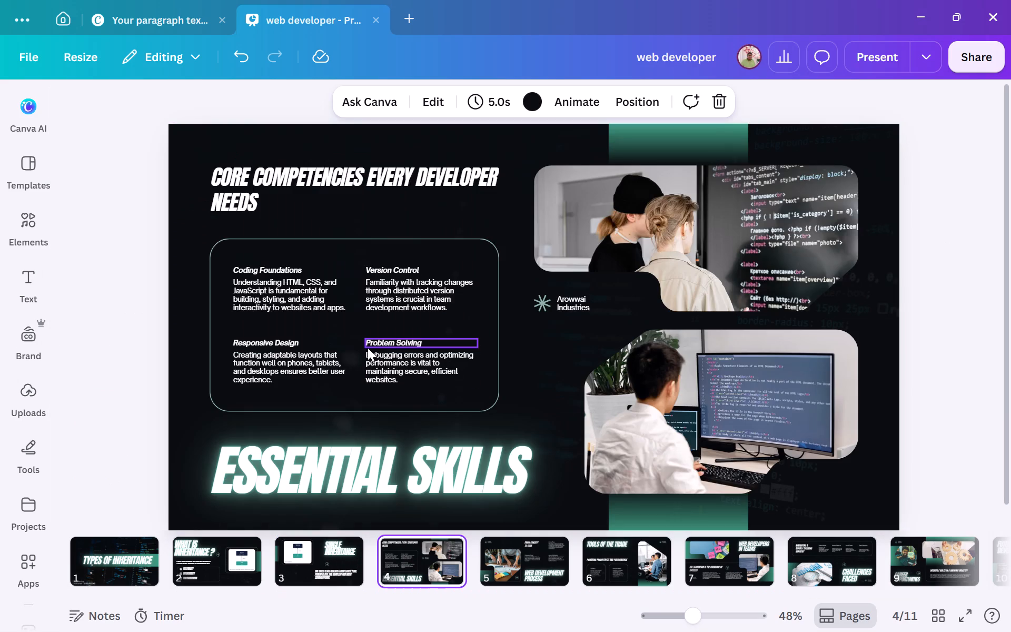
{"action": "left_click_drag", "start_coordinate": [371, 351], "coordinate": [233, 530]}
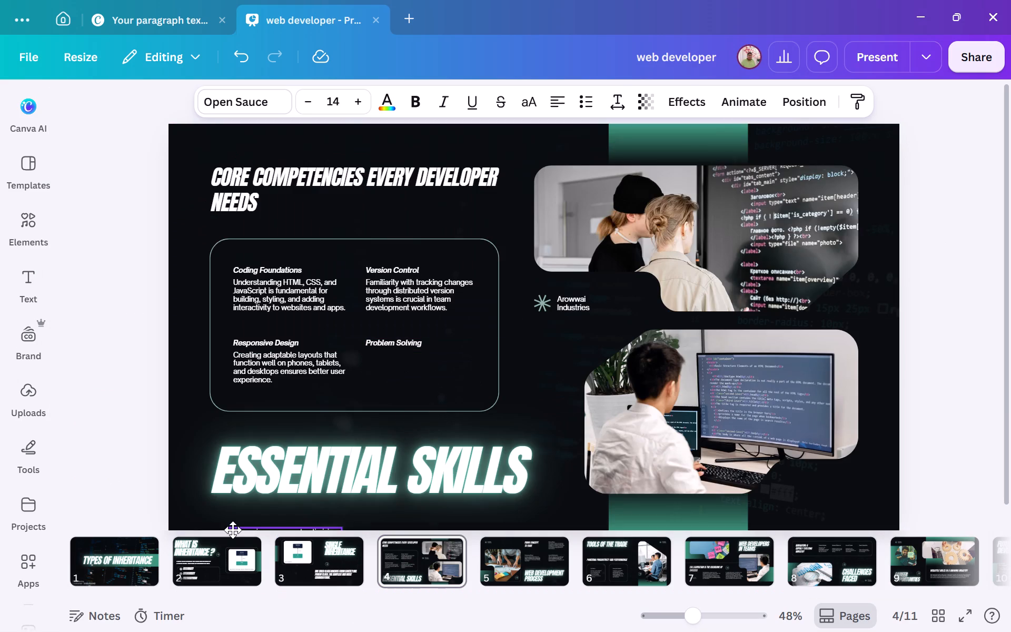
{"action": "left_click_drag", "start_coordinate": [233, 530], "coordinate": [326, 572]}
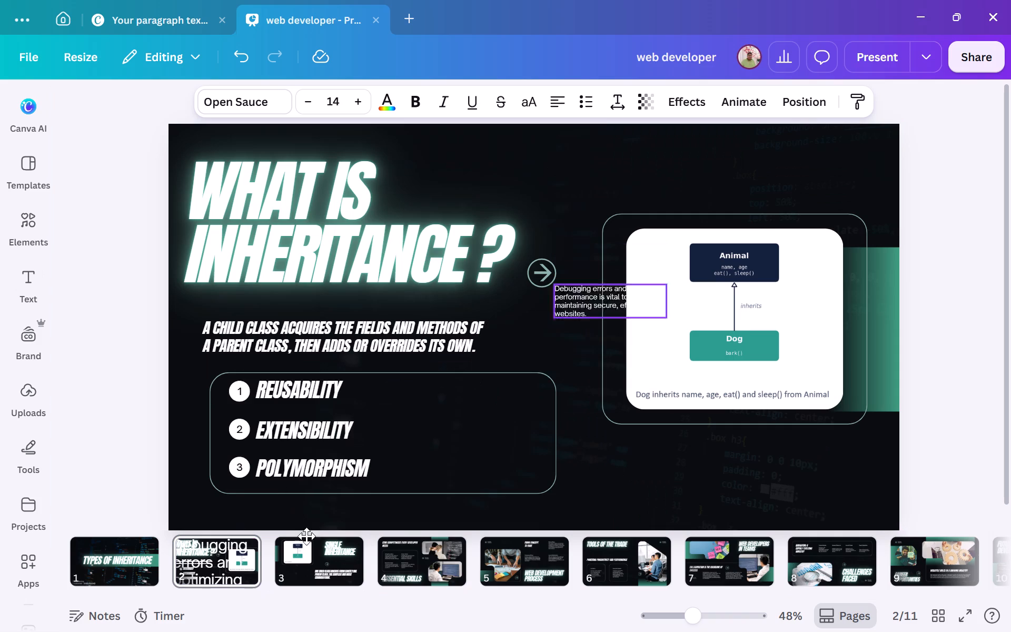
{"action": "left_click_drag", "start_coordinate": [326, 572], "coordinate": [136, 607]}
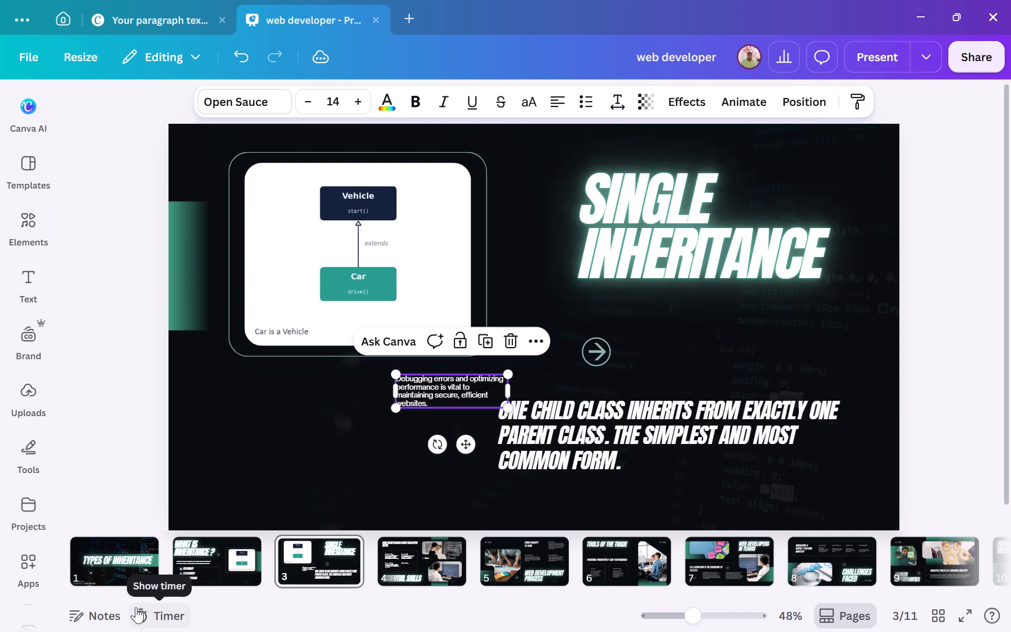
Replace all of the moved description's text on page 3 with the copied Vehicle and Car class code.
{"action": "left_click", "coordinate": [446, 403]}
{"action": "left_click_drag", "start_coordinate": [446, 403], "coordinate": [432, 396]}
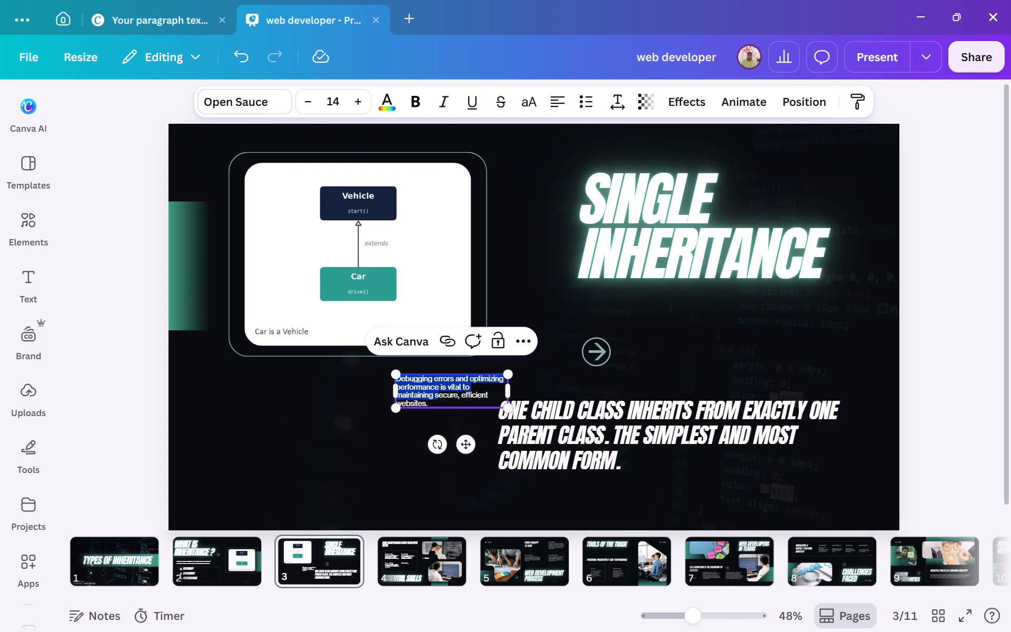
{"action": "left_click_drag", "start_coordinate": [432, 396], "coordinate": [440, 408]}
{"action": "key", "text": "BackSpace"}
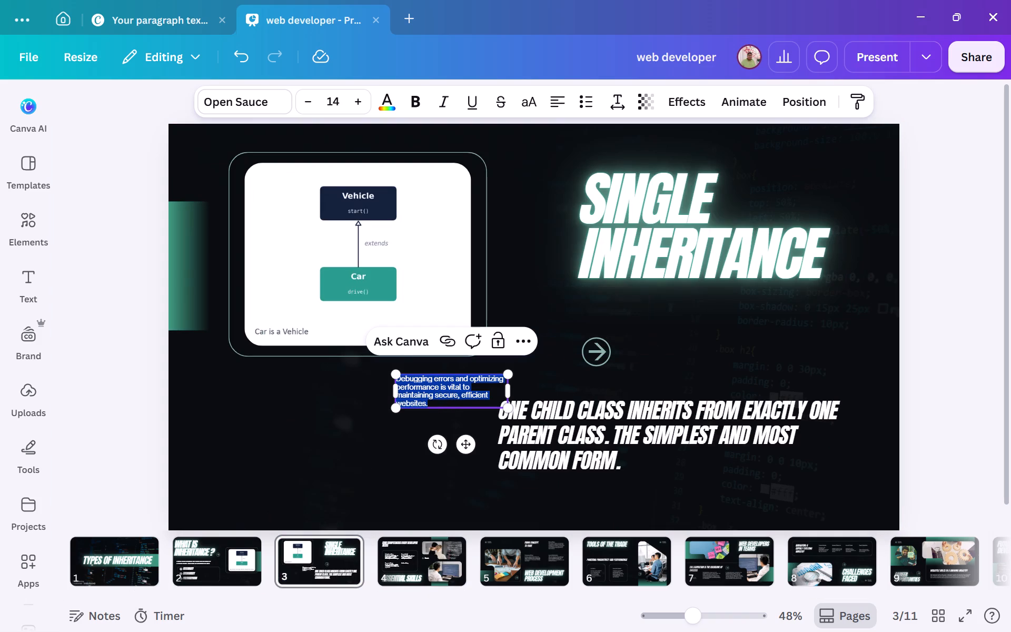
{"action": "key", "text": "ctrl+v"}
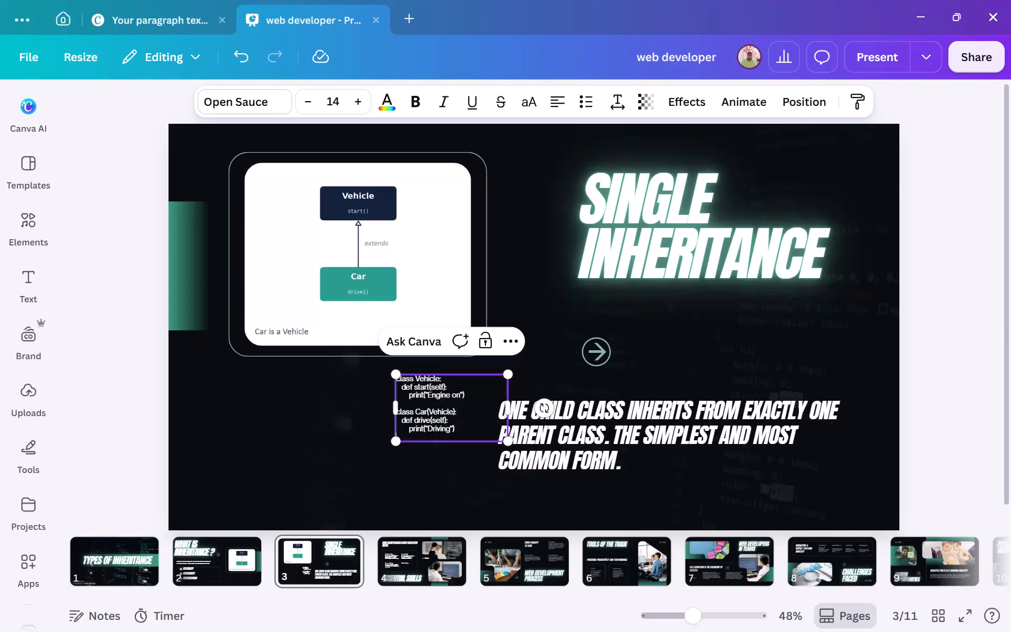
Place the code block below the Vehicle–Car diagram's outline and enlarge its text to size 23.1.
{"action": "left_click_drag", "start_coordinate": [460, 442], "coordinate": [316, 463]}
{"action": "left_click_drag", "start_coordinate": [364, 467], "coordinate": [442, 499]}
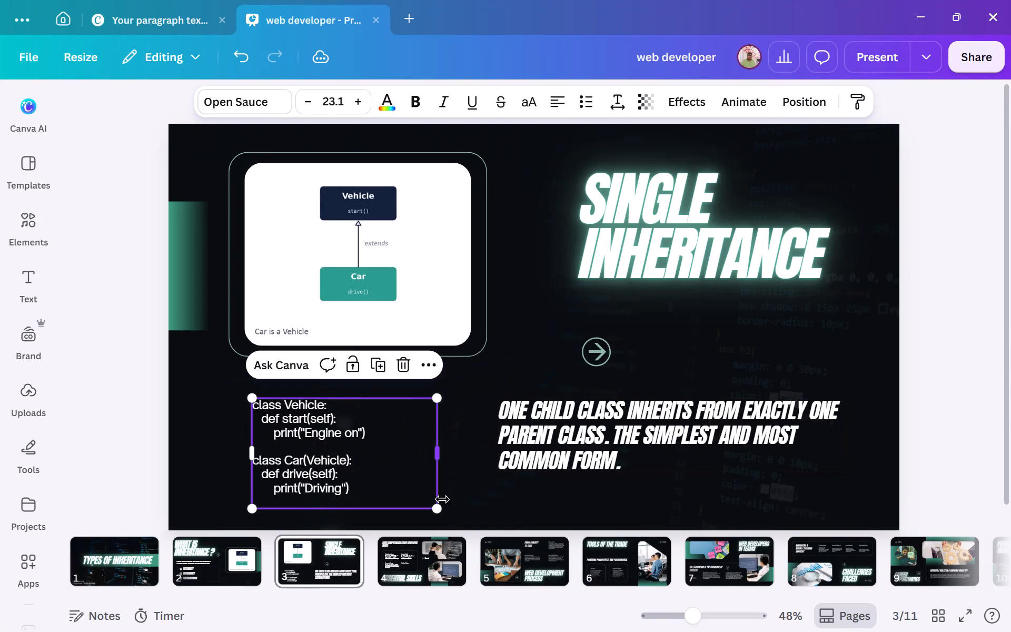
{"action": "left_click", "coordinate": [940, 130]}
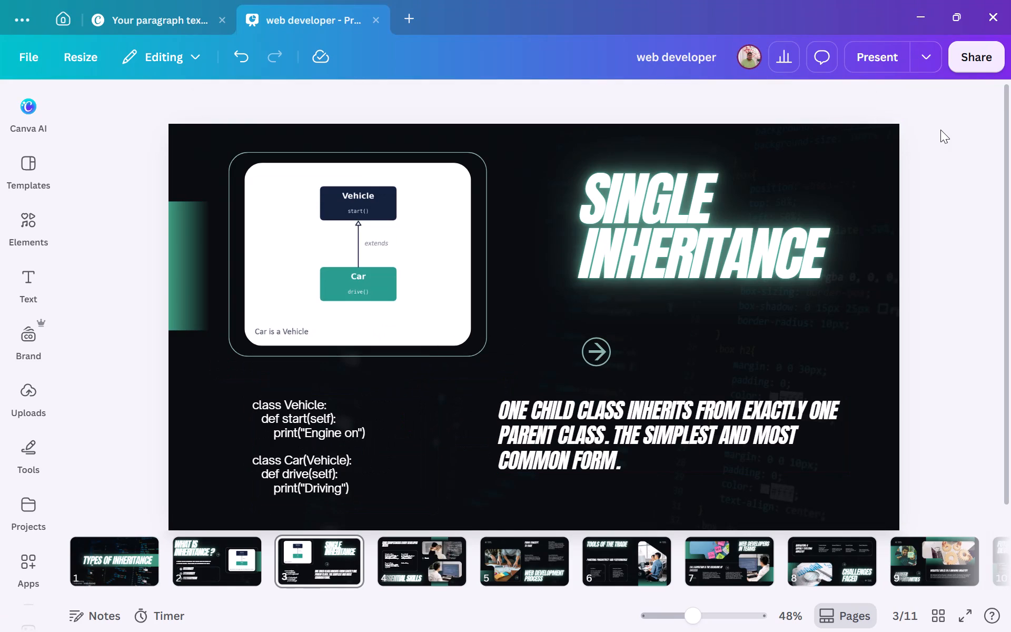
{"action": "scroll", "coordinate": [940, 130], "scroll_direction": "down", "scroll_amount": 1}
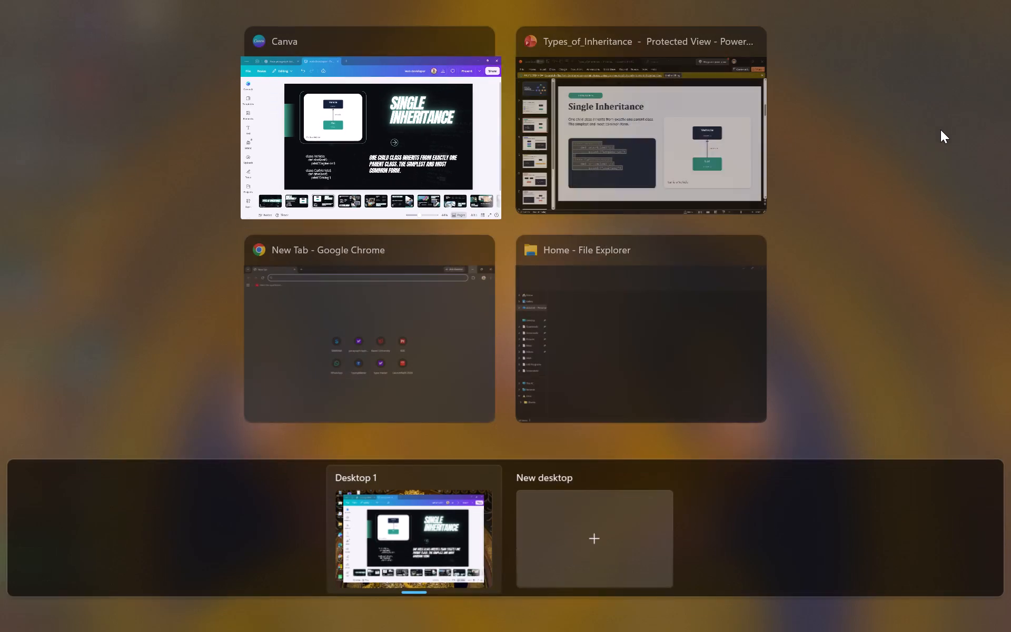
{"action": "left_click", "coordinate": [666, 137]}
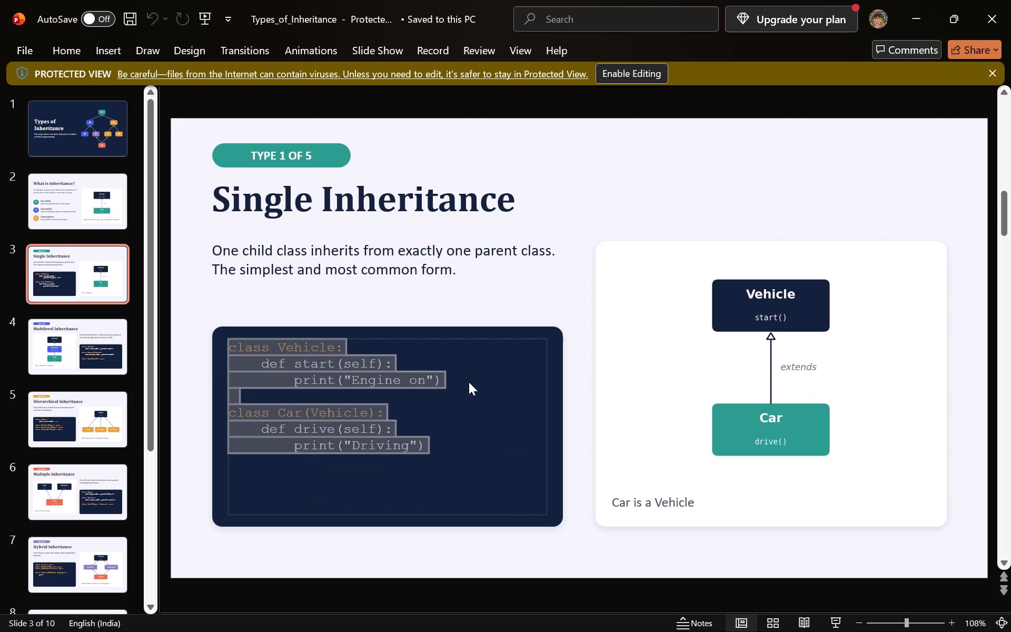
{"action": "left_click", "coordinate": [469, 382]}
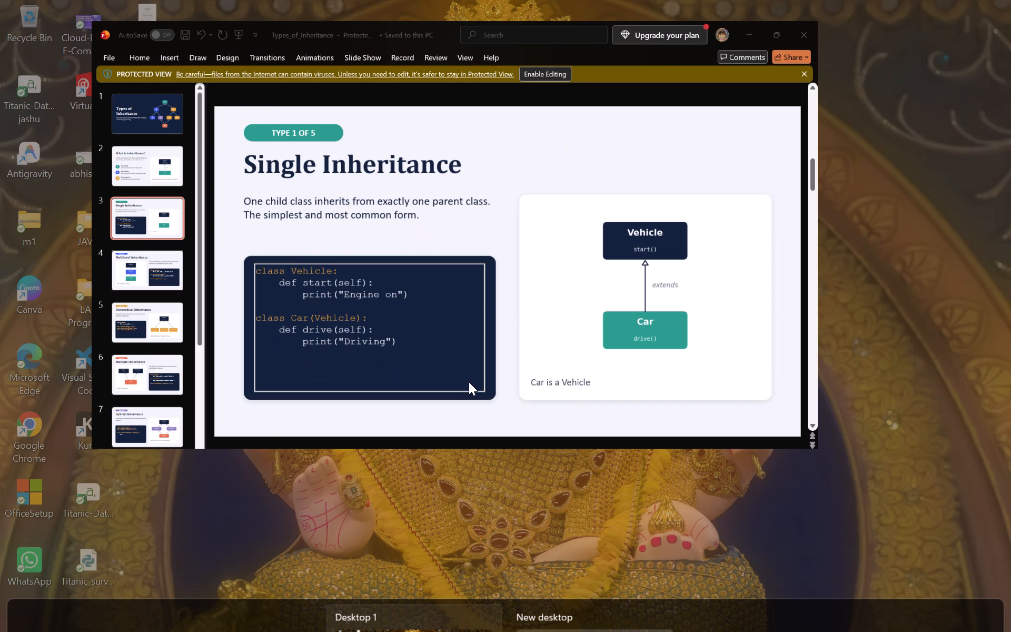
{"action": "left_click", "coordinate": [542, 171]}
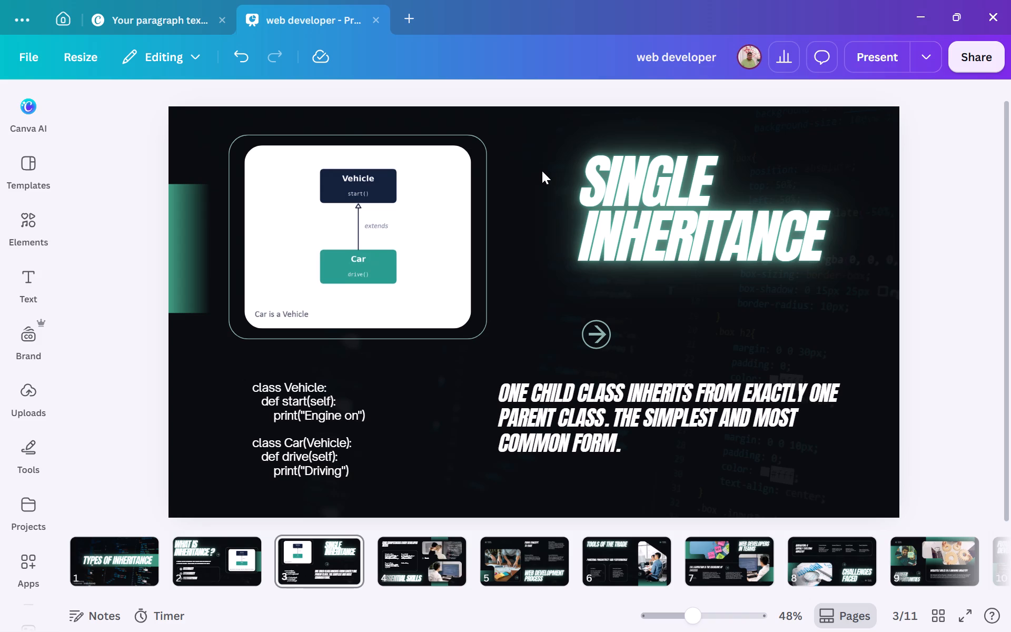
Move the code block up under the outline, align its left edge with the white diagram card, narrow it and scale its text to about 24.
{"action": "left_click_drag", "start_coordinate": [325, 448], "coordinate": [335, 417]}
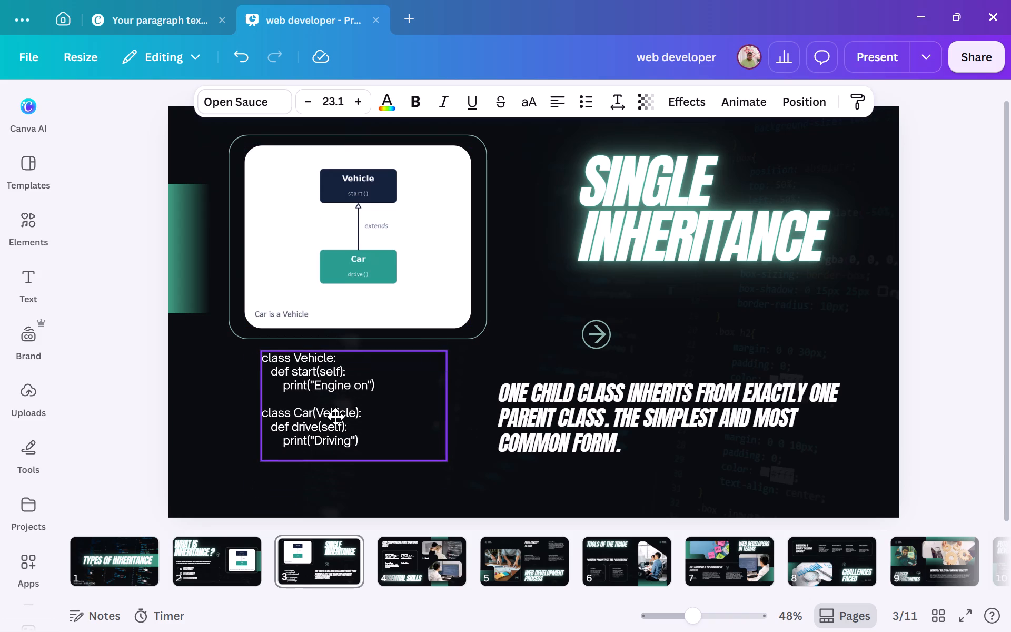
{"action": "left_click_drag", "start_coordinate": [335, 417], "coordinate": [323, 418]}
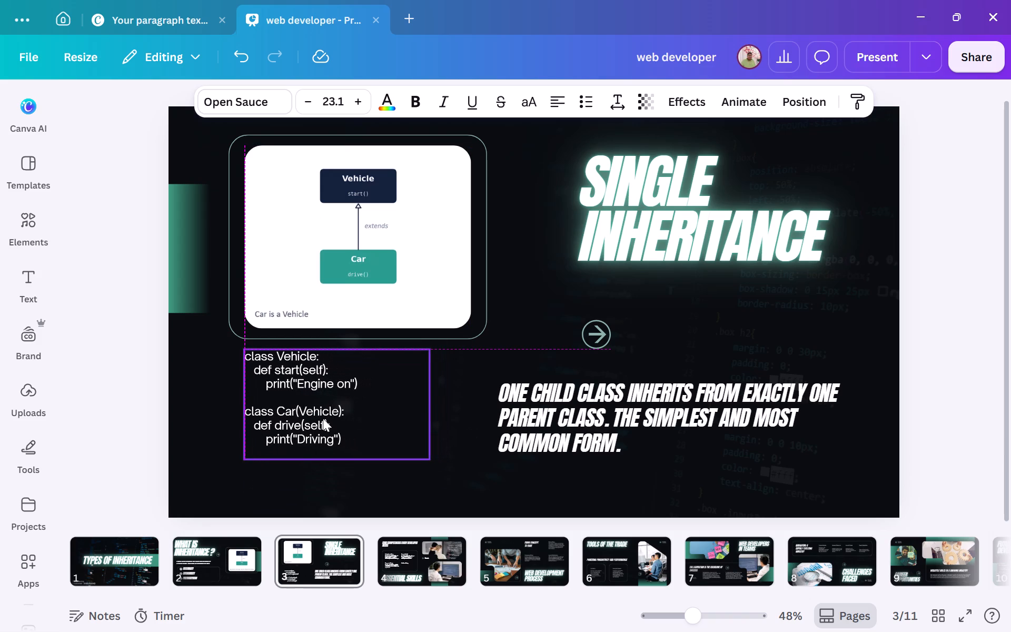
{"action": "left_click_drag", "start_coordinate": [438, 400], "coordinate": [401, 402]}
{"action": "left_click_drag", "start_coordinate": [395, 465], "coordinate": [443, 468]}
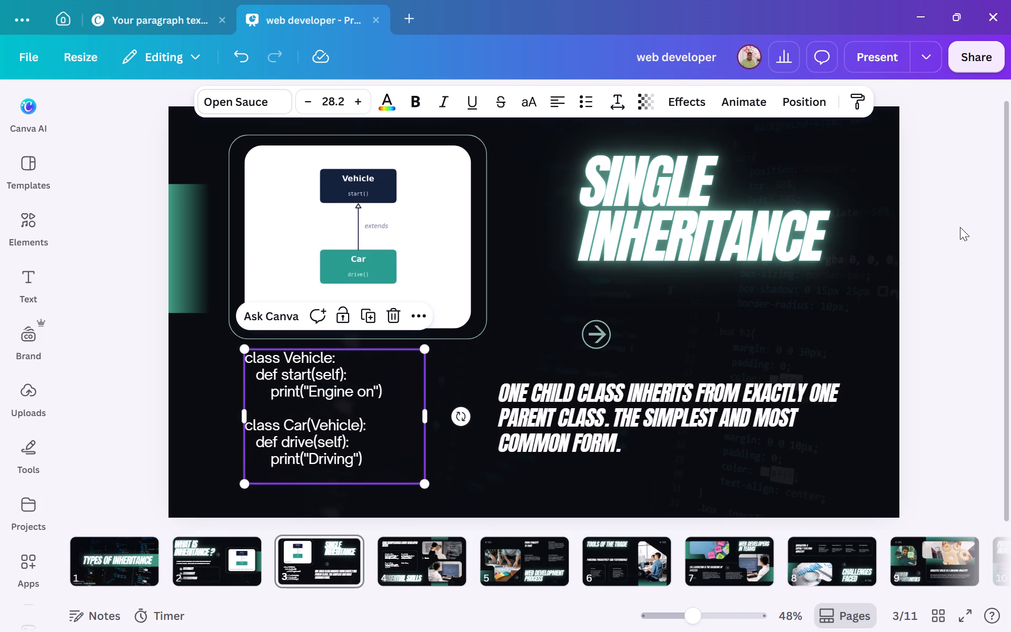
{"action": "left_click", "coordinate": [428, 481]}
{"action": "left_click_drag", "start_coordinate": [428, 481], "coordinate": [394, 472]}
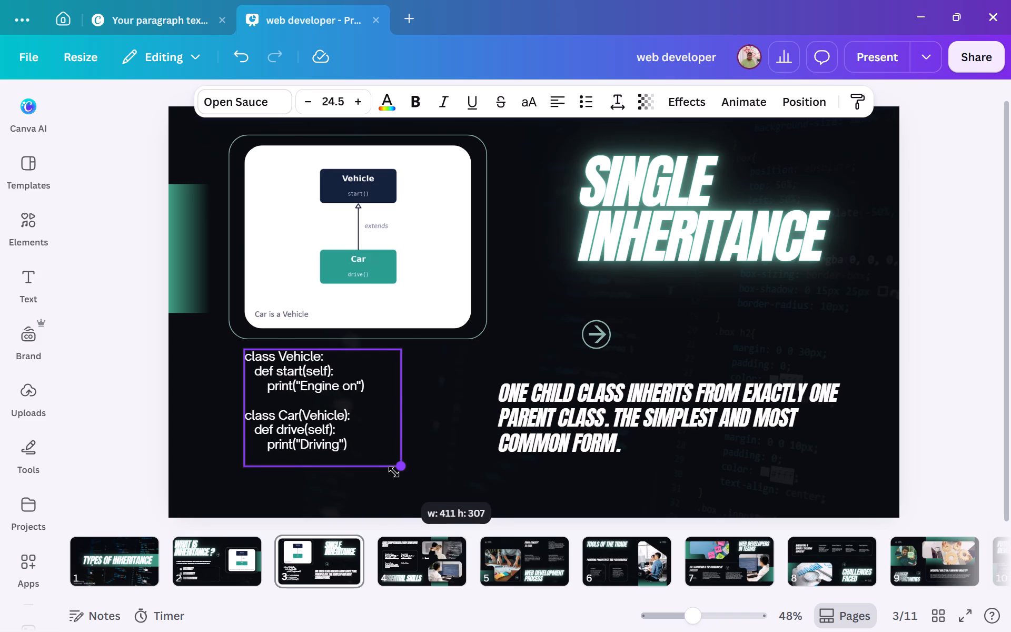
{"action": "left_click_drag", "start_coordinate": [394, 472], "coordinate": [392, 470]}
{"action": "left_click", "coordinate": [965, 294]}
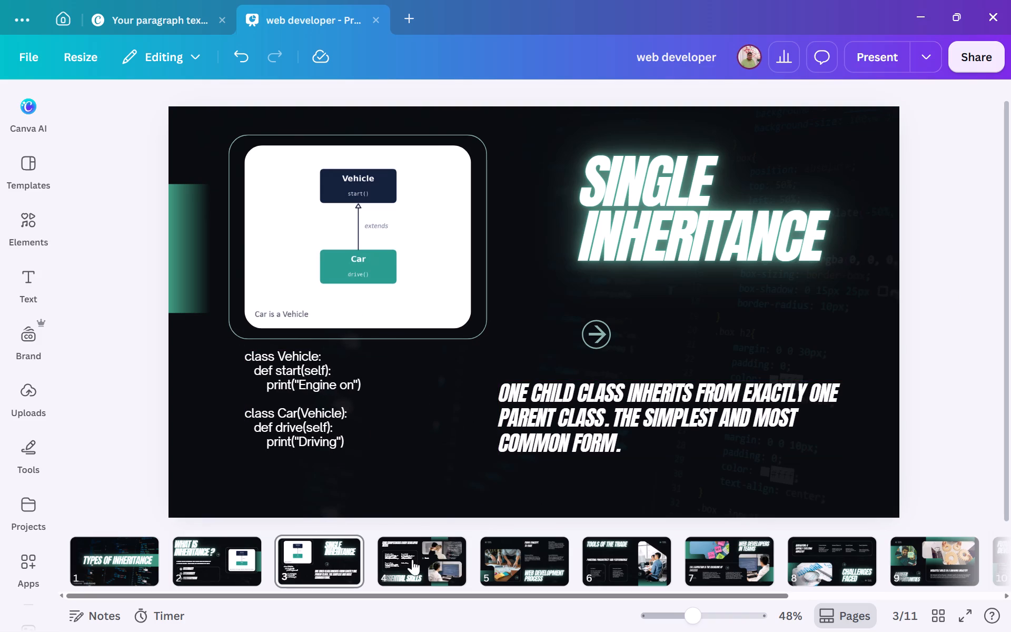
Open page 4 and delete the description text under "Version Control".
{"action": "left_click", "coordinate": [428, 564]}
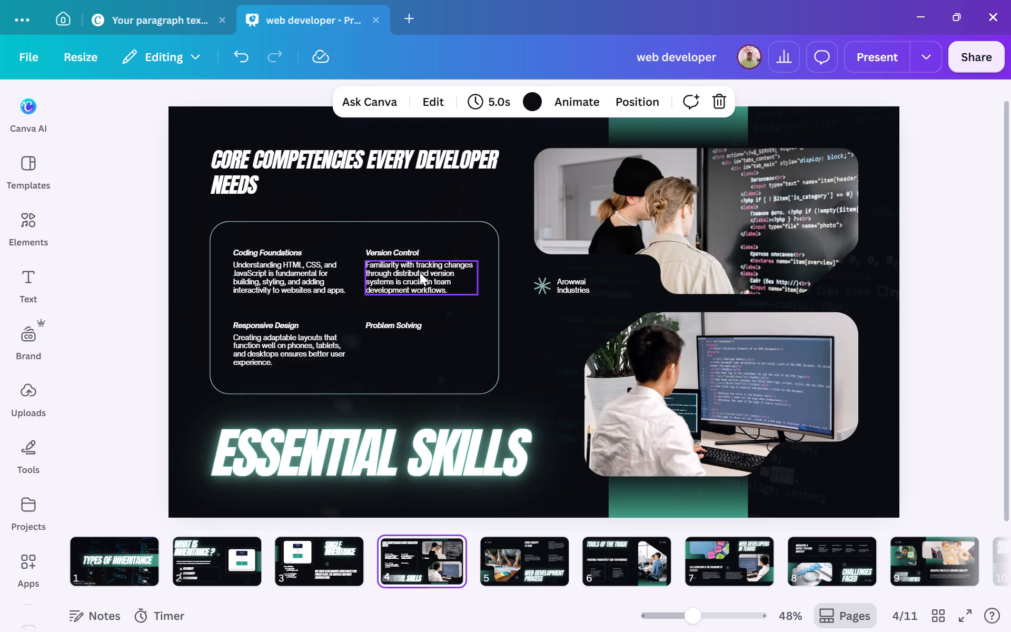
{"action": "left_click", "coordinate": [420, 272]}
{"action": "key", "text": "BackSpace"}
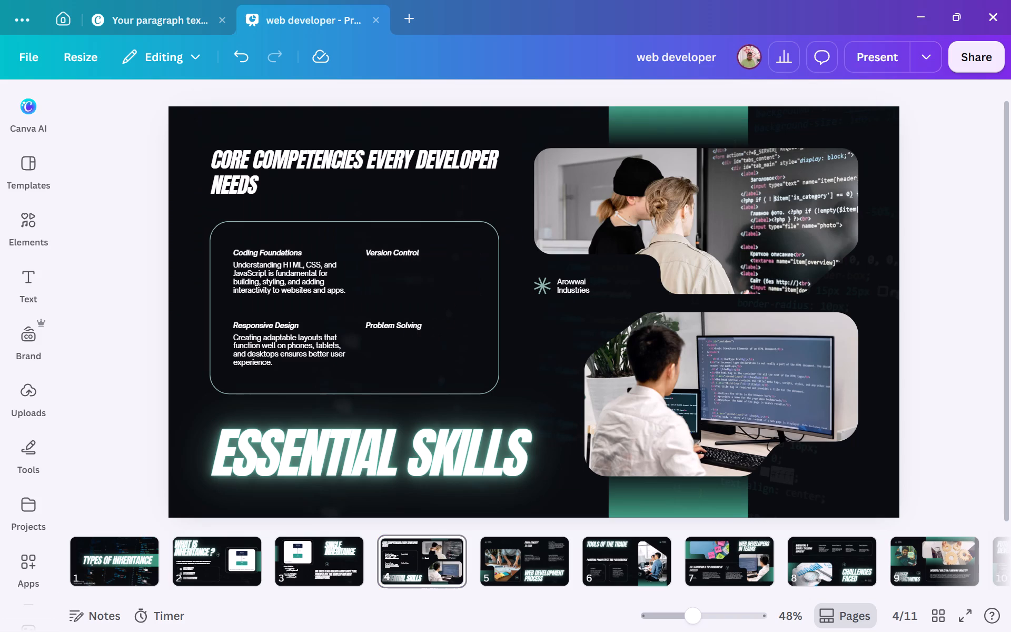
Delete page 4's "Version Control" label and the description texts under "Coding Foundations" and "Responsive Design".
{"action": "left_click", "coordinate": [418, 254]}
{"action": "key", "text": "BackSpace"}
{"action": "left_click", "coordinate": [305, 262]}
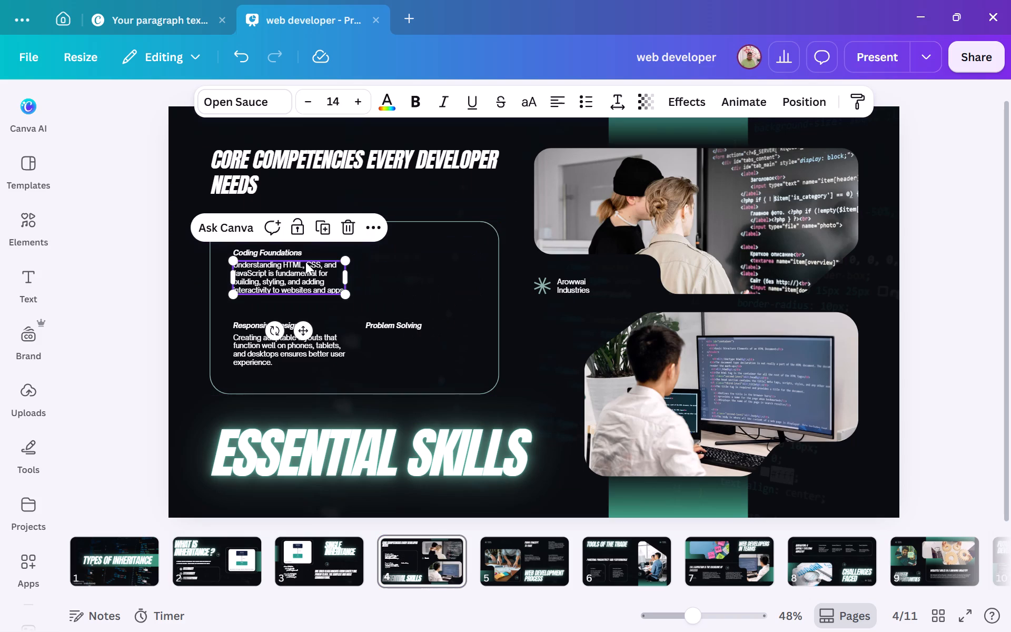
{"action": "key", "text": "BackSpace"}
{"action": "left_click", "coordinate": [260, 331]}
{"action": "left_click", "coordinate": [259, 345]}
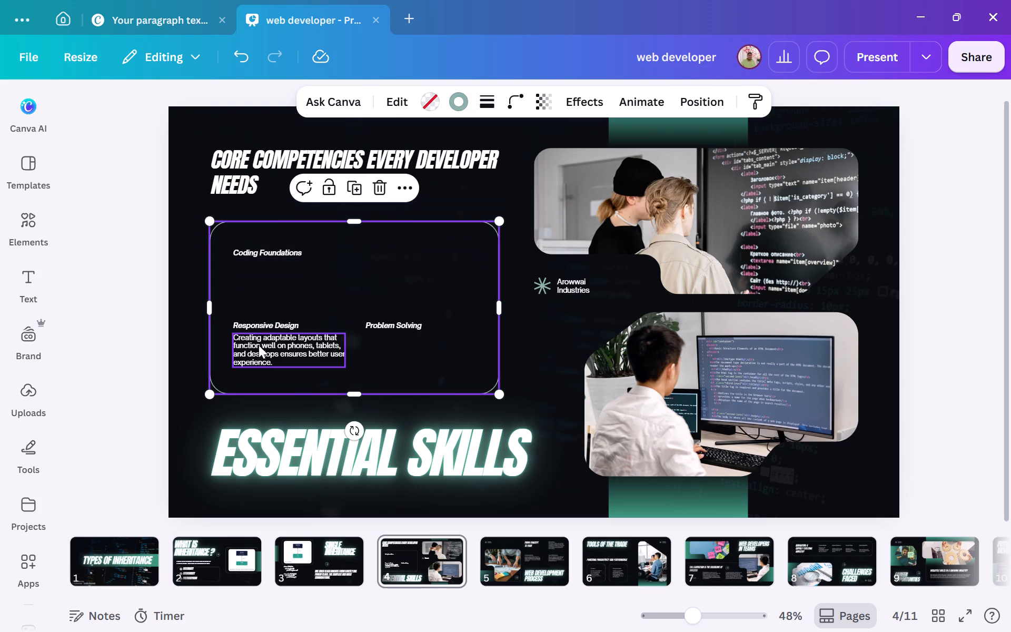
{"action": "left_click", "coordinate": [259, 345]}
{"action": "key", "text": "BackSpace"}
Move the "Core competencies every developer needs" subheading to the outline's lower edge and the "Essential Skills" title to the top of page 4.
{"action": "left_click", "coordinate": [254, 454]}
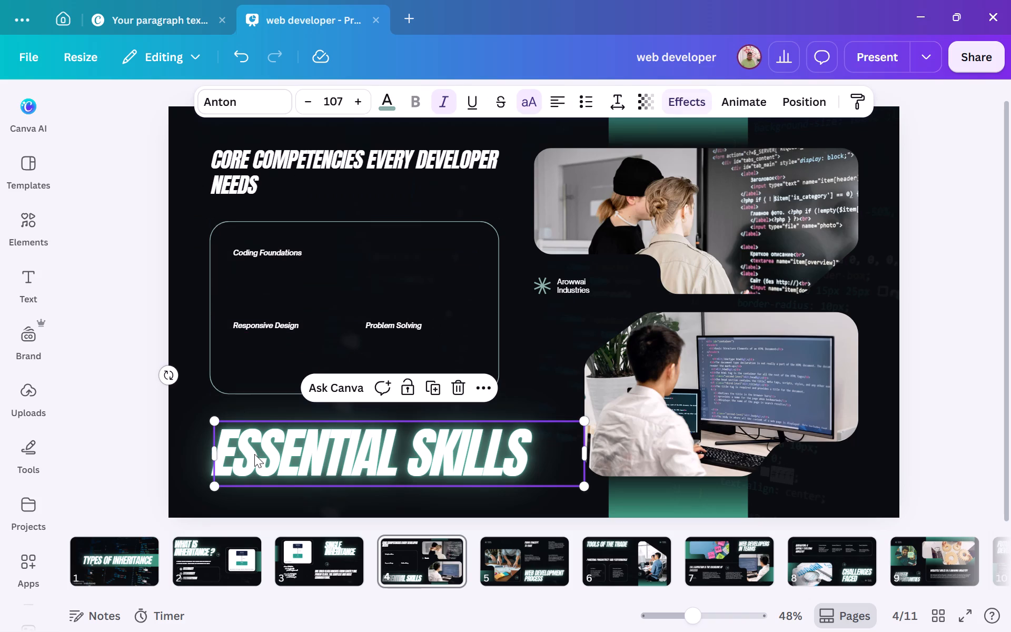
{"action": "left_click_drag", "start_coordinate": [302, 171], "coordinate": [298, 399]}
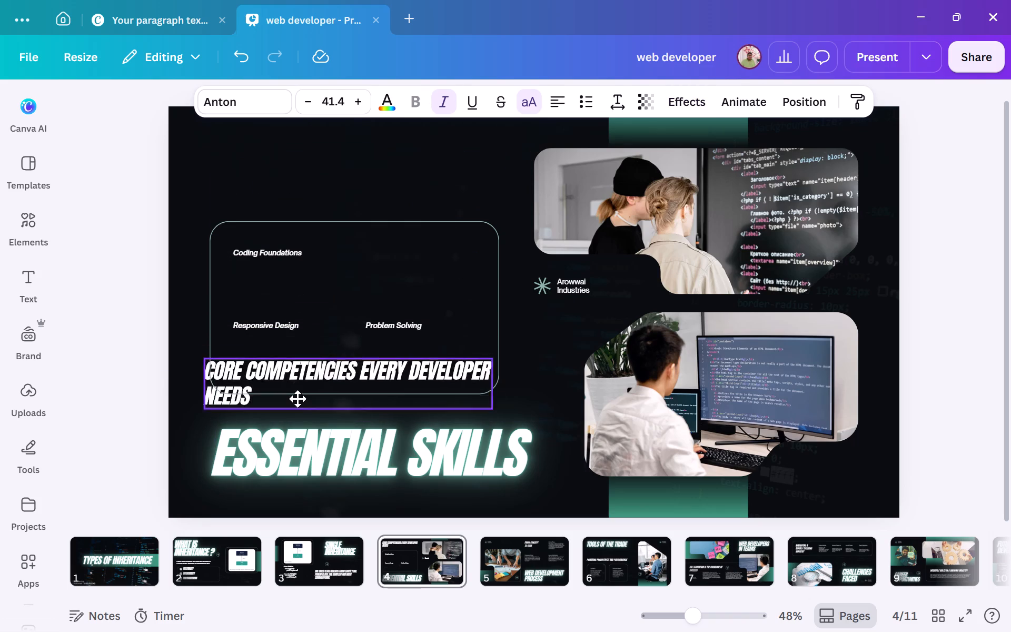
{"action": "left_click_drag", "start_coordinate": [298, 399], "coordinate": [299, 408]}
{"action": "left_click_drag", "start_coordinate": [319, 472], "coordinate": [289, 174]}
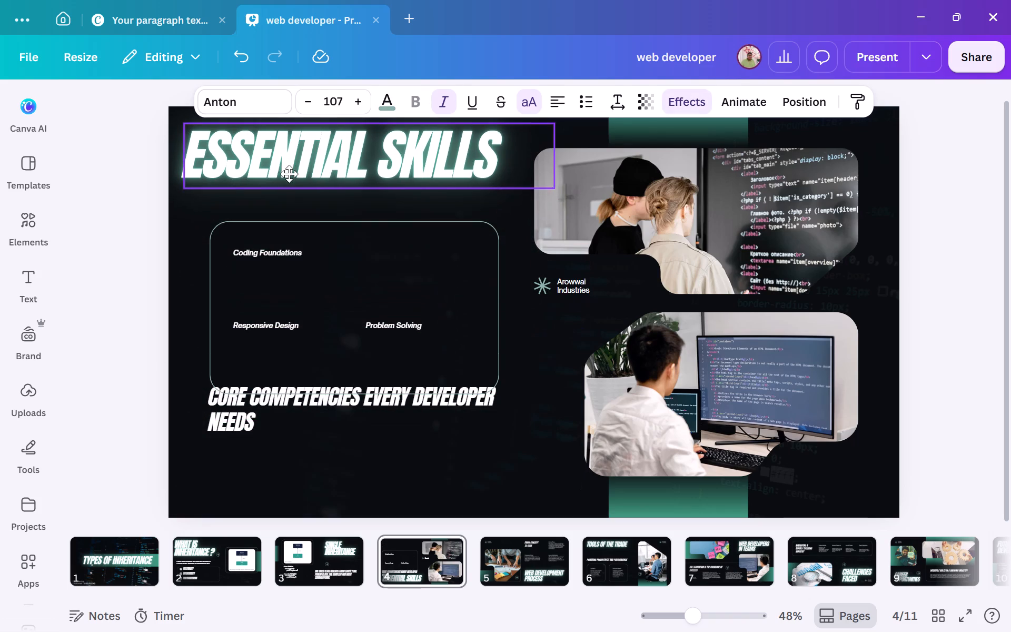
{"action": "left_click_drag", "start_coordinate": [289, 174], "coordinate": [288, 185]}
Clear the "Essential Skills" text from page 4's title box.
{"action": "double_click", "coordinate": [494, 159]}
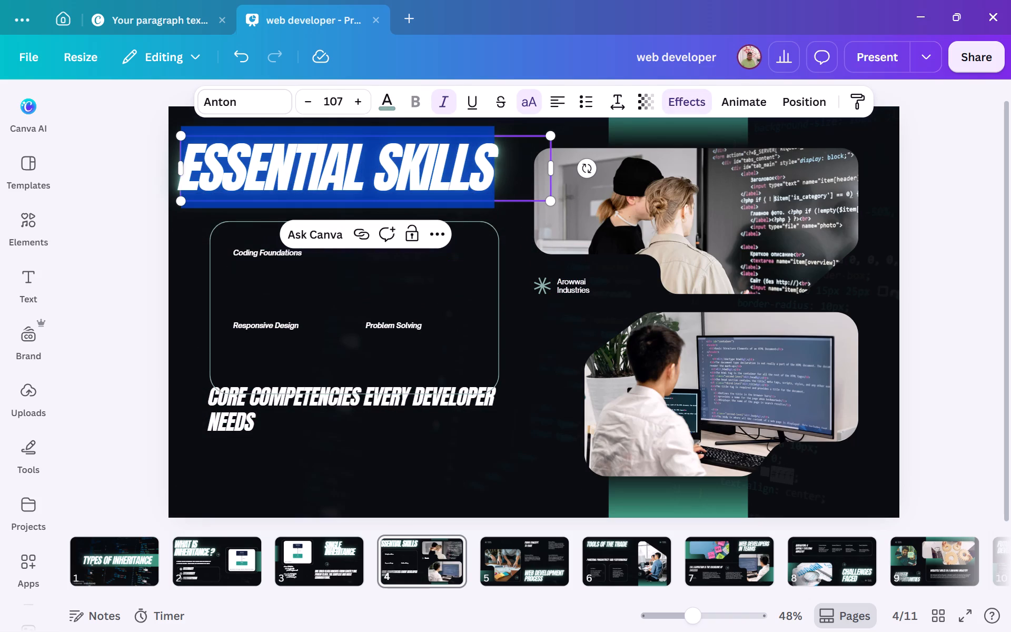
{"action": "key", "text": "BackSpace"}
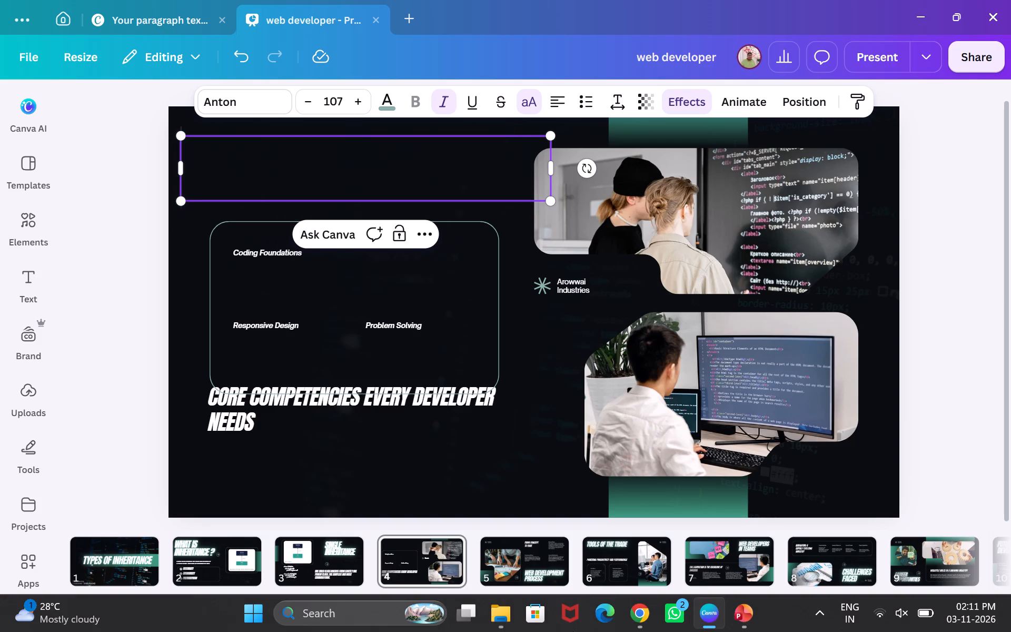
Switch to the Types_of_Inheritance presentation in PowerPoint and copy slide 4's heading "Multilevel Inheritance".
{"action": "left_click", "coordinate": [756, 613]}
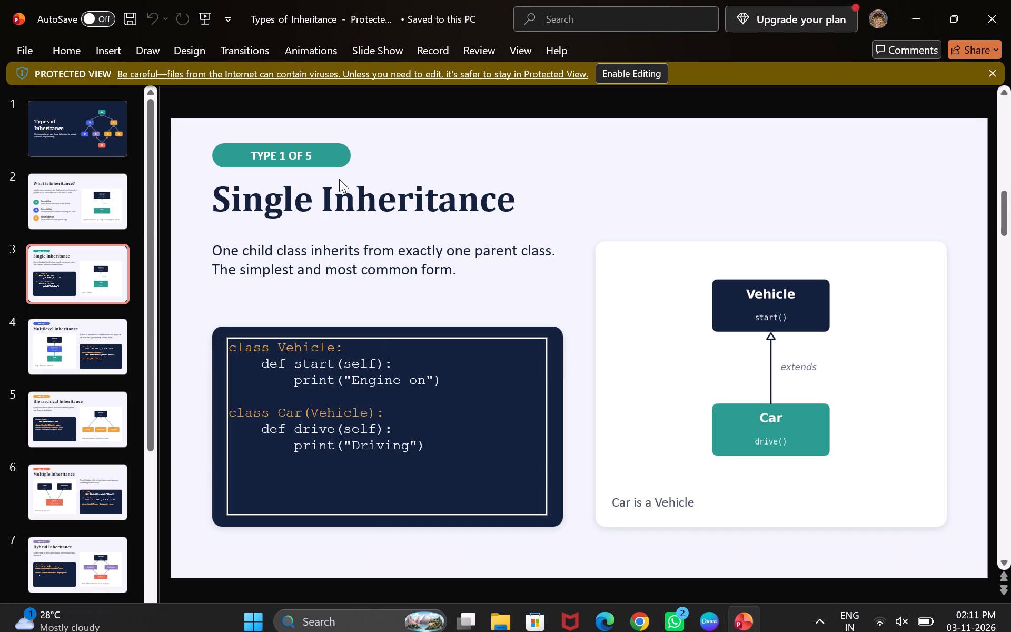
{"action": "left_click", "coordinate": [84, 363]}
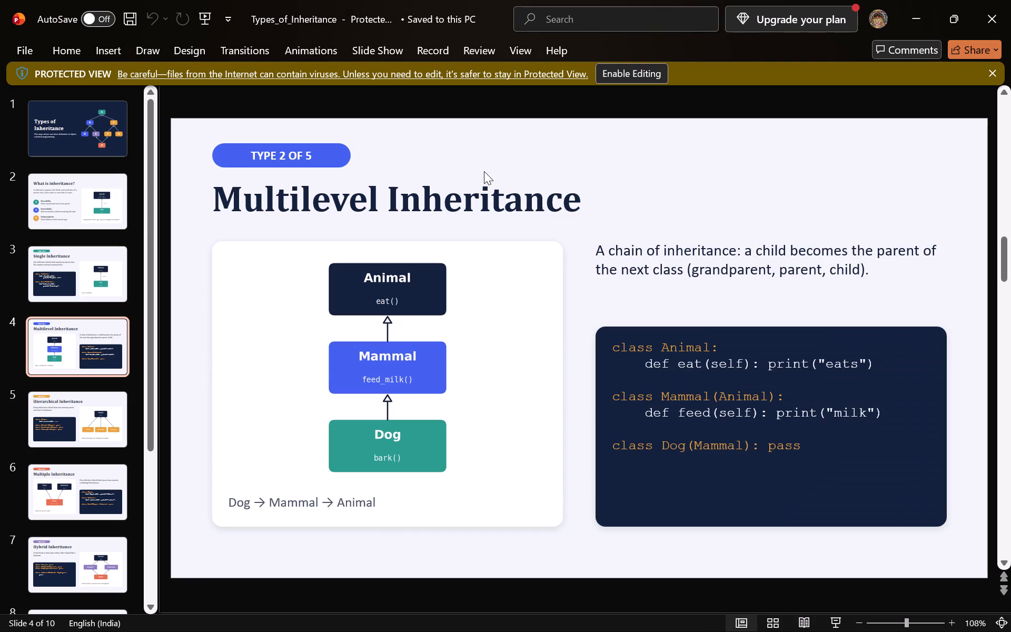
{"action": "left_click", "coordinate": [570, 199]}
{"action": "left_click_drag", "start_coordinate": [575, 198], "coordinate": [267, 218]}
{"action": "key", "text": "q"}
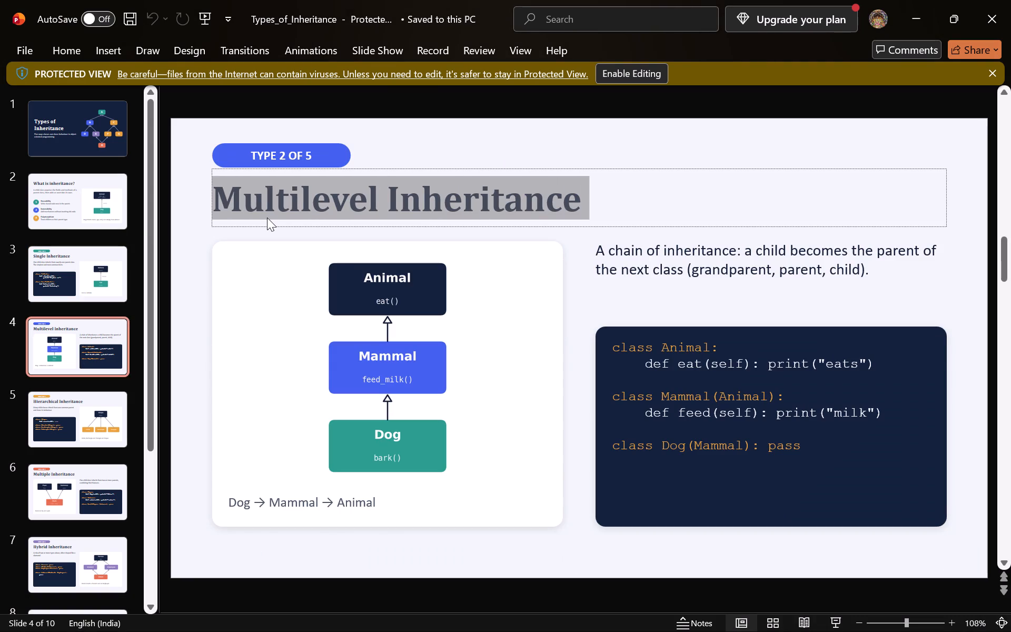
{"action": "key", "text": "ctrl+c"}
{"action": "key", "text": "ctrl+c"}
{"action": "key", "text": "ctrl+c"}
{"action": "key", "text": "ctrl+c"}
{"action": "key", "text": "ctrl+c"}
{"action": "key", "text": "ctrl+c"}
{"action": "key", "text": "ctrl+c"}
{"action": "key", "text": "ctrl+c"}
{"action": "key", "text": "ctrl+c"}
{"action": "key", "text": "ctrl+c"}
{"action": "key", "text": "ctrl+c"}
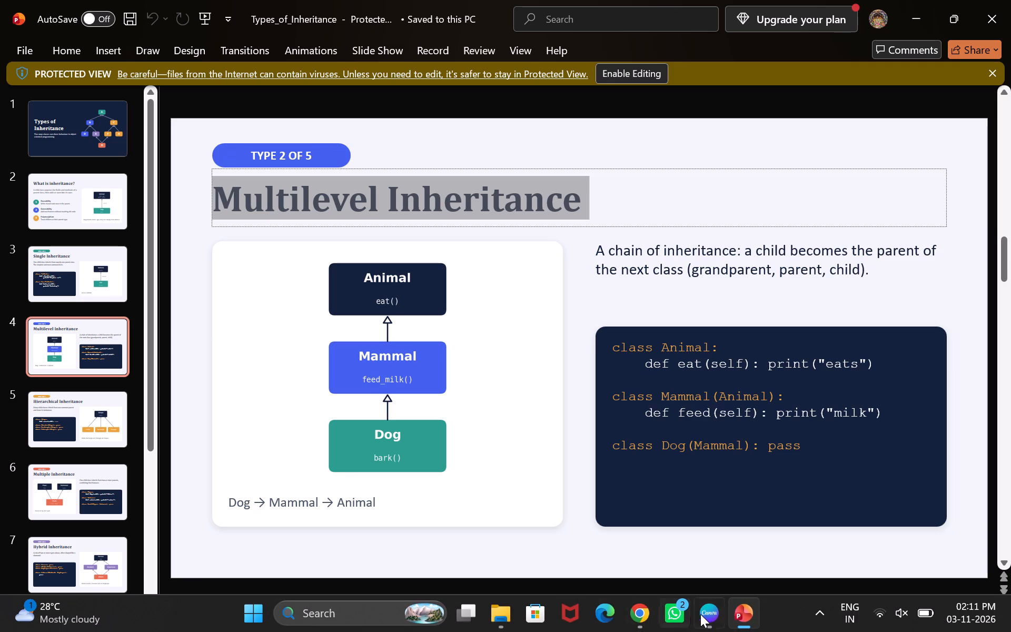
Return to Canva and paste "Multilevel Inheritance" into page 4's emptied title box.
{"action": "left_click", "coordinate": [707, 613]}
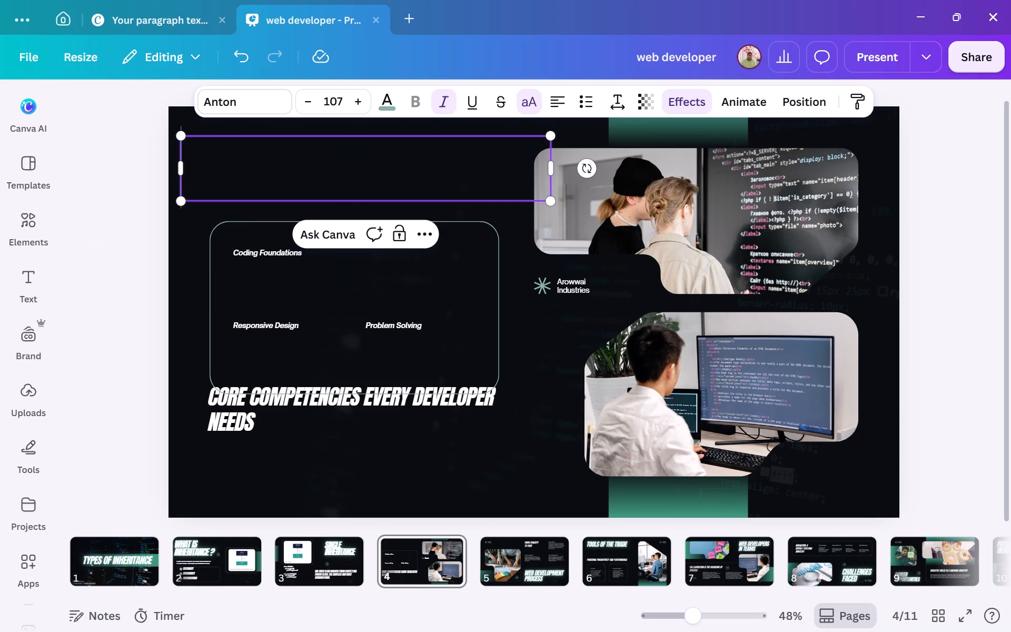
{"action": "left_click", "coordinate": [267, 188]}
{"action": "key", "text": "ctrl+v"}
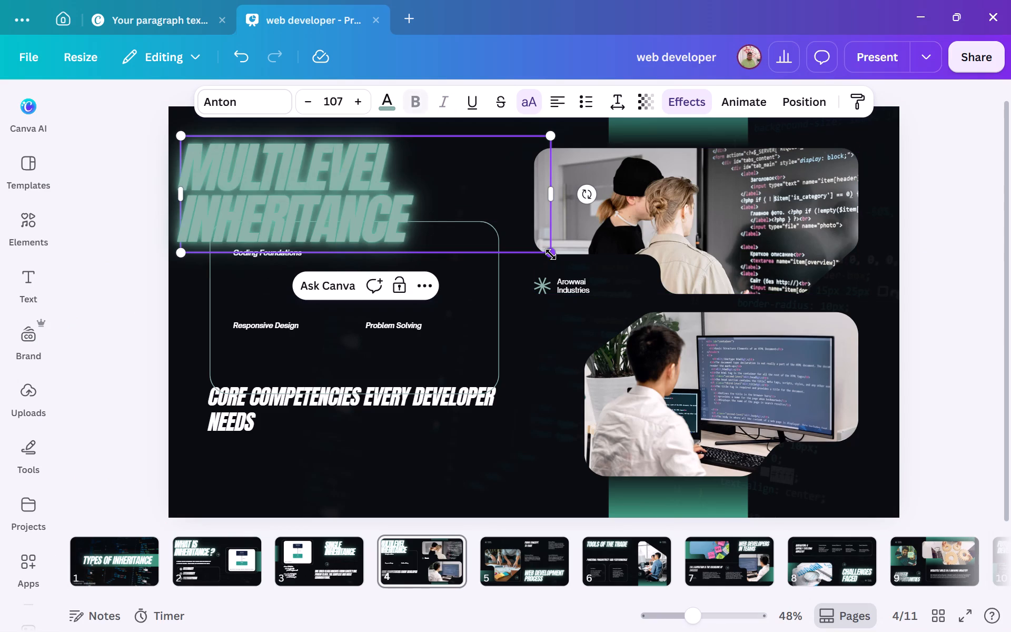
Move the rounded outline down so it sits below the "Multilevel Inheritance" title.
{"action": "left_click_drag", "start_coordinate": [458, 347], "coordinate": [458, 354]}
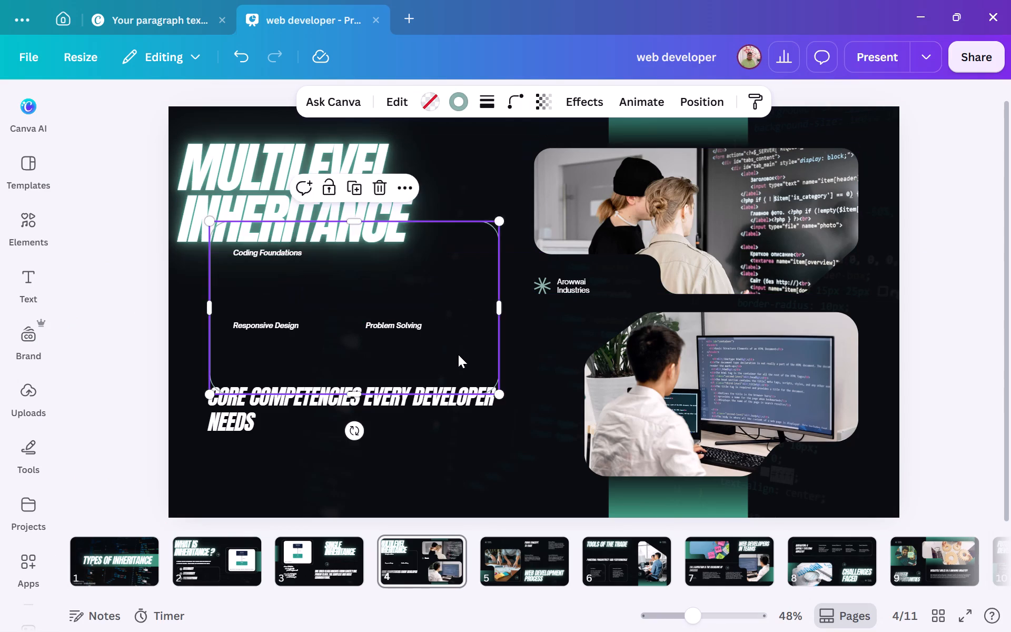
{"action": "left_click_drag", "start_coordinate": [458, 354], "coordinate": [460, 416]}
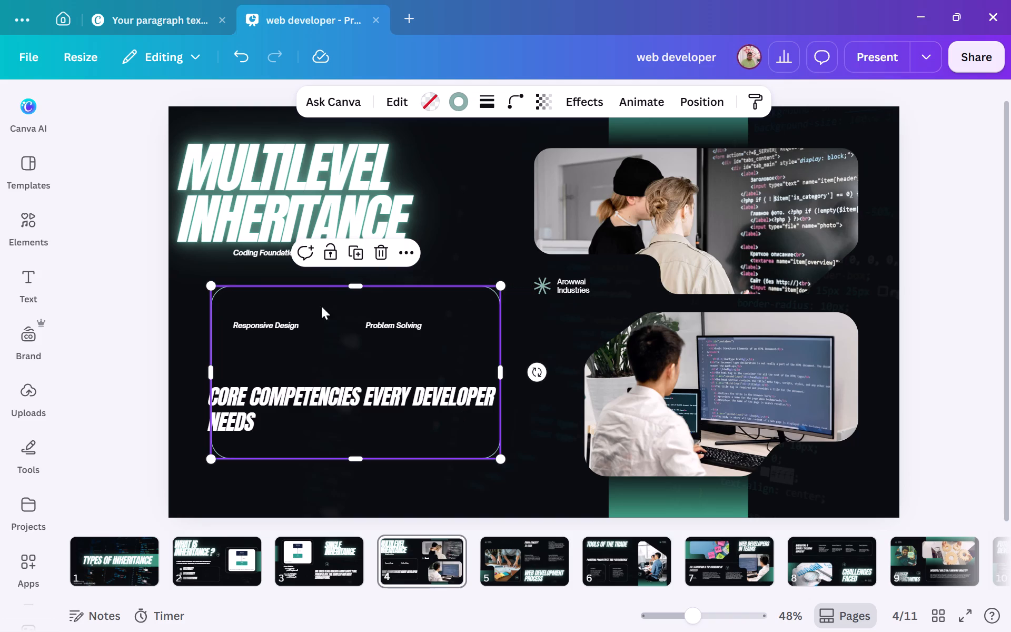
Delete the "Coding Foundations", "Responsive Design" and "Problem Solving" labels from page 4, keeping the rounded outline.
{"action": "left_click", "coordinate": [266, 250]}
{"action": "key", "text": "BackSpace"}
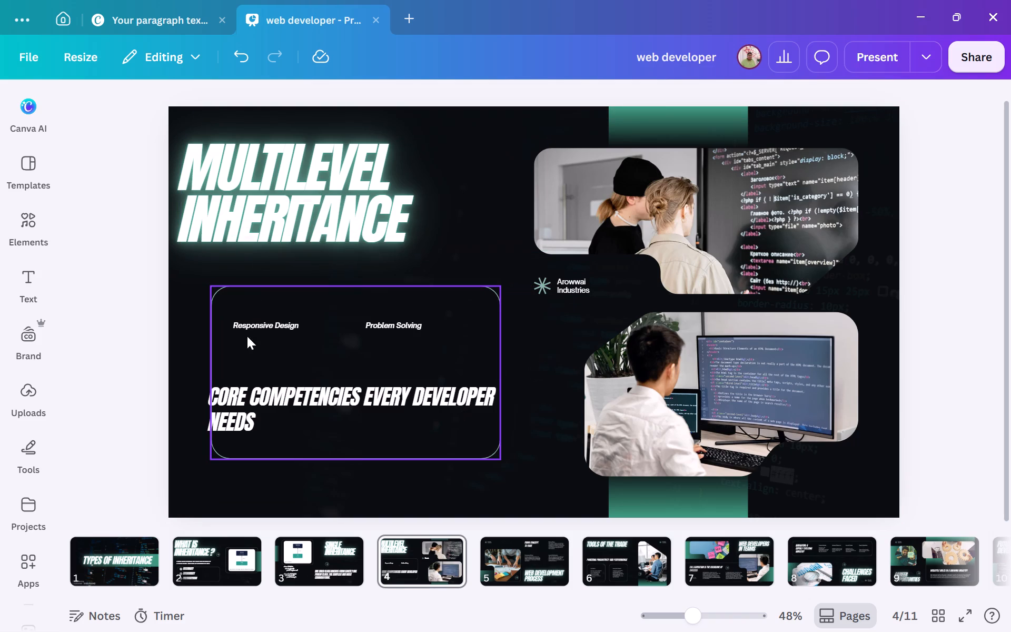
{"action": "left_click", "coordinate": [249, 422]}
{"action": "key", "text": "BackSpace"}
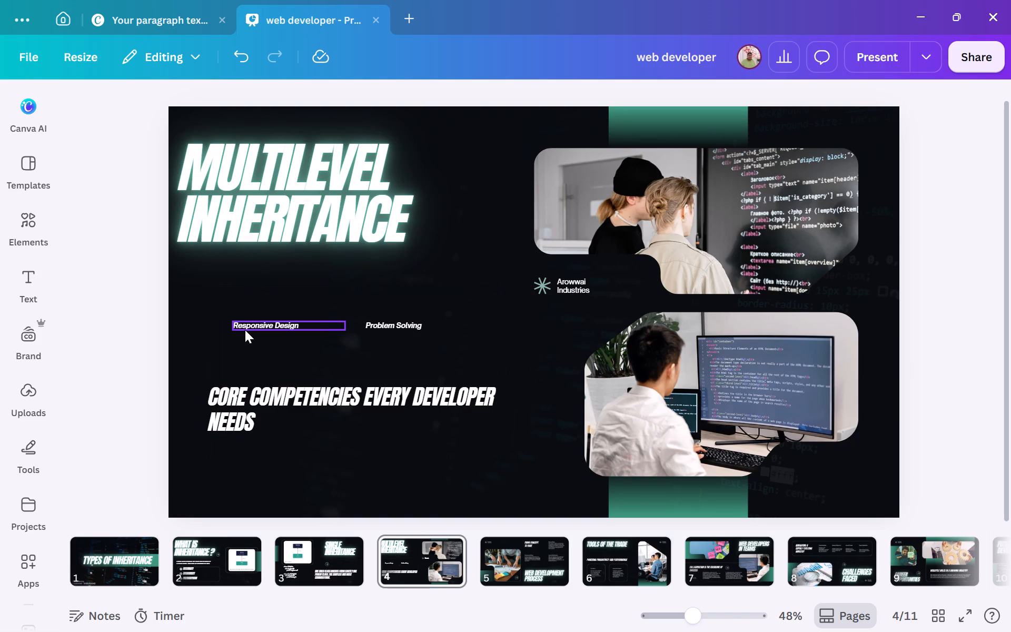
{"action": "key", "text": "ctrl+z"}
{"action": "left_click", "coordinate": [279, 322]}
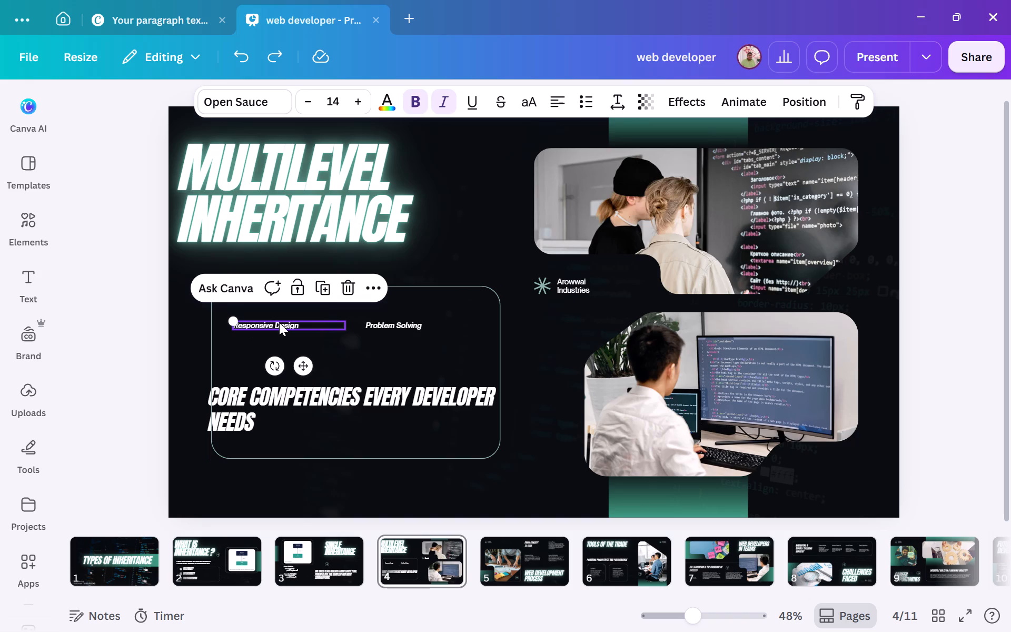
{"action": "key", "text": "BackSpace"}
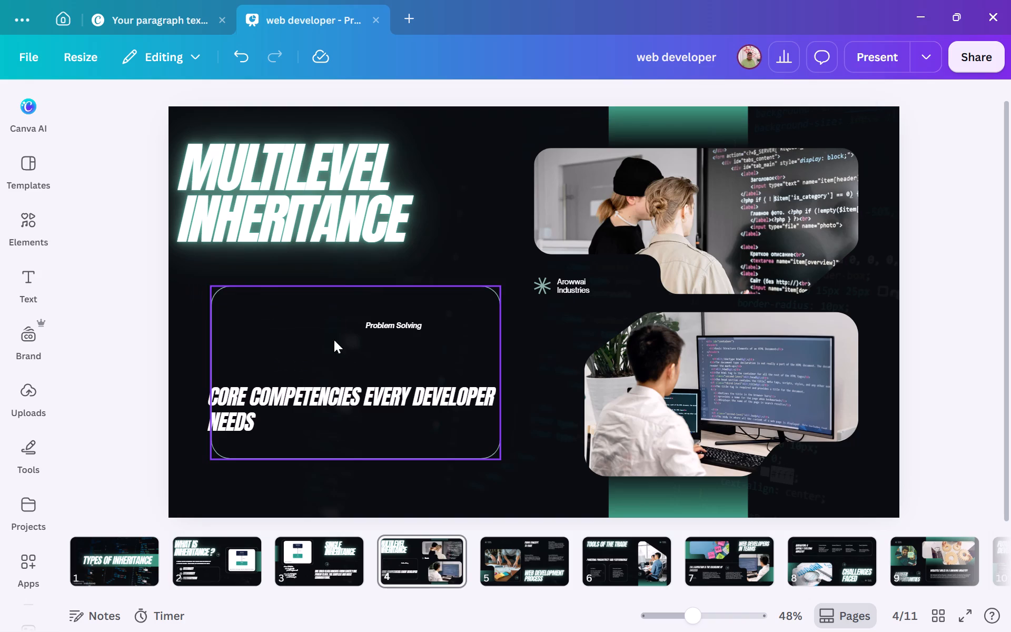
{"action": "left_click", "coordinate": [384, 330]}
{"action": "key", "text": "Delete"}
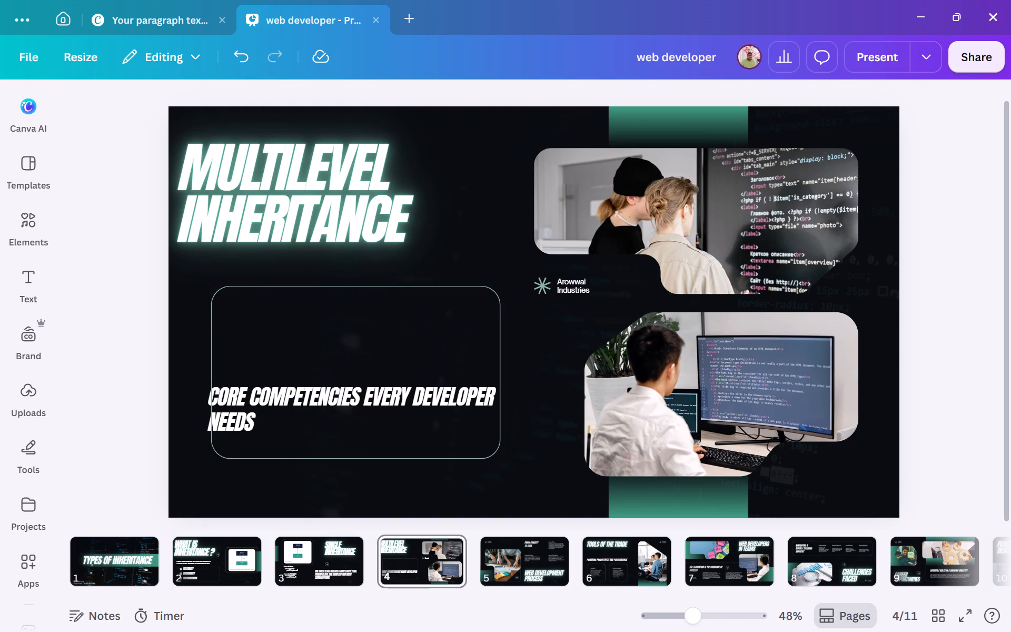
Move the rounded outline up off the "Core competencies every developer needs" subheading and delete the subheading.
{"action": "left_click", "coordinate": [356, 397]}
{"action": "left_click", "coordinate": [356, 397]}
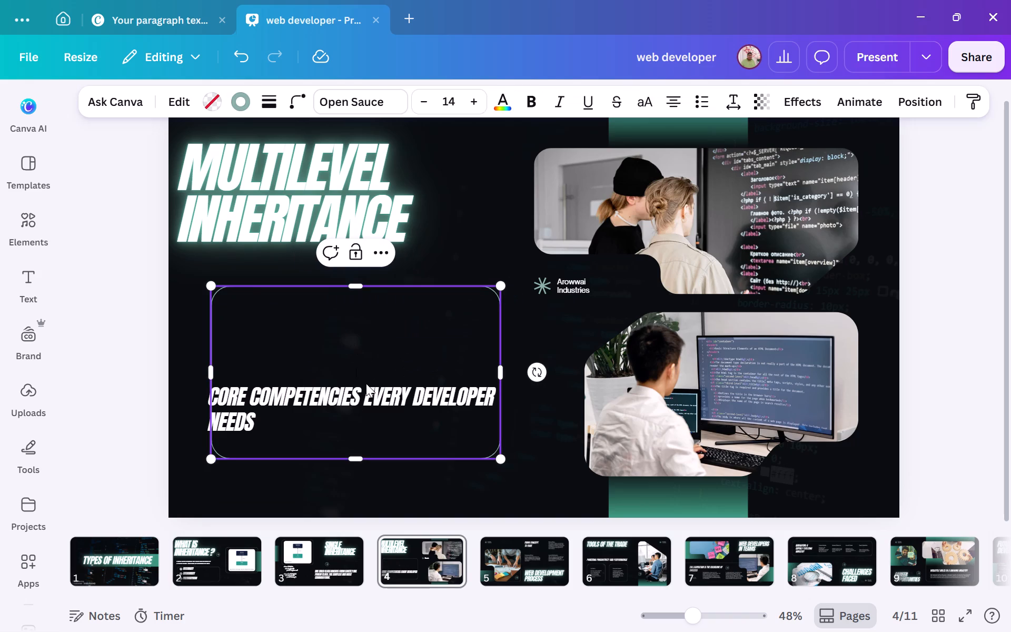
{"action": "left_click_drag", "start_coordinate": [381, 348], "coordinate": [373, 239]}
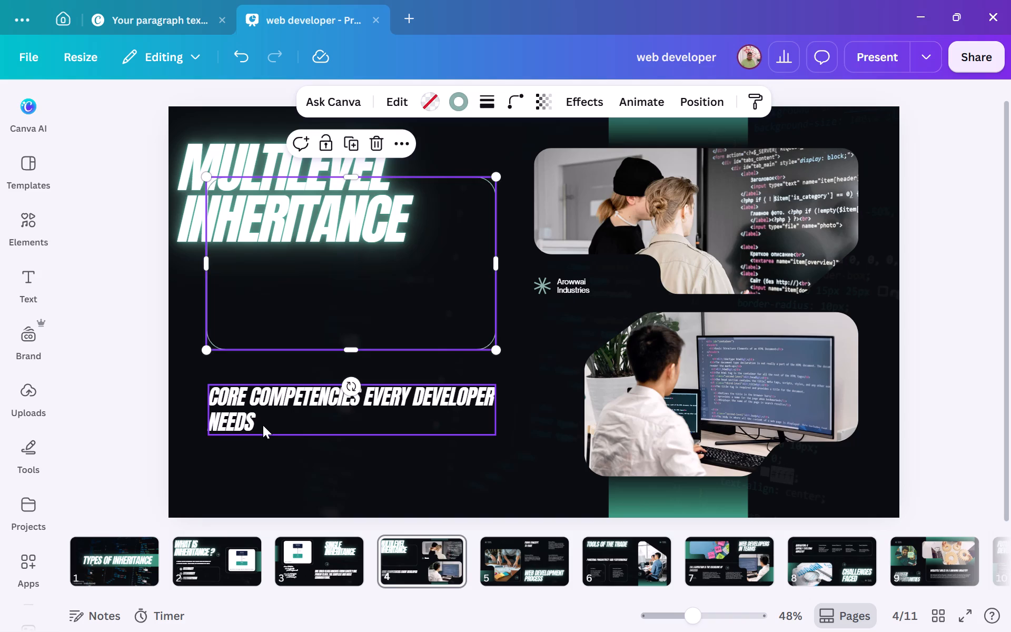
{"action": "left_click", "coordinate": [263, 425]}
{"action": "key", "text": "shift+super+s"}
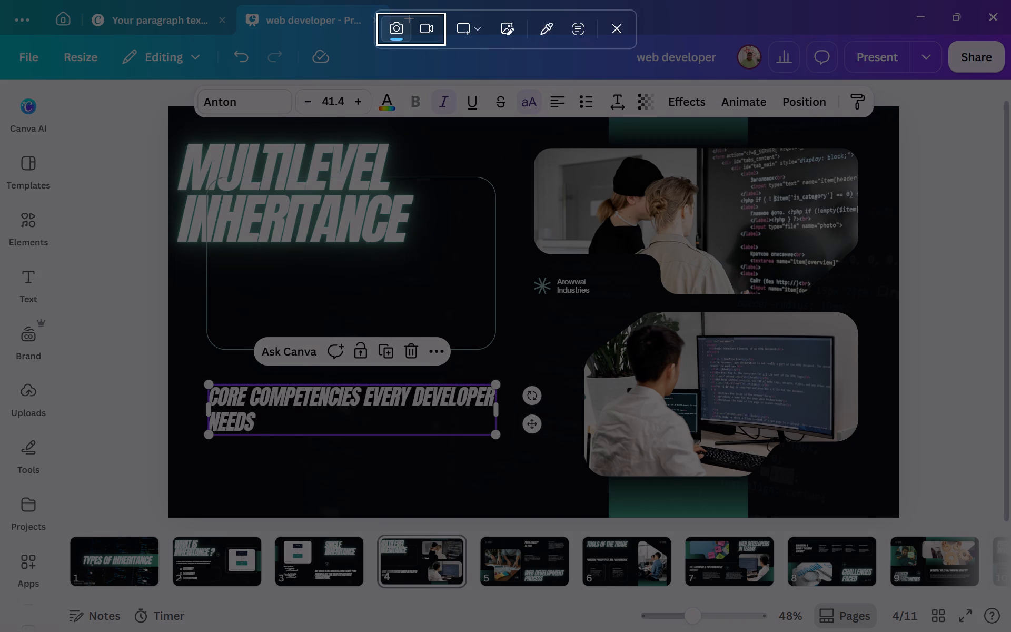
{"action": "key", "text": "Escape"}
{"action": "left_click", "coordinate": [263, 425]}
{"action": "key", "text": "Delete"}
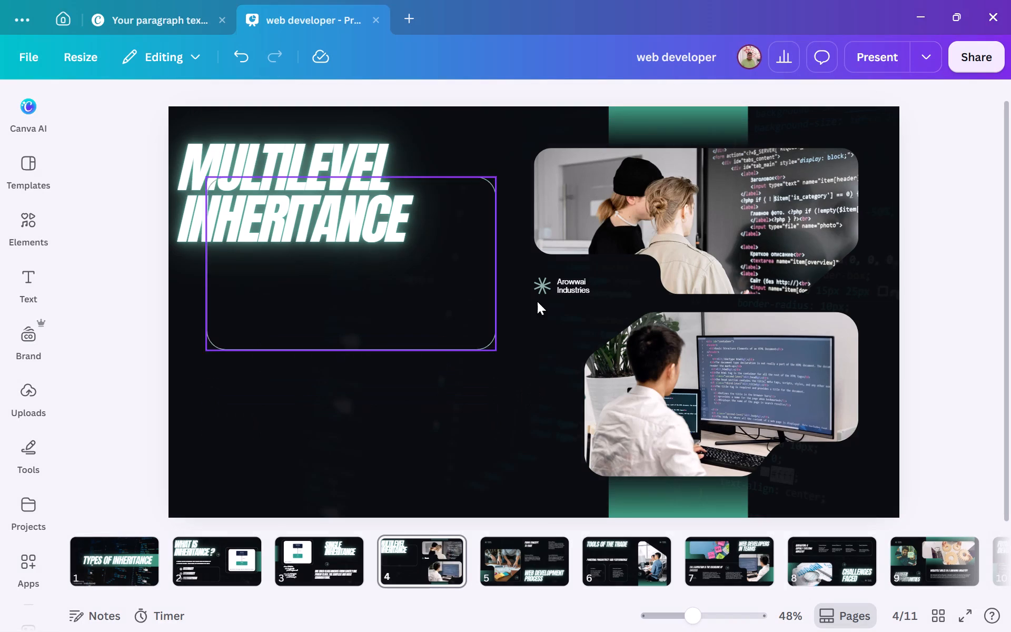
Delete both photos, the "Arowwai Industries" label and its star graphic from page 4.
{"action": "left_click", "coordinate": [661, 253]}
{"action": "key", "text": "Delete"}
{"action": "key", "text": "Delete"}
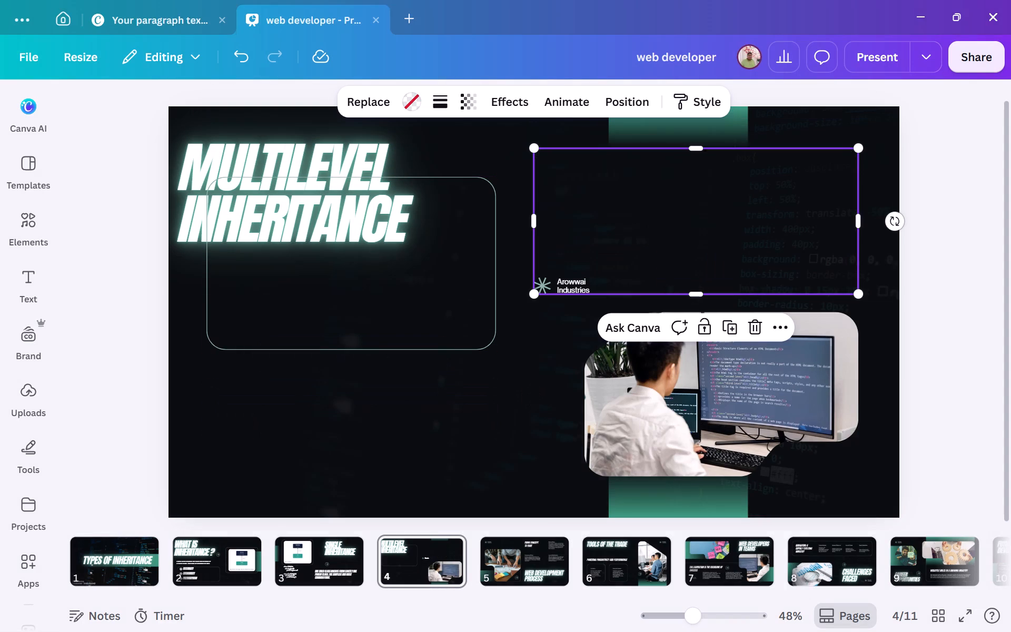
{"action": "left_click", "coordinate": [572, 286]}
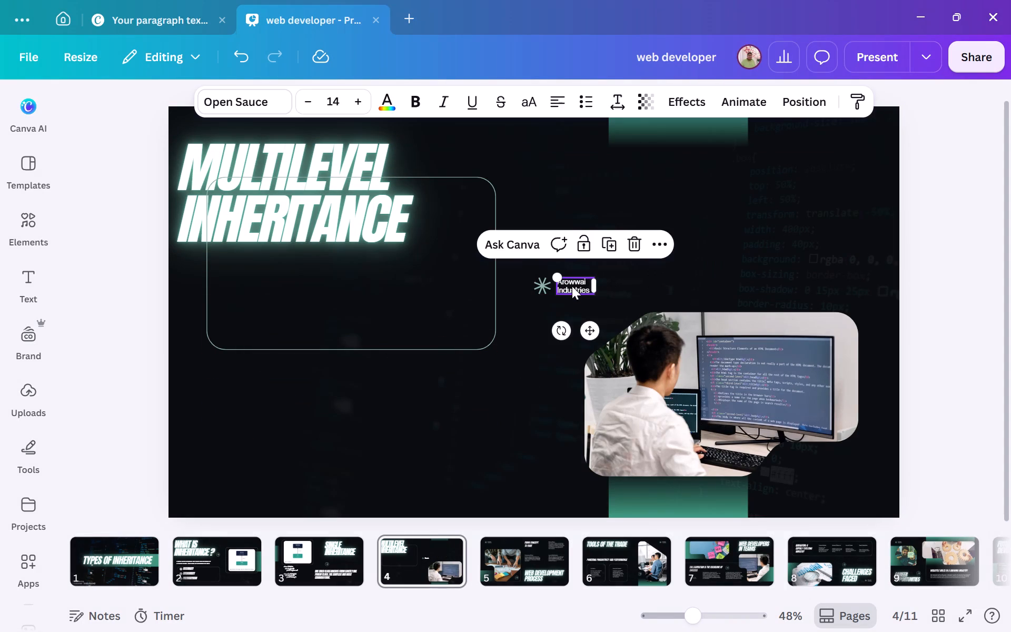
{"action": "key", "text": "Delete"}
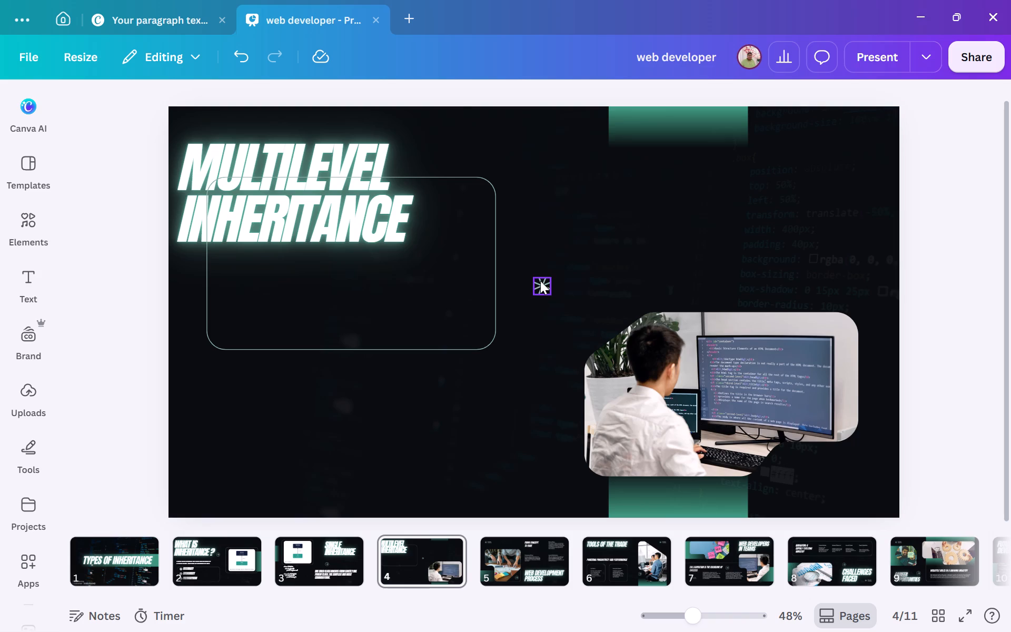
{"action": "left_click", "coordinate": [540, 281]}
{"action": "key", "text": "Delete"}
{"action": "left_click", "coordinate": [665, 403]}
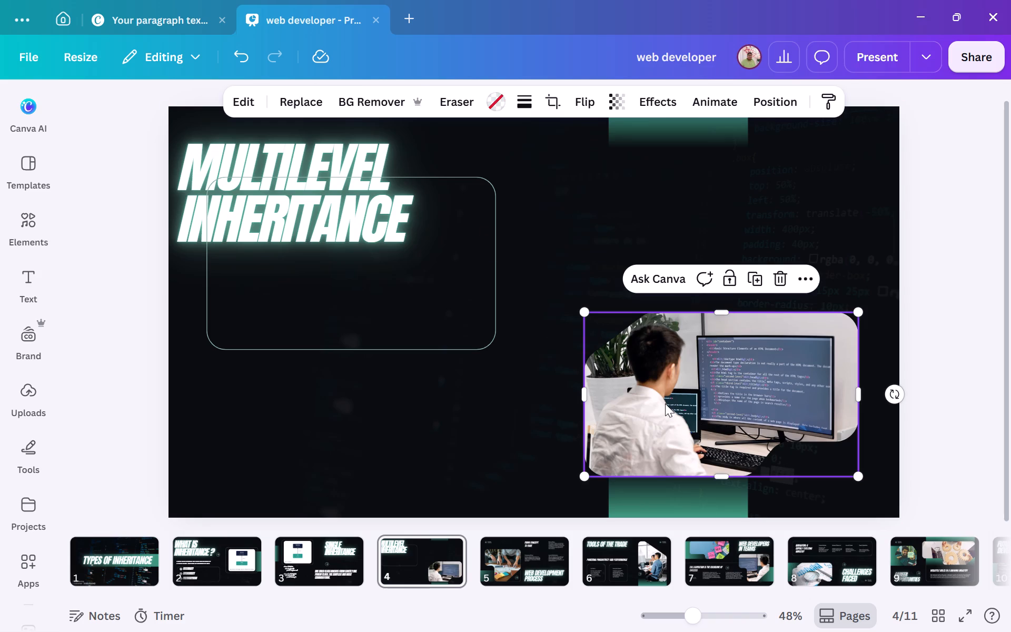
{"action": "key", "text": "Delete"}
{"action": "key", "text": "Delete"}
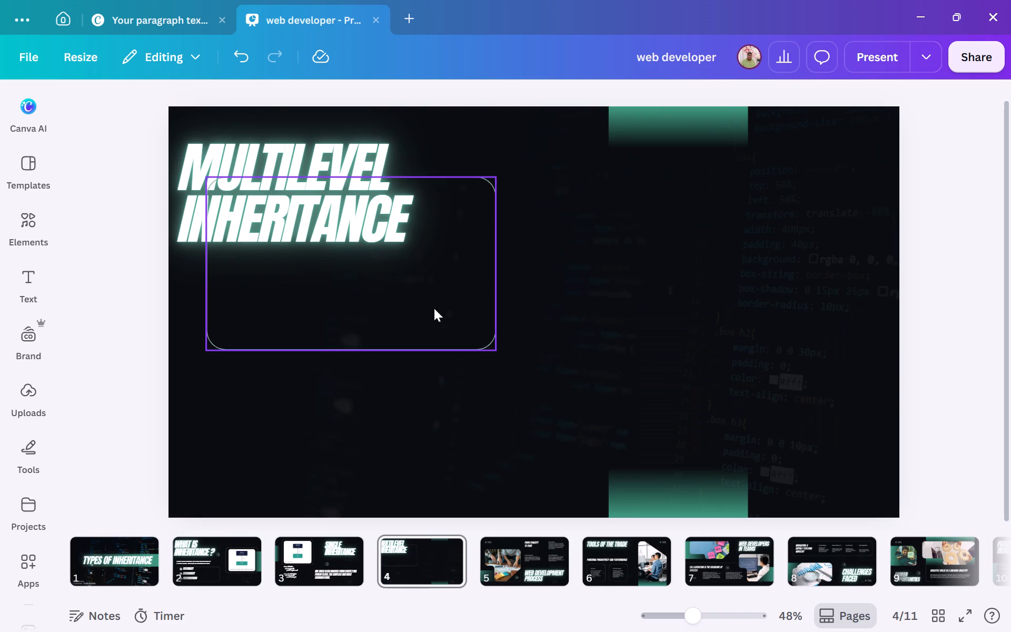
Move the rounded outline to the right half of page 4, beside the "Multilevel Inheritance" title.
{"action": "left_click_drag", "start_coordinate": [433, 278], "coordinate": [781, 254]}
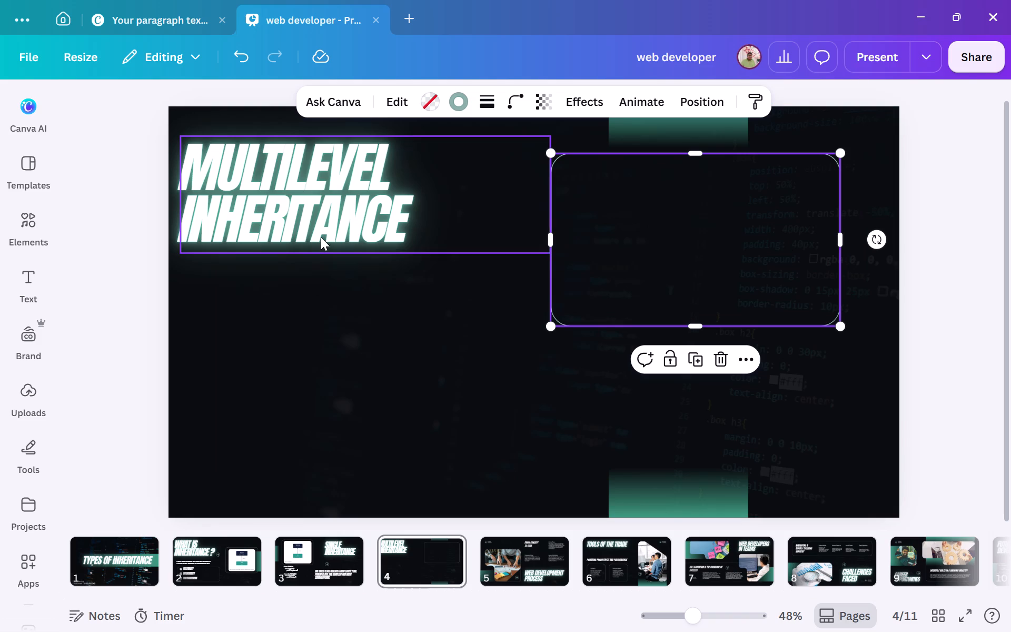
Insert a run of spaces between "Multilevel" and "Inheritance" in page 4's title to try shifting the second word.
{"action": "left_click", "coordinate": [321, 237]}
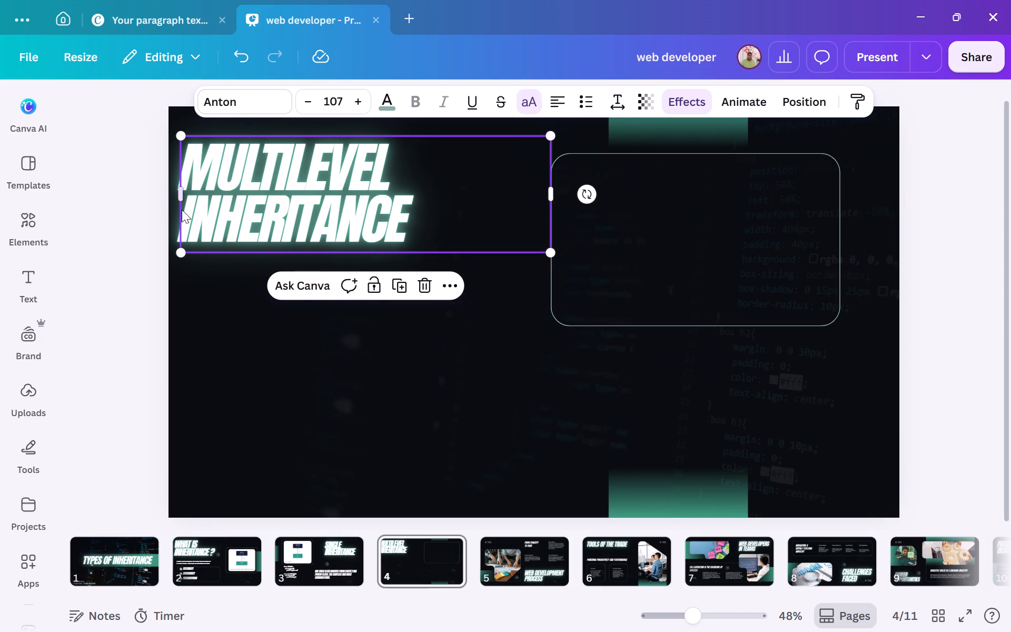
{"action": "left_click", "coordinate": [182, 210]}
{"action": "left_click", "coordinate": [182, 210]}
{"action": "left_click", "coordinate": [182, 210]}
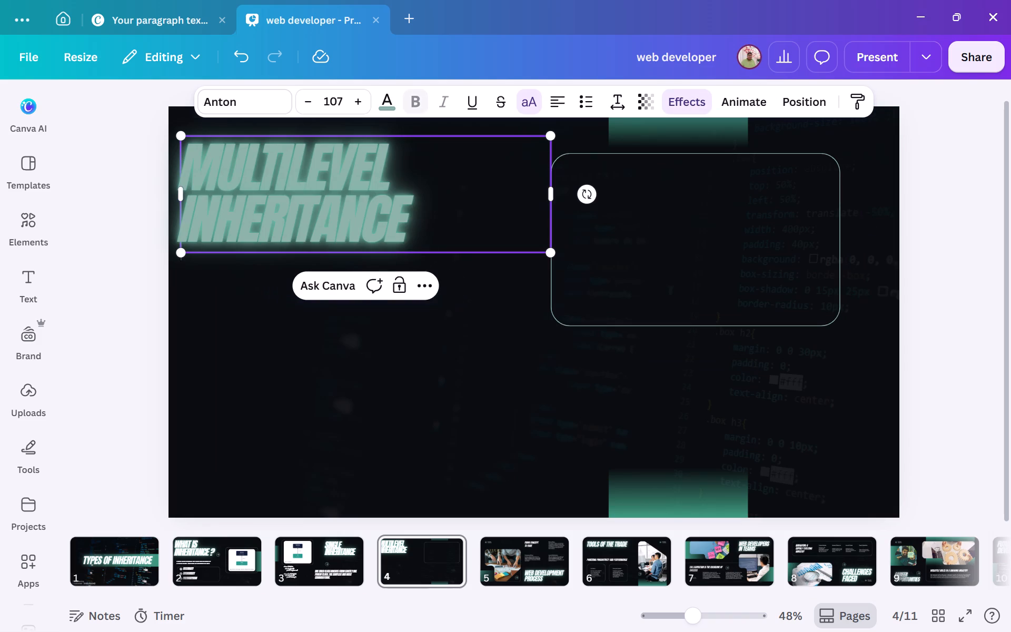
{"action": "key", "text": "space"}
{"action": "scroll", "coordinate": [182, 210], "scroll_direction": "up", "scroll_amount": 1}
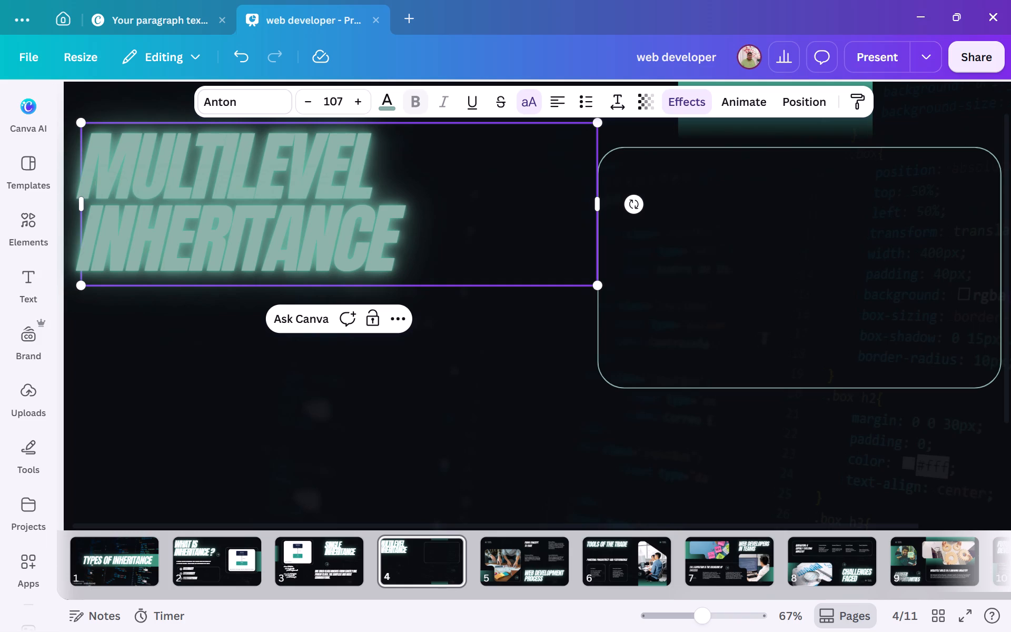
{"action": "left_click", "coordinate": [97, 223]}
{"action": "key", "text": "Left"}
{"action": "key", "text": "space"}
{"action": "key", "text": "space"}
{"action": "key", "text": "space"}
{"action": "key", "text": "space"}
{"action": "key", "text": "space"}
{"action": "left_click", "coordinate": [384, 184]}
{"action": "key", "text": "Left"}
{"action": "key", "text": "Left"}
{"action": "key", "text": "Left"}
{"action": "key", "text": "Left"}
{"action": "key", "text": "Left"}
{"action": "key", "text": "Left"}
{"action": "key", "text": "Left"}
{"action": "key", "text": "Left"}
{"action": "key", "text": "Left"}
{"action": "key", "text": "Left"}
{"action": "key", "text": "Left"}
{"action": "key", "text": "space"}
{"action": "key", "text": "space"}
{"action": "key", "text": "space"}
{"action": "key", "text": "space"}
{"action": "key", "text": "space"}
{"action": "key", "text": "space"}
{"action": "key", "text": "space"}
Reduce the font size of page 4's "Multilevel Inheritance" title to 64.3.
{"action": "triple_click", "coordinate": [311, 93]}
{"action": "triple_click", "coordinate": [311, 93]}
{"action": "triple_click", "coordinate": [311, 93]}
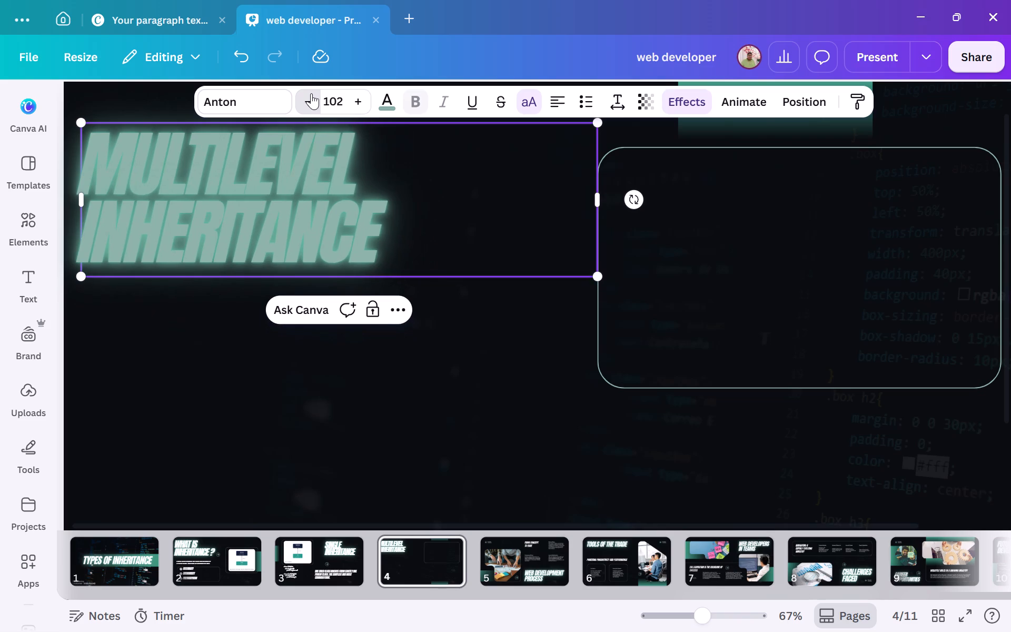
{"action": "triple_click", "coordinate": [311, 93]}
{"action": "triple_click", "coordinate": [311, 93]}
{"action": "triple_click", "coordinate": [311, 93]}
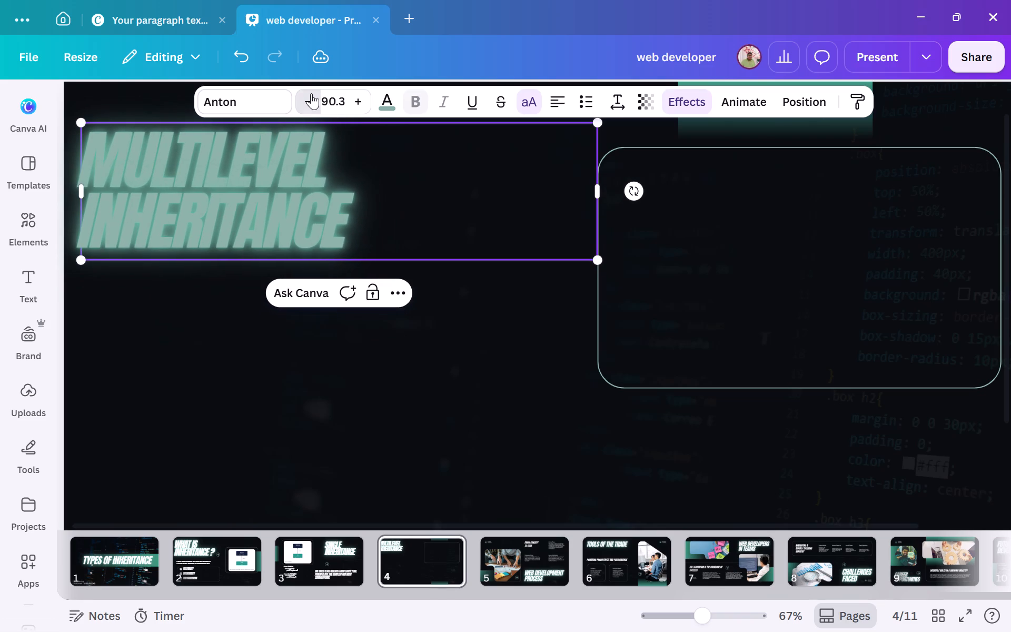
{"action": "triple_click", "coordinate": [311, 93]}
{"action": "triple_click", "coordinate": [311, 93]}
{"action": "triple_click", "coordinate": [311, 93]}
{"action": "triple_click", "coordinate": [311, 93]}
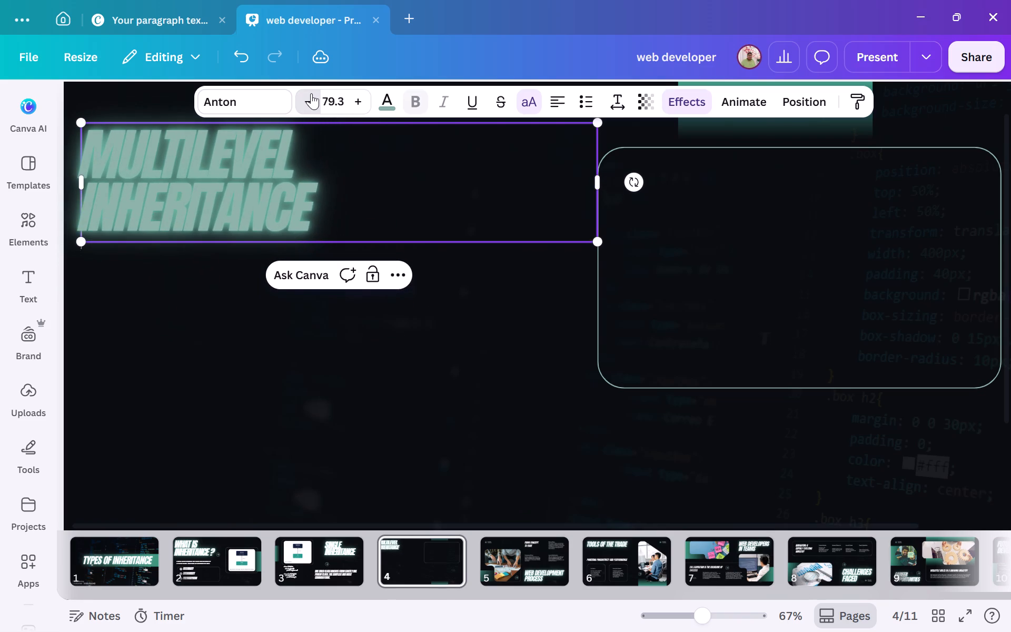
{"action": "triple_click", "coordinate": [311, 93]}
{"action": "triple_click", "coordinate": [311, 93]}
{"action": "triple_click", "coordinate": [311, 93]}
{"action": "triple_click", "coordinate": [311, 93]}
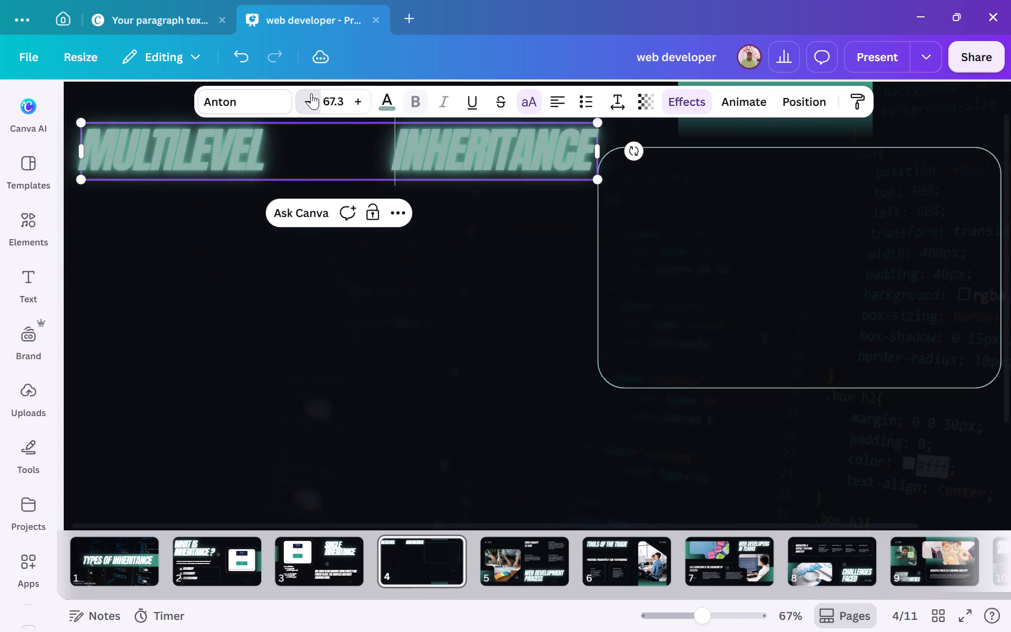
{"action": "left_click", "coordinate": [311, 93]}
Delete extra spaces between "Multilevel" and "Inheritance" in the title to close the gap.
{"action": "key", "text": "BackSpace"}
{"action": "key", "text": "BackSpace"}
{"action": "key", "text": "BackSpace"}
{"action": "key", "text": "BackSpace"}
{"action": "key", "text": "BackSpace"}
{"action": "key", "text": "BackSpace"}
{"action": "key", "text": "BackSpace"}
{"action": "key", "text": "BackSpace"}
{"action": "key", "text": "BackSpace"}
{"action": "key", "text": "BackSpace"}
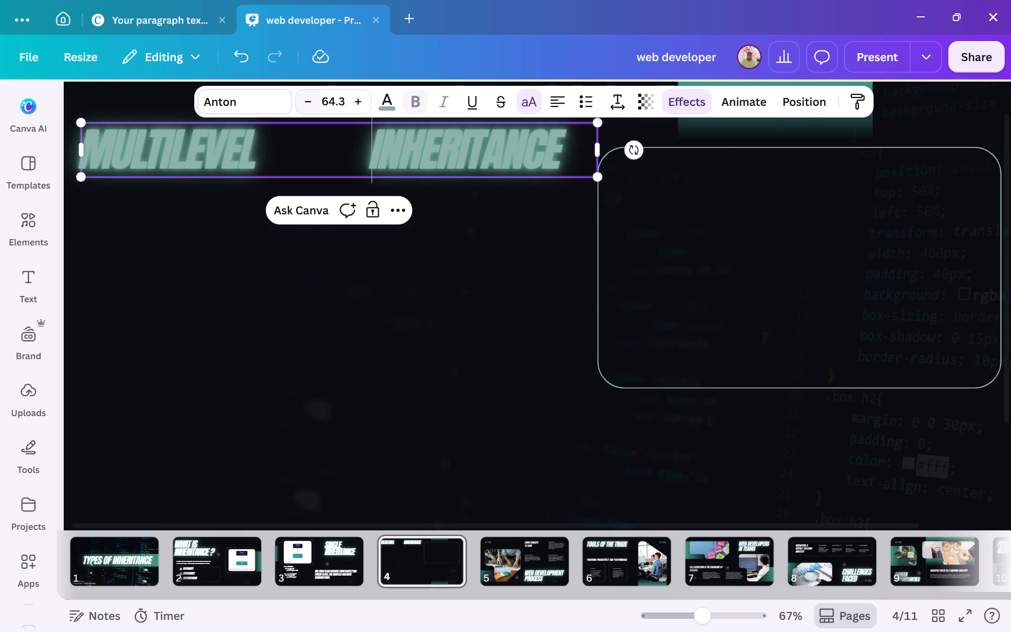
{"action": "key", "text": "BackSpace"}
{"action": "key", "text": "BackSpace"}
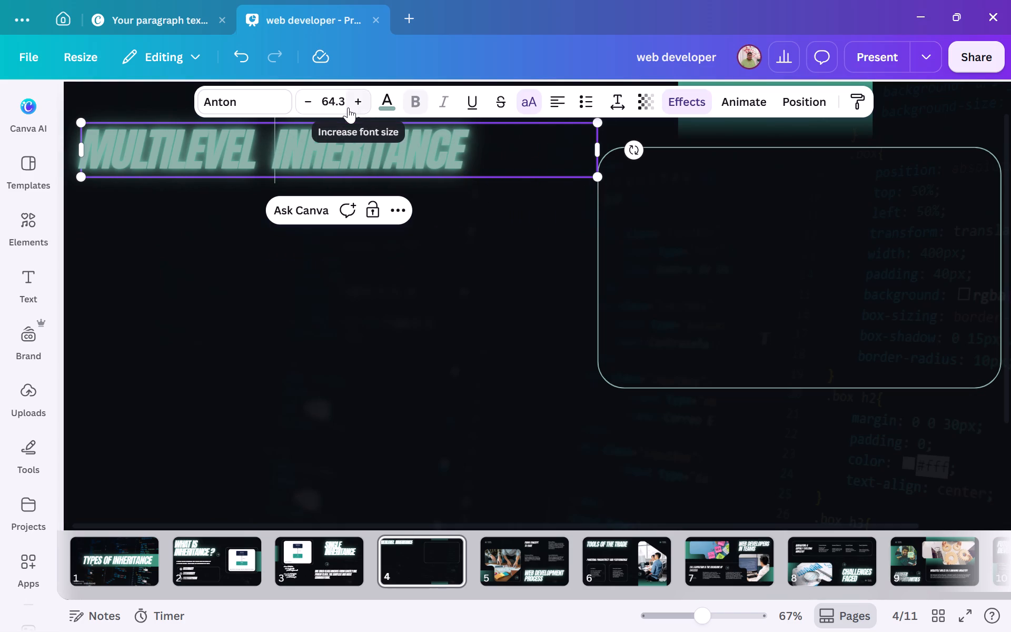
Undo the space deletions and the latest font-size reductions until page 4's title is back at size 92.3.
{"action": "left_click", "coordinate": [241, 53]}
{"action": "triple_click", "coordinate": [241, 53]}
{"action": "triple_click", "coordinate": [241, 53]}
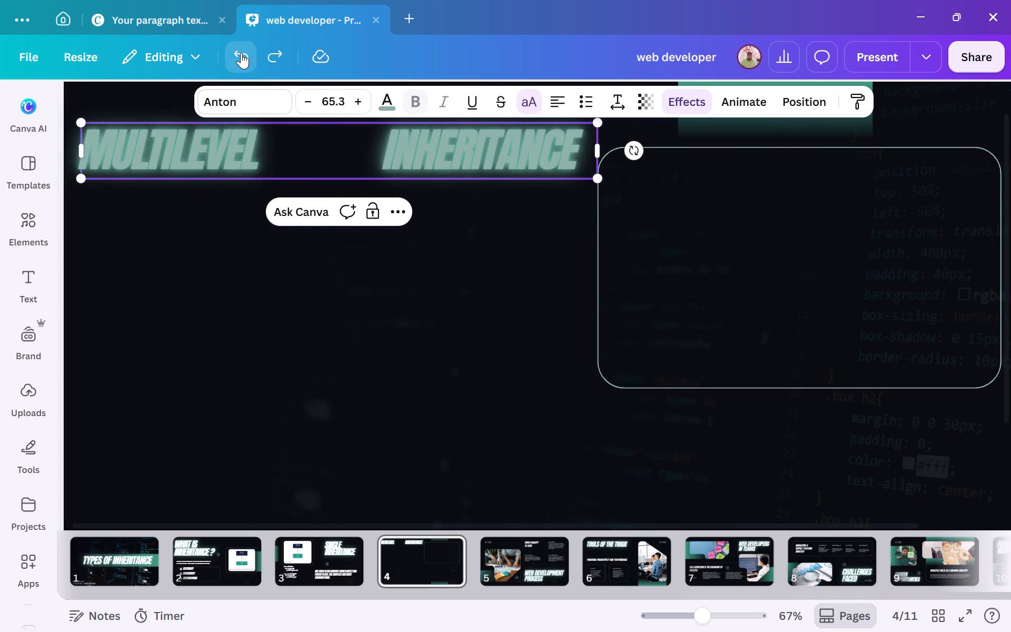
{"action": "triple_click", "coordinate": [241, 53]}
{"action": "triple_click", "coordinate": [241, 53]}
{"action": "triple_click", "coordinate": [241, 53]}
{"action": "triple_click", "coordinate": [241, 53]}
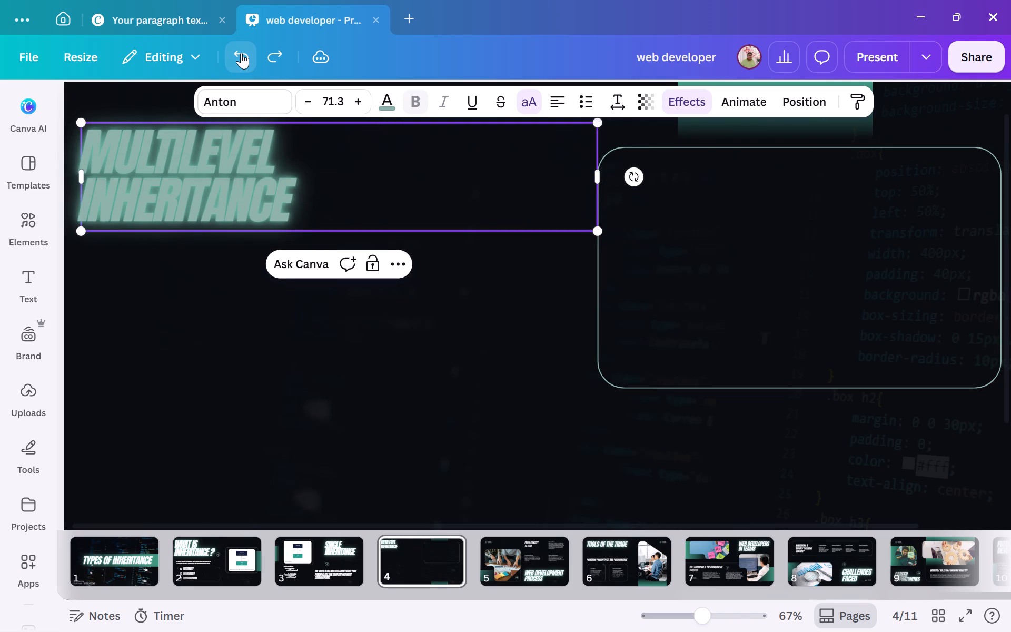
{"action": "triple_click", "coordinate": [241, 53]}
{"action": "triple_click", "coordinate": [241, 53]}
{"action": "triple_click", "coordinate": [241, 53]}
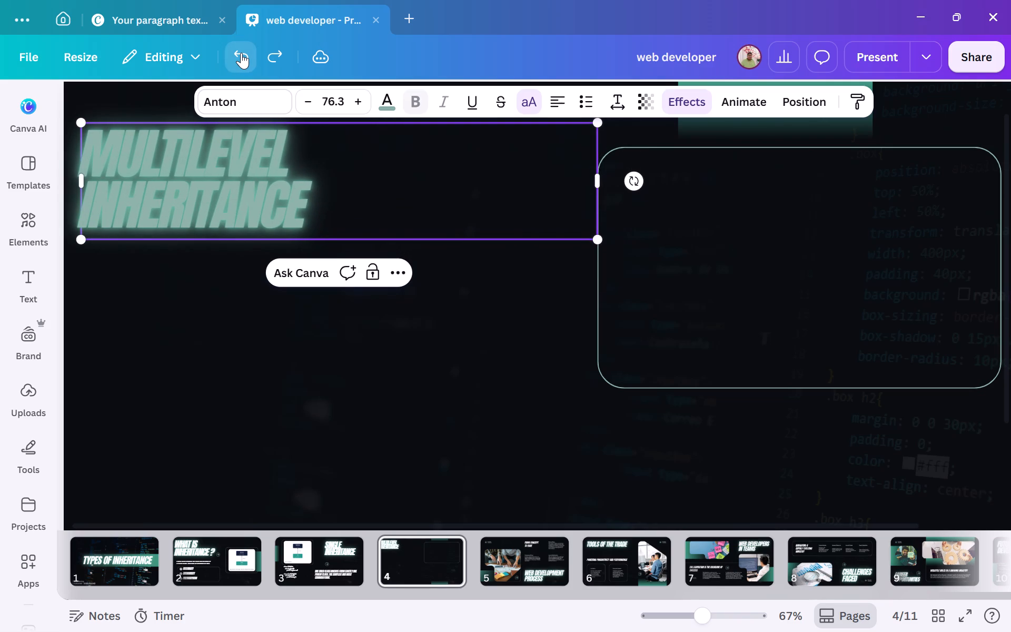
{"action": "triple_click", "coordinate": [241, 53]}
{"action": "triple_click", "coordinate": [241, 53]}
{"action": "triple_click", "coordinate": [241, 53]}
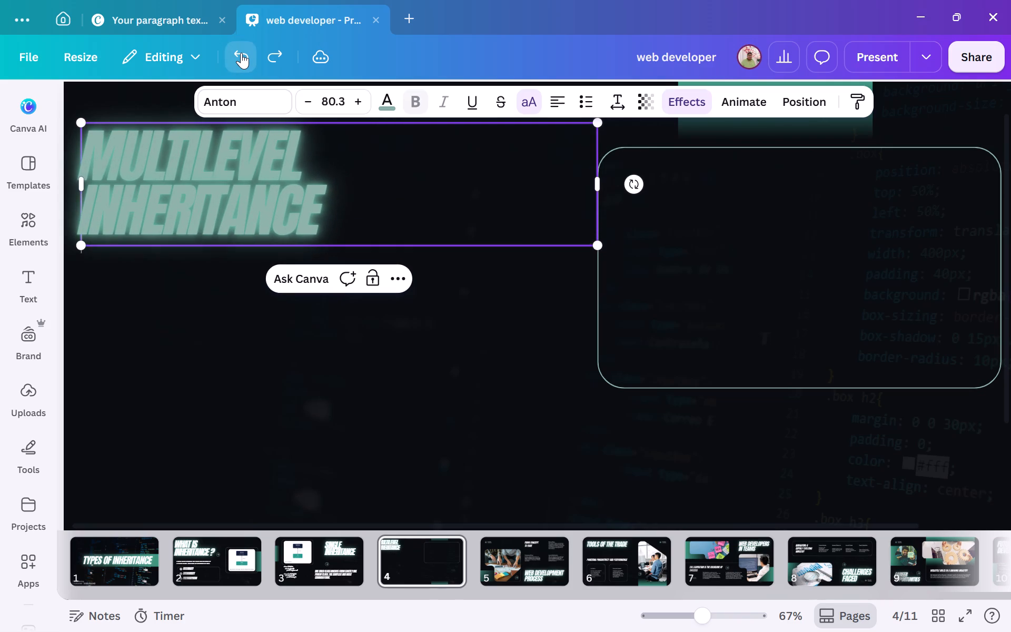
{"action": "triple_click", "coordinate": [241, 53]}
{"action": "triple_click", "coordinate": [241, 53]}
{"action": "triple_click", "coordinate": [241, 53]}
{"action": "triple_click", "coordinate": [241, 53]}
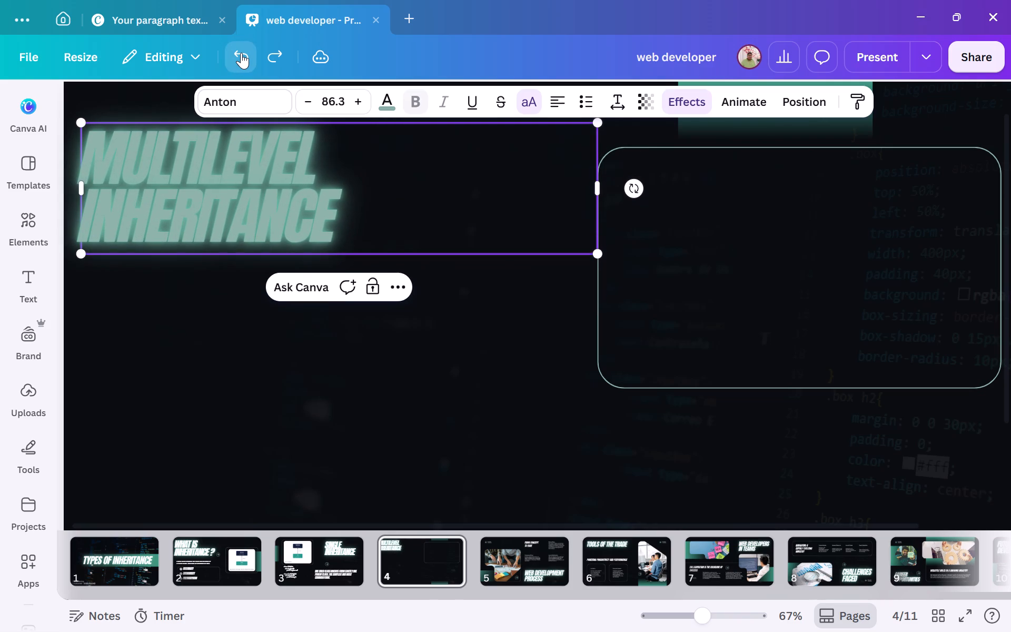
{"action": "triple_click", "coordinate": [241, 53]}
{"action": "triple_click", "coordinate": [241, 53]}
{"action": "triple_click", "coordinate": [241, 53]}
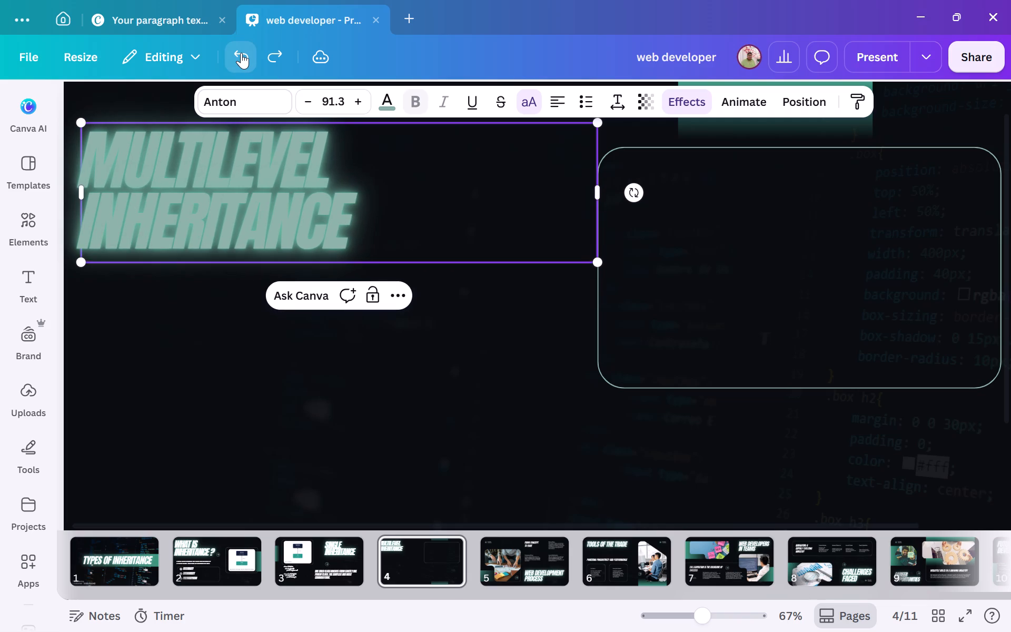
{"action": "left_click", "coordinate": [241, 53]}
Compare the title sizes and layouts of page 2 "What is Inheritance?" and page 3 "Single Inheritance".
{"action": "left_click", "coordinate": [210, 546]}
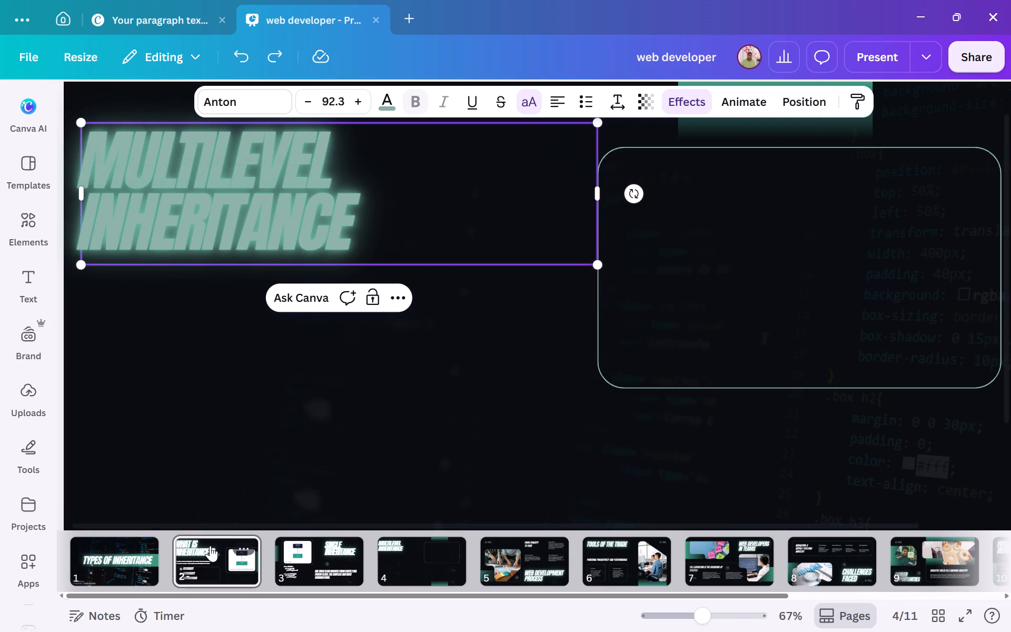
{"action": "left_click", "coordinate": [203, 195]}
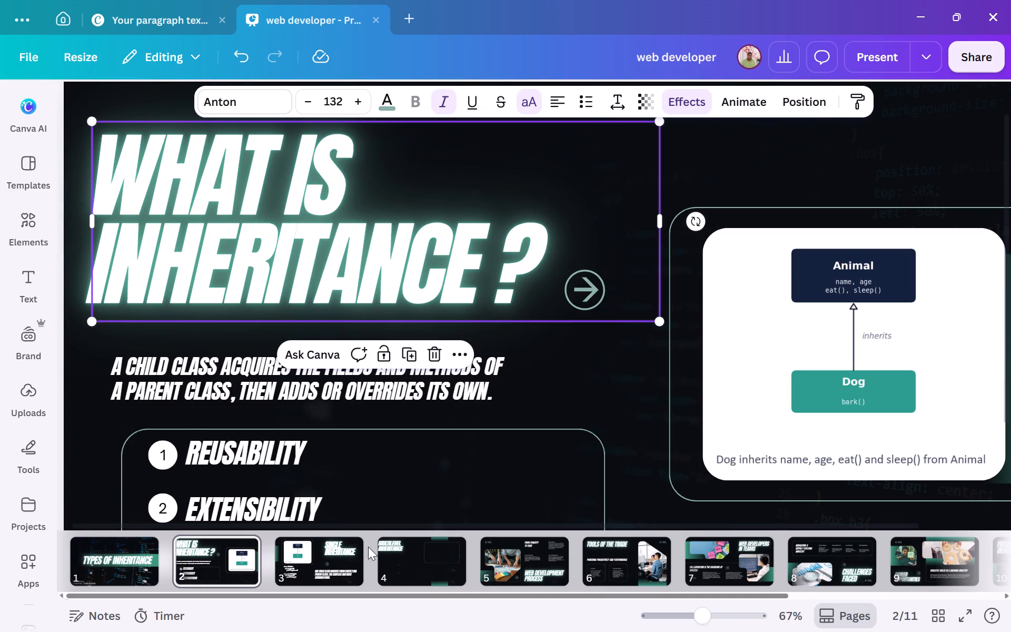
{"action": "left_click", "coordinate": [307, 547]}
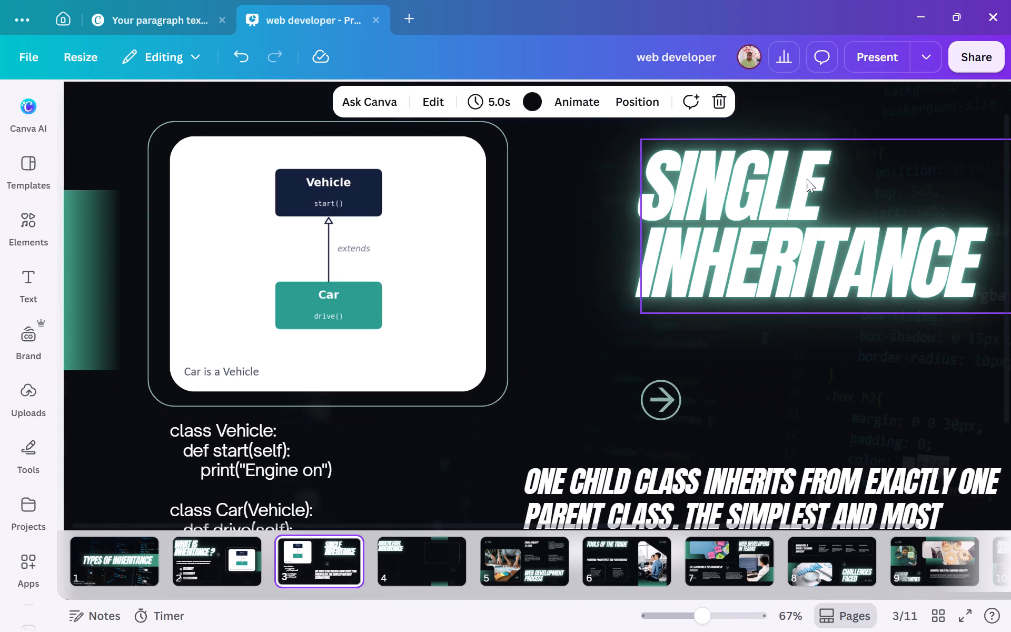
{"action": "left_click", "coordinate": [807, 179]}
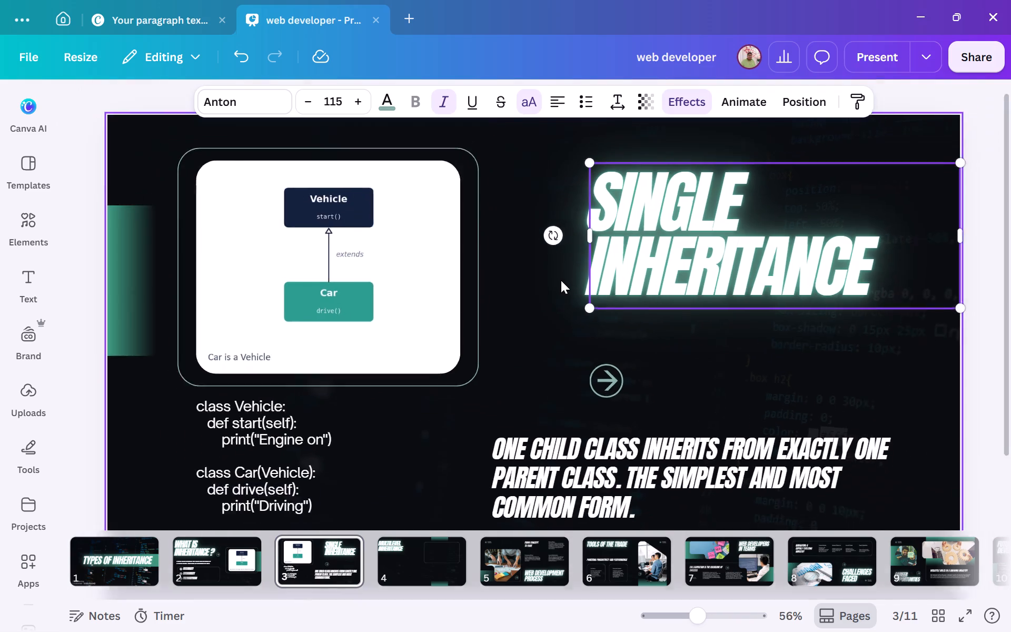
{"action": "left_click", "coordinate": [230, 543]}
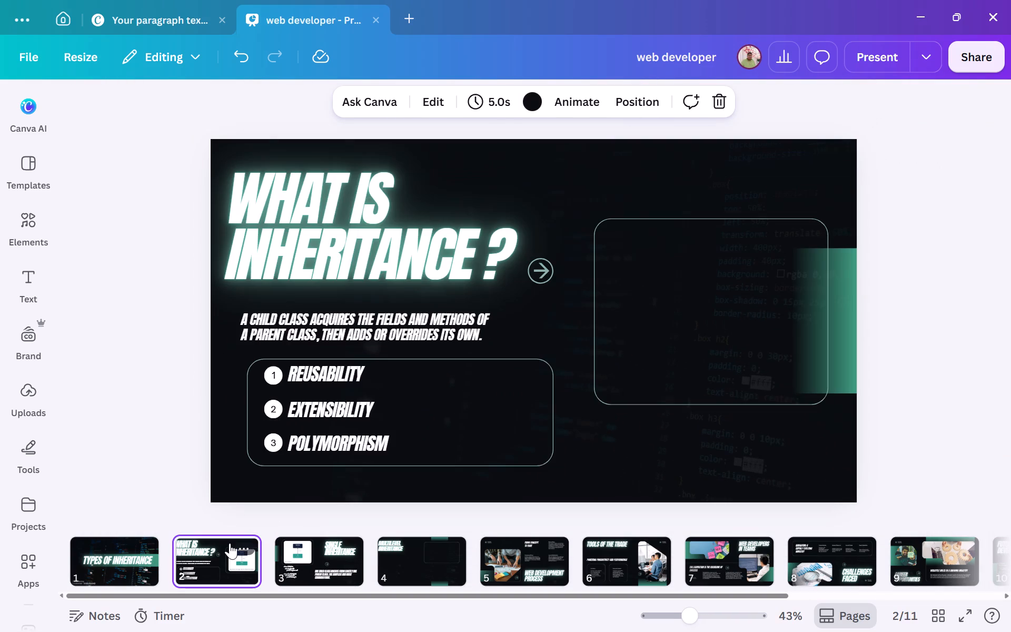
{"action": "left_click", "coordinate": [344, 556]}
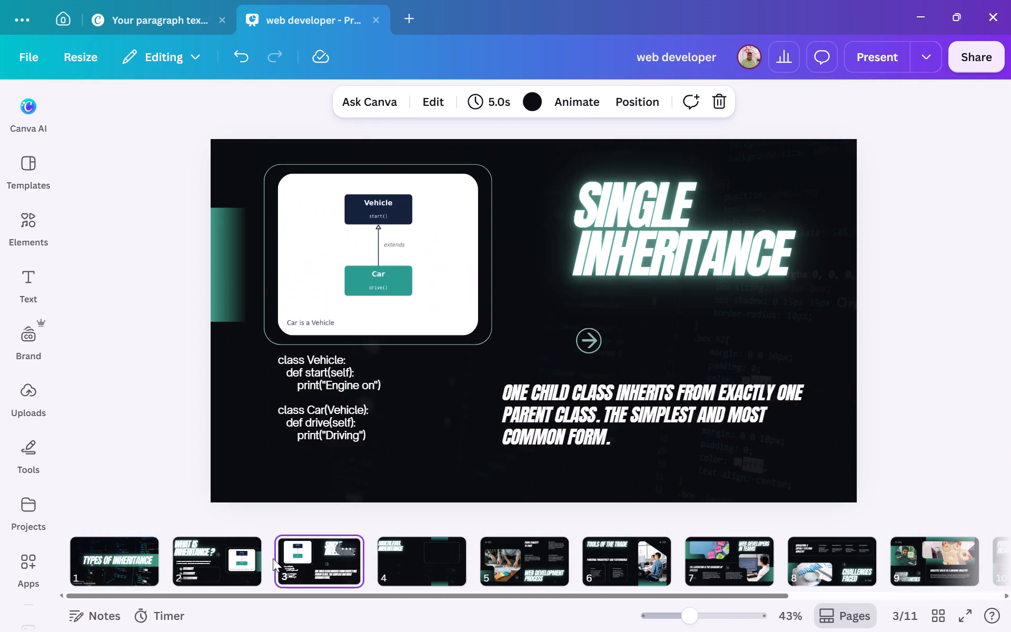
{"action": "left_click", "coordinate": [233, 558]}
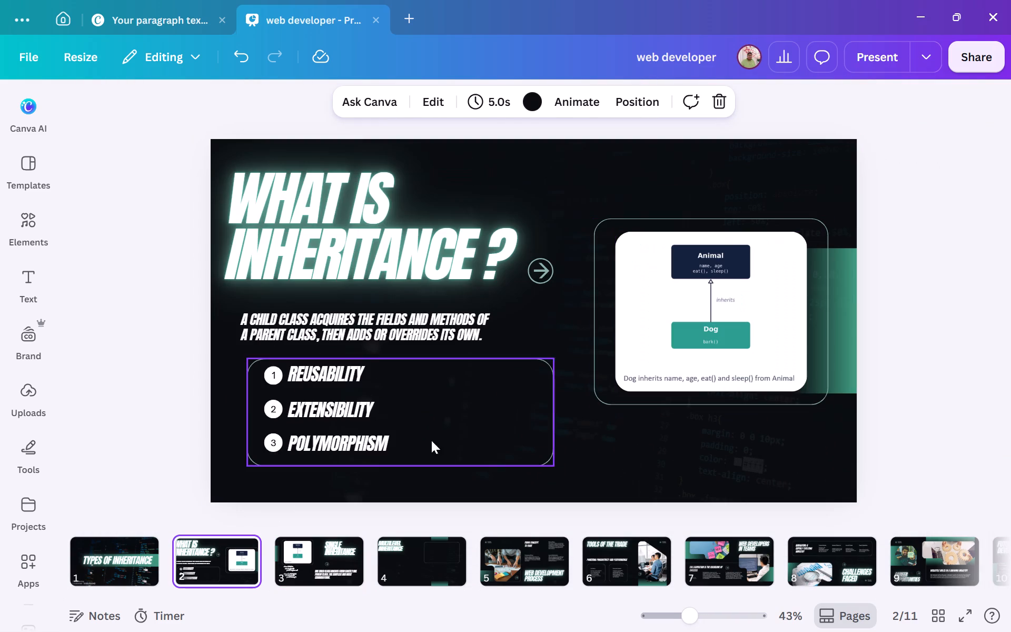
Set the font size of page 1's "Types of Inheritance" title to 150.
{"action": "left_click", "coordinate": [113, 574]}
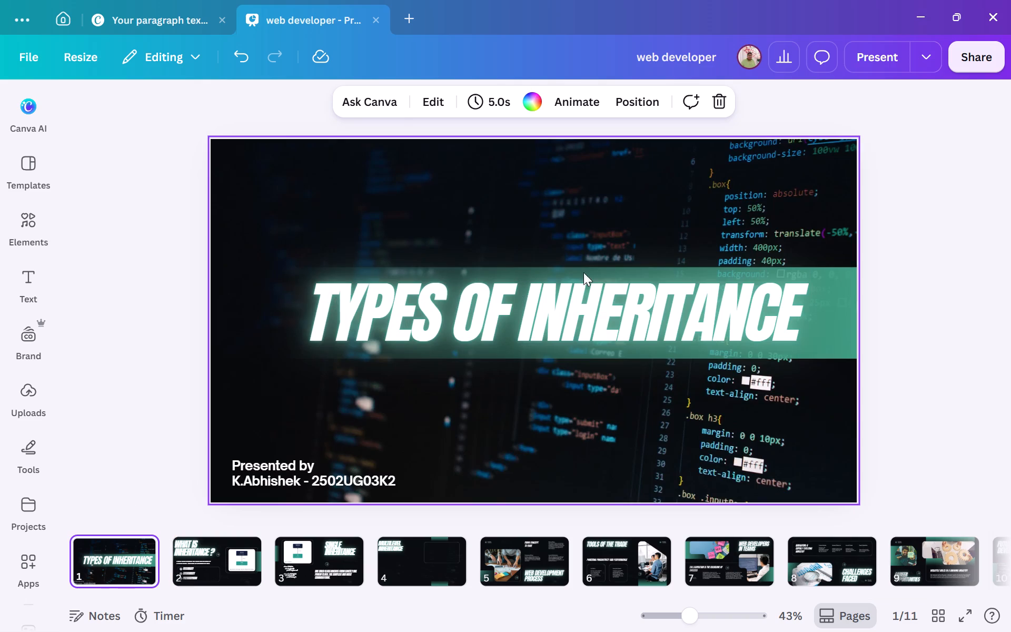
{"action": "left_click", "coordinate": [603, 290]}
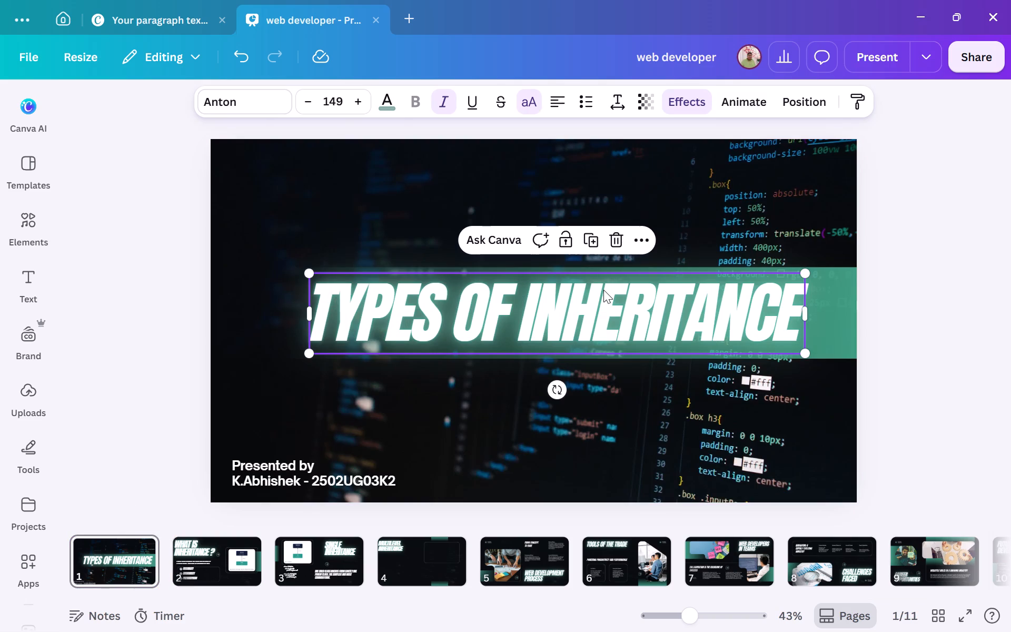
{"action": "left_click", "coordinate": [358, 94]}
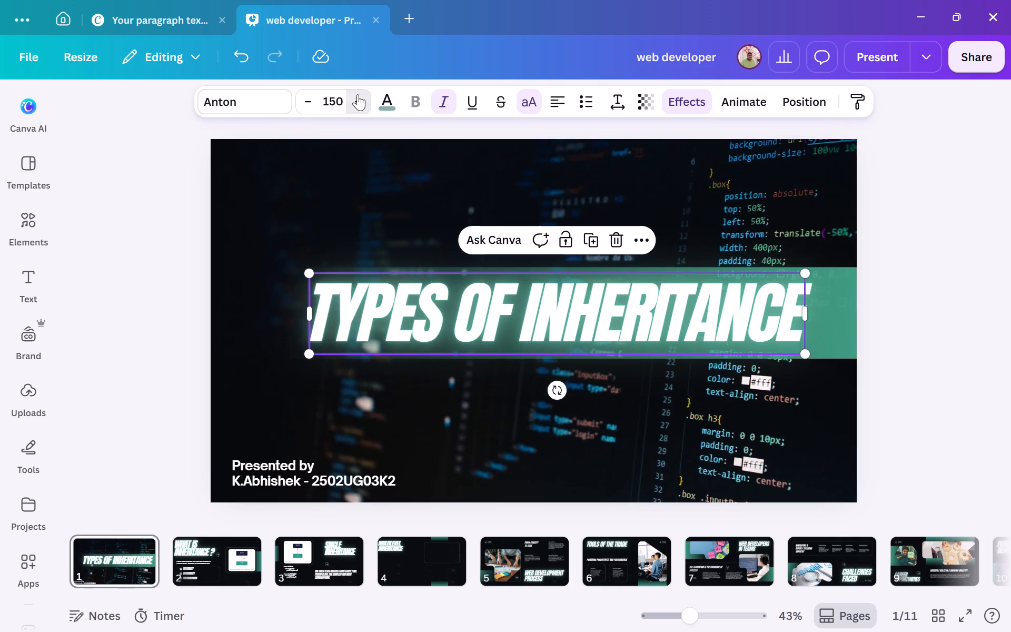
Set the font size of page 3's "Single Inheritance" title to 132, matching page 2's title.
{"action": "left_click", "coordinate": [216, 537]}
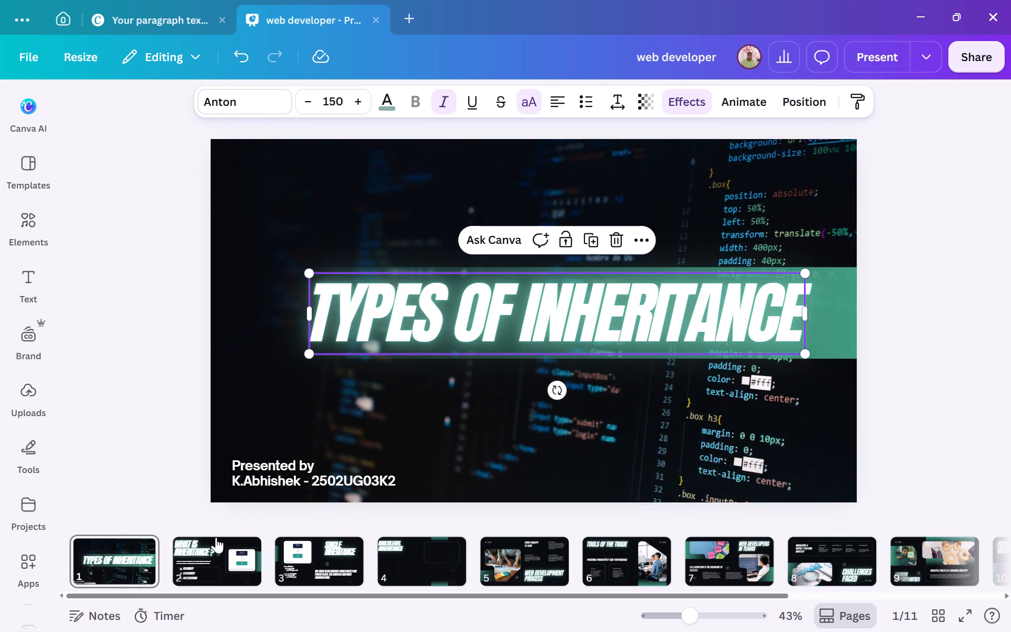
{"action": "left_click", "coordinate": [330, 215]}
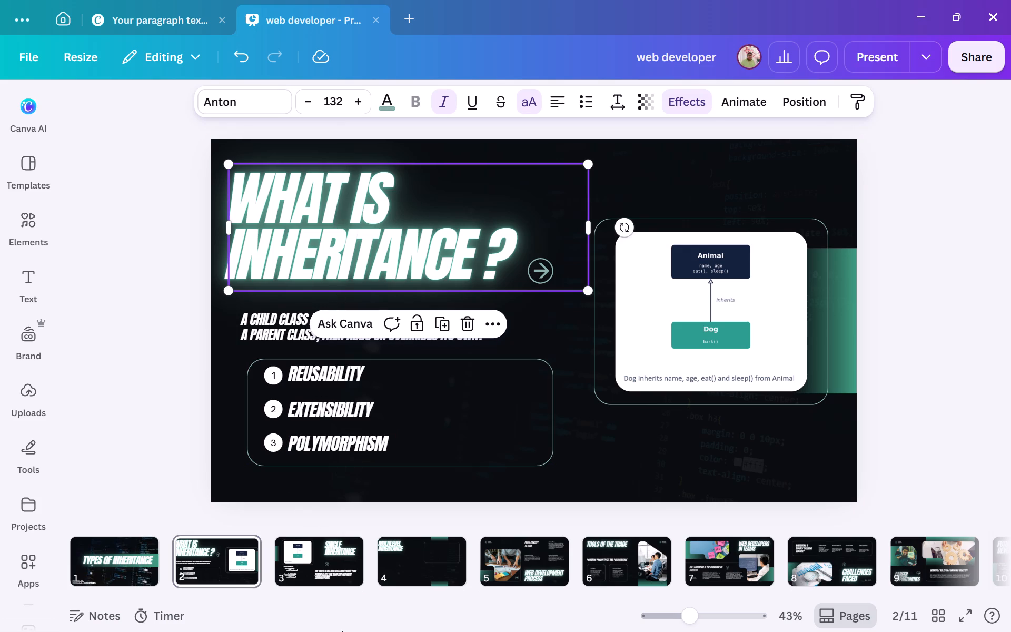
{"action": "left_click", "coordinate": [340, 570]}
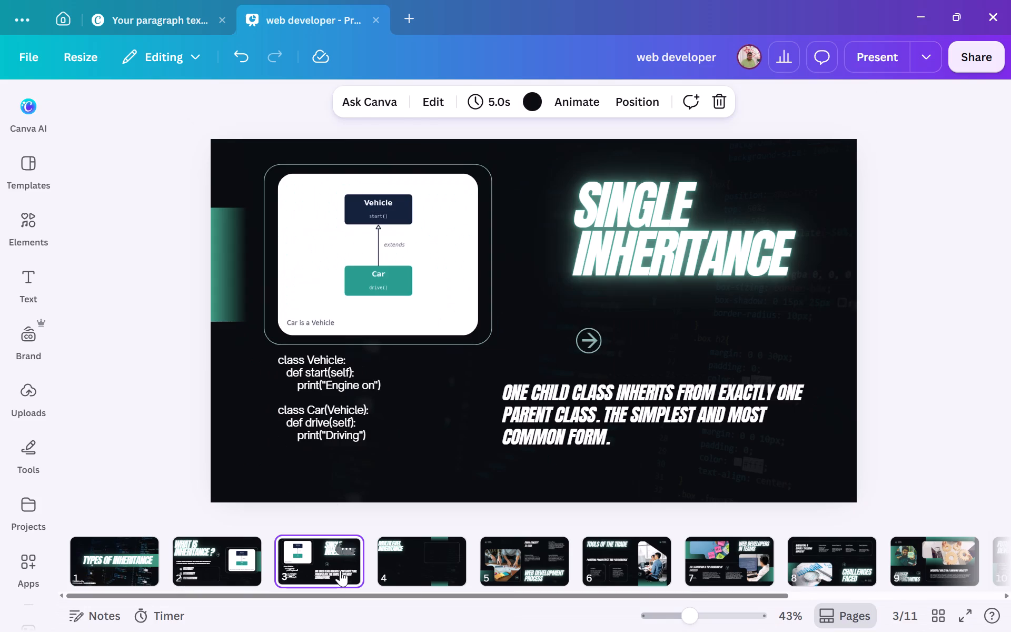
{"action": "left_click", "coordinate": [677, 266]}
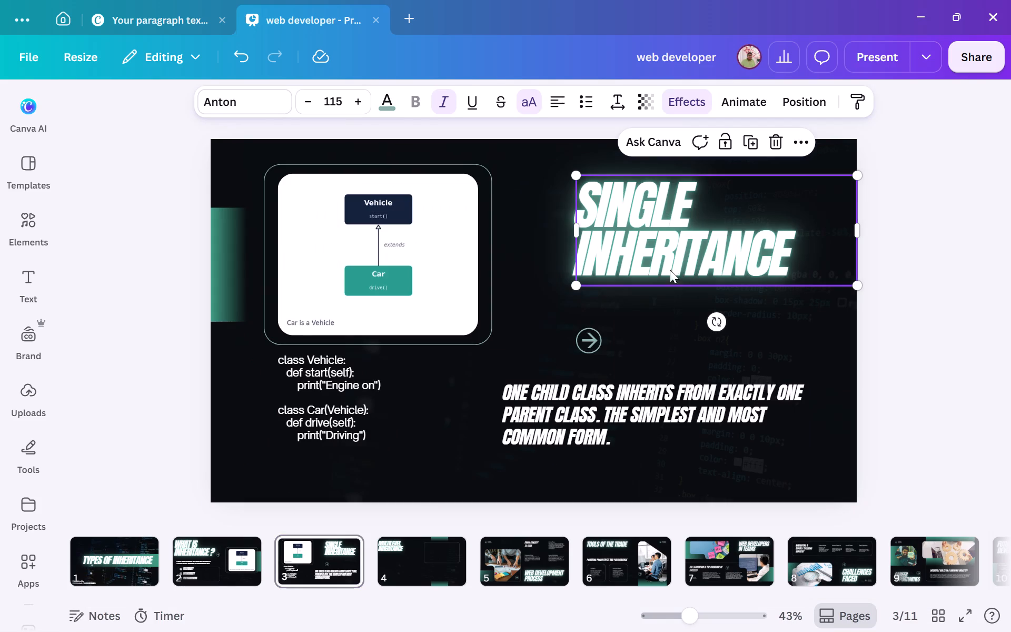
{"action": "left_click", "coordinate": [215, 558]}
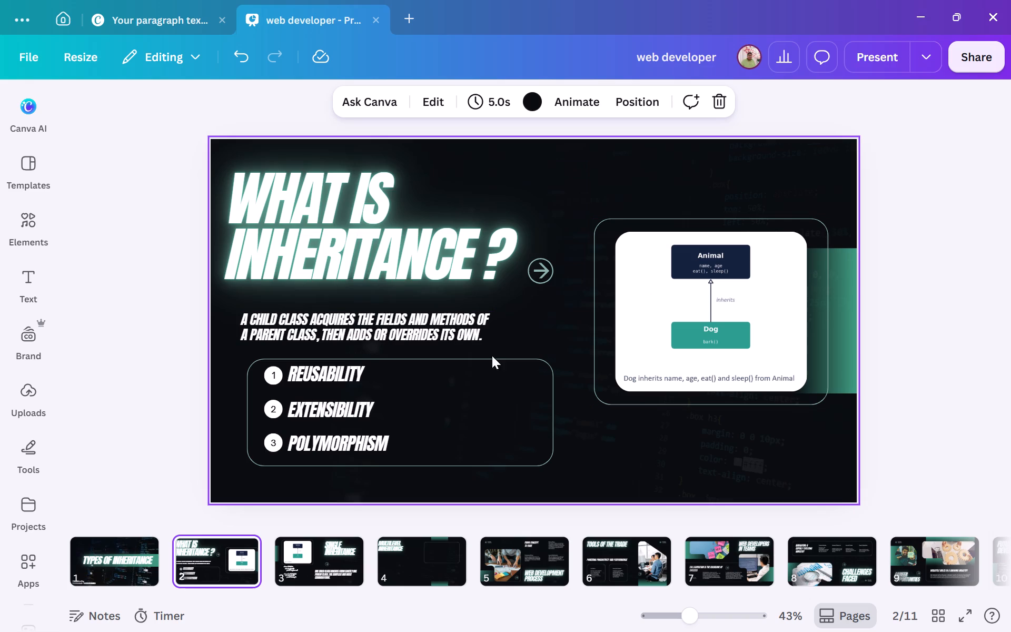
{"action": "left_click", "coordinate": [404, 248]}
{"action": "left_click", "coordinate": [313, 559]}
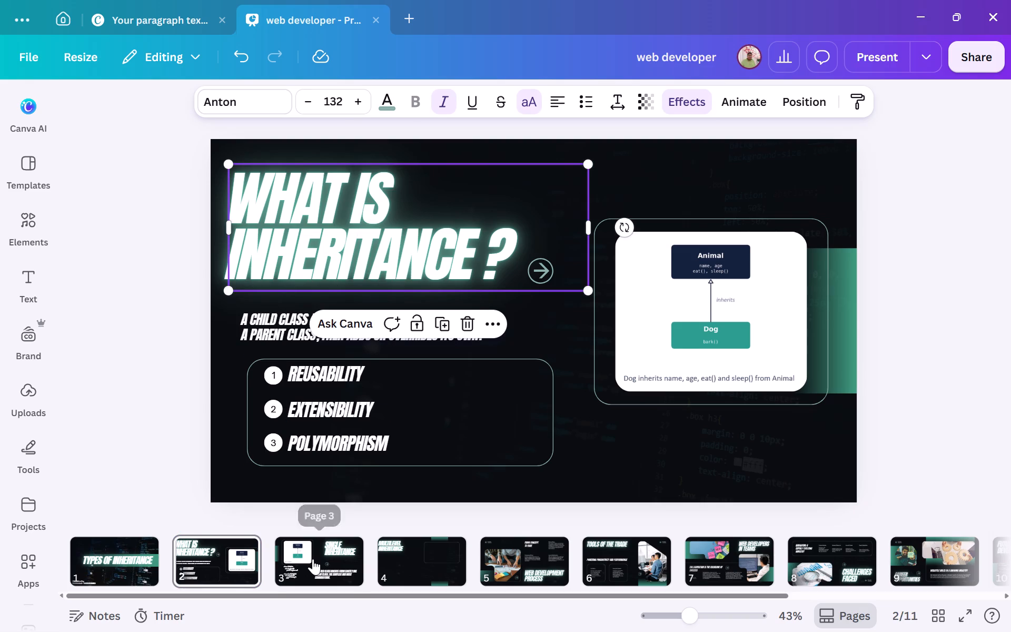
{"action": "left_click", "coordinate": [762, 213]}
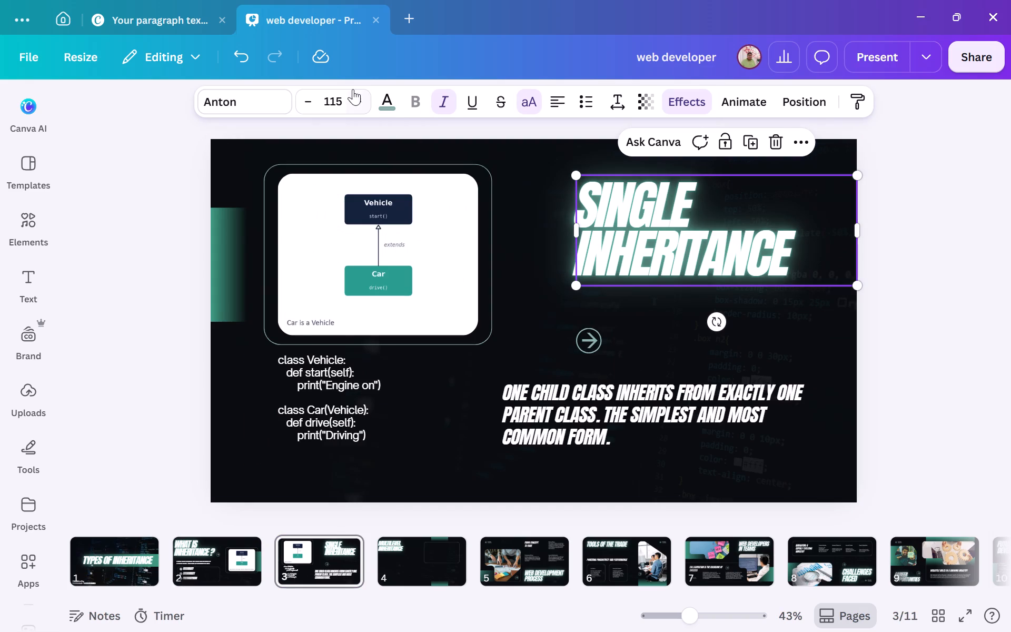
{"action": "double_click", "coordinate": [336, 93]}
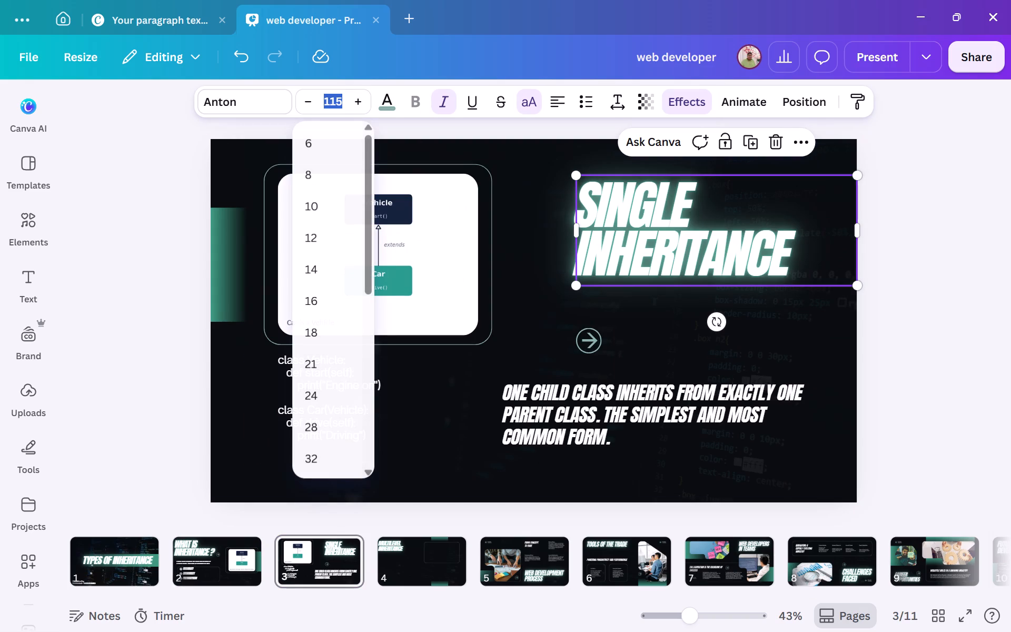
{"action": "type", "text": "132"}
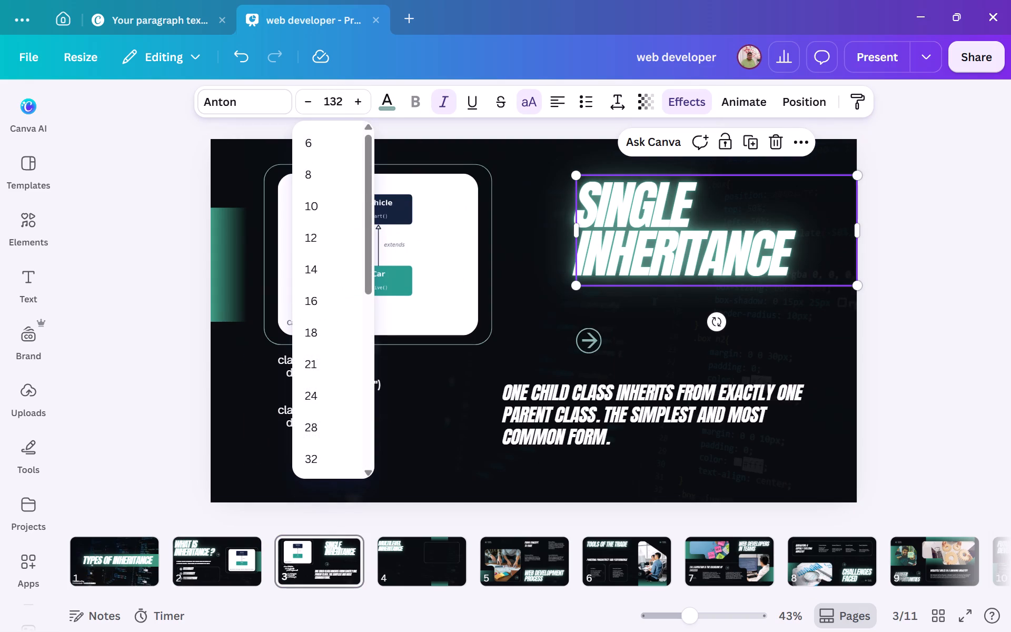
{"action": "key", "text": "Return"}
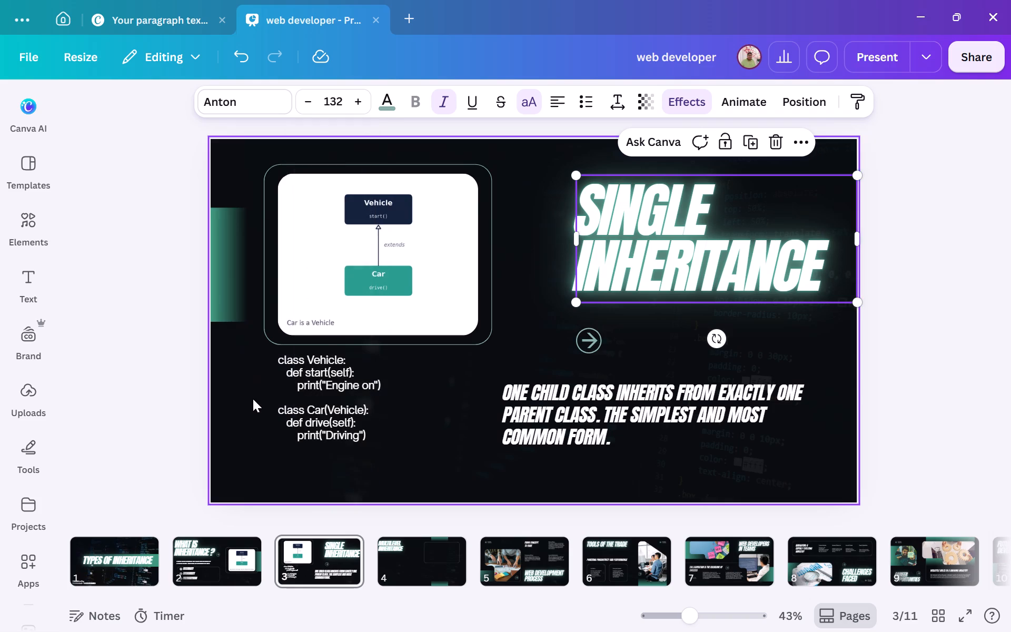
Check the title sizes on pages 2 and 3, and set page 4's "Multilevel Inheritance" title to font size 132.
{"action": "left_click", "coordinate": [225, 568]}
{"action": "left_click", "coordinate": [348, 208]}
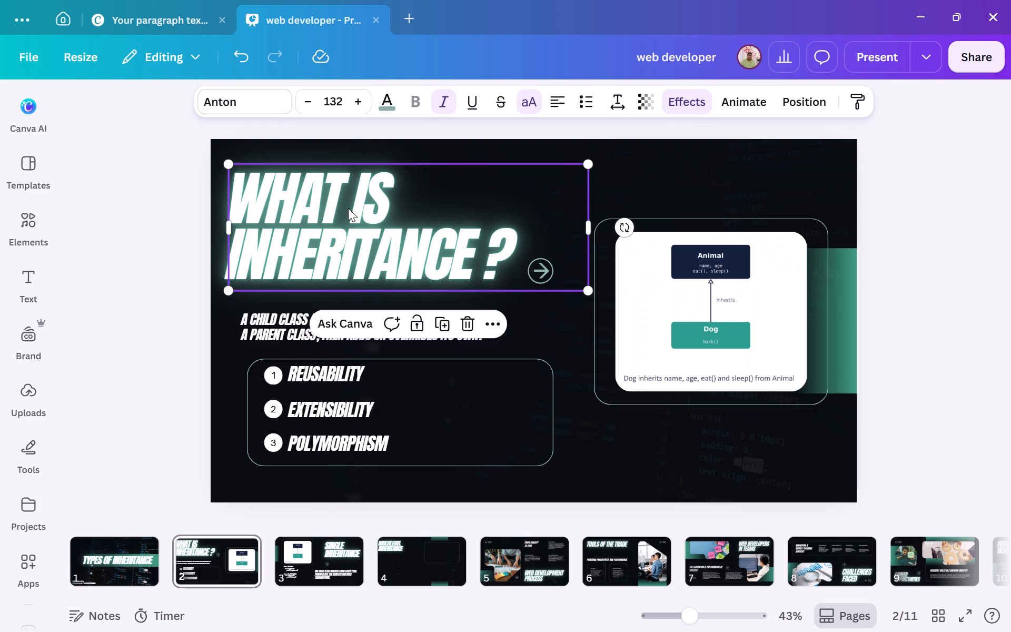
{"action": "left_click", "coordinate": [328, 548]}
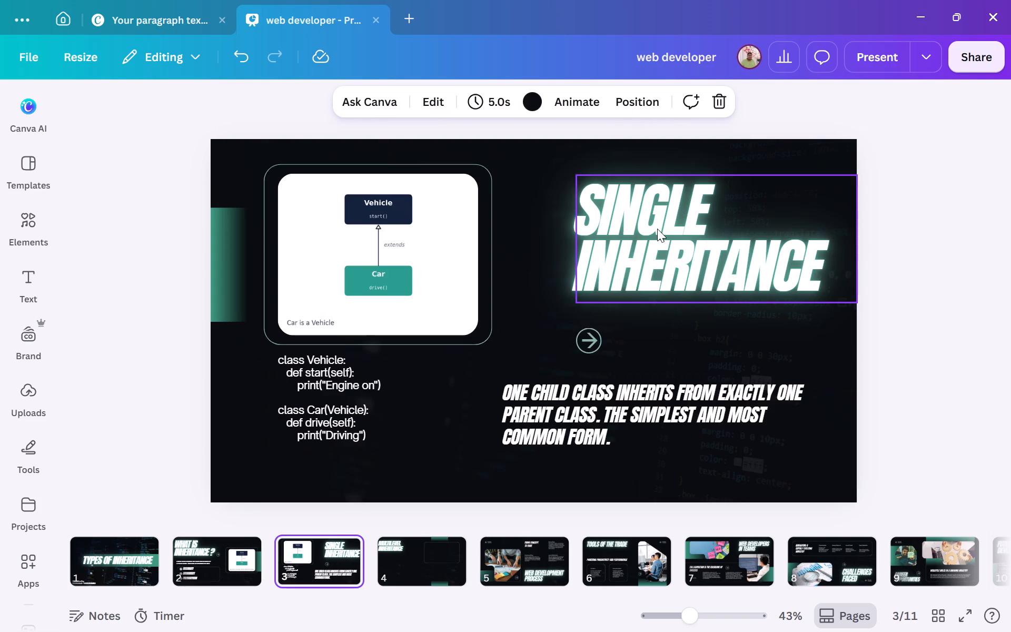
{"action": "left_click", "coordinate": [657, 229]}
{"action": "left_click", "coordinate": [413, 562]}
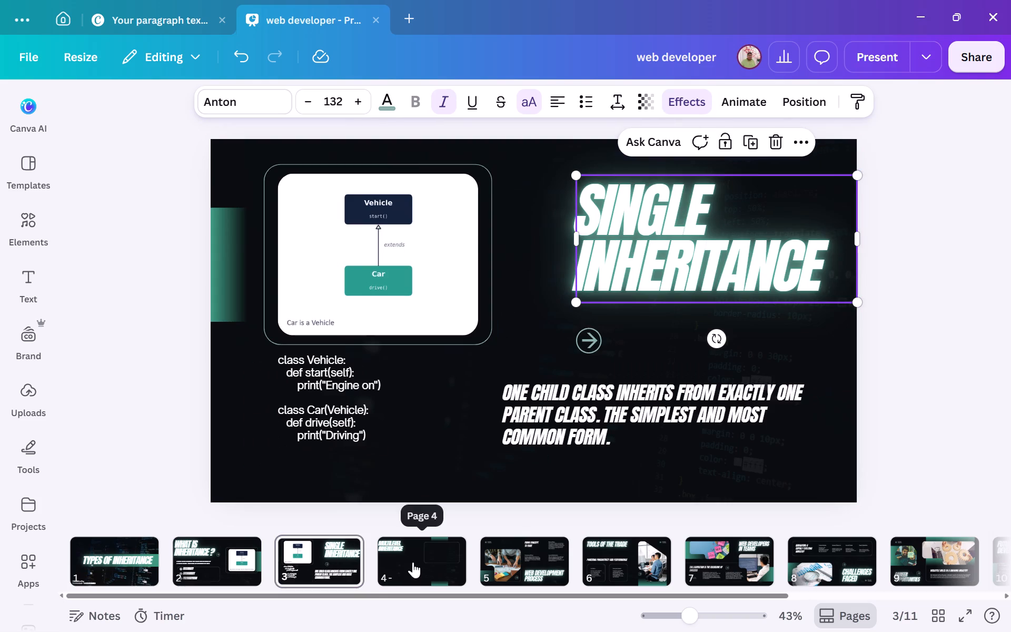
{"action": "left_click", "coordinate": [330, 226]}
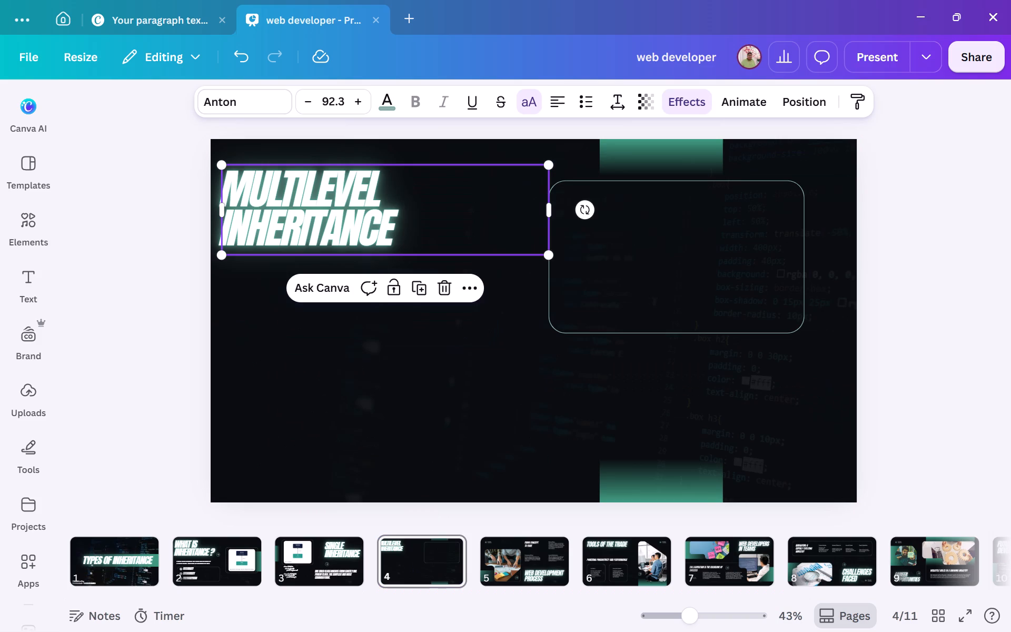
{"action": "left_click", "coordinate": [342, 100]}
{"action": "type", "text": "132"}
{"action": "key", "text": "Return"}
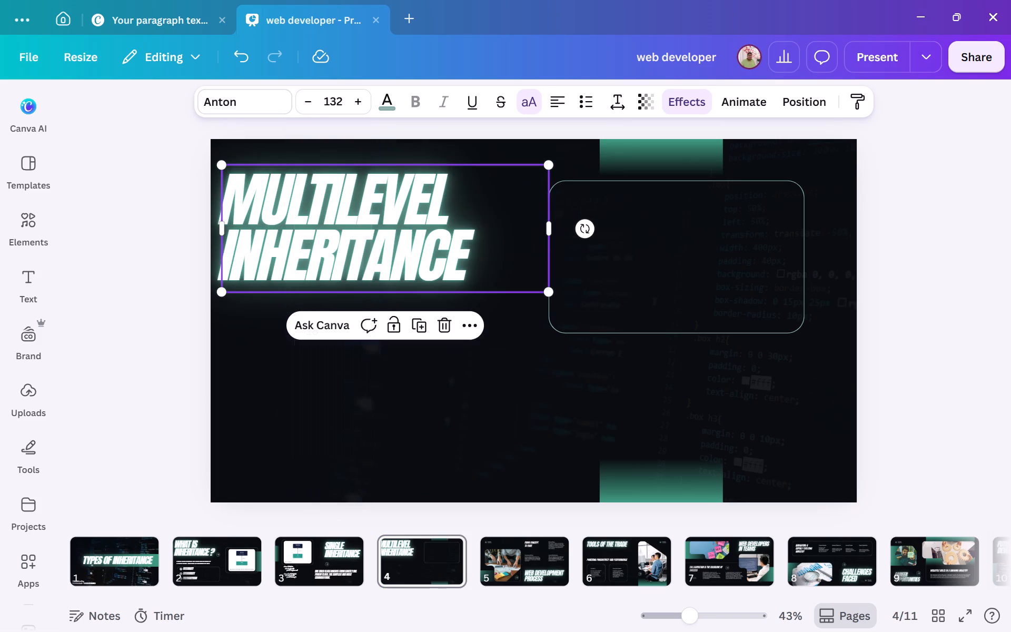
{"action": "left_click", "coordinate": [932, 317]}
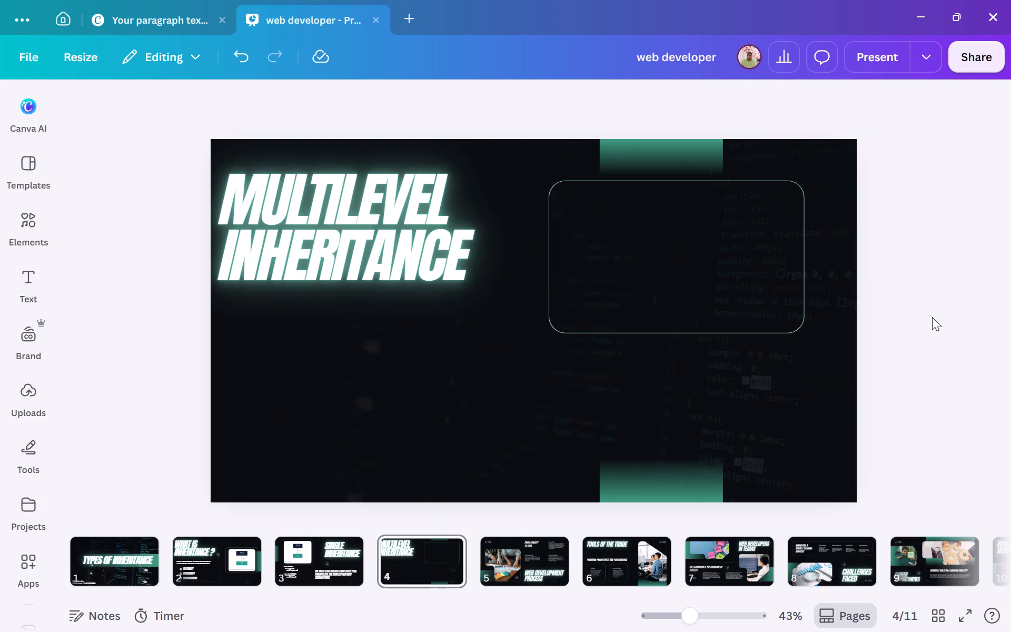
Move the outlined rounded rectangle on page 4 slightly down.
{"action": "left_click_drag", "start_coordinate": [712, 263], "coordinate": [712, 264]}
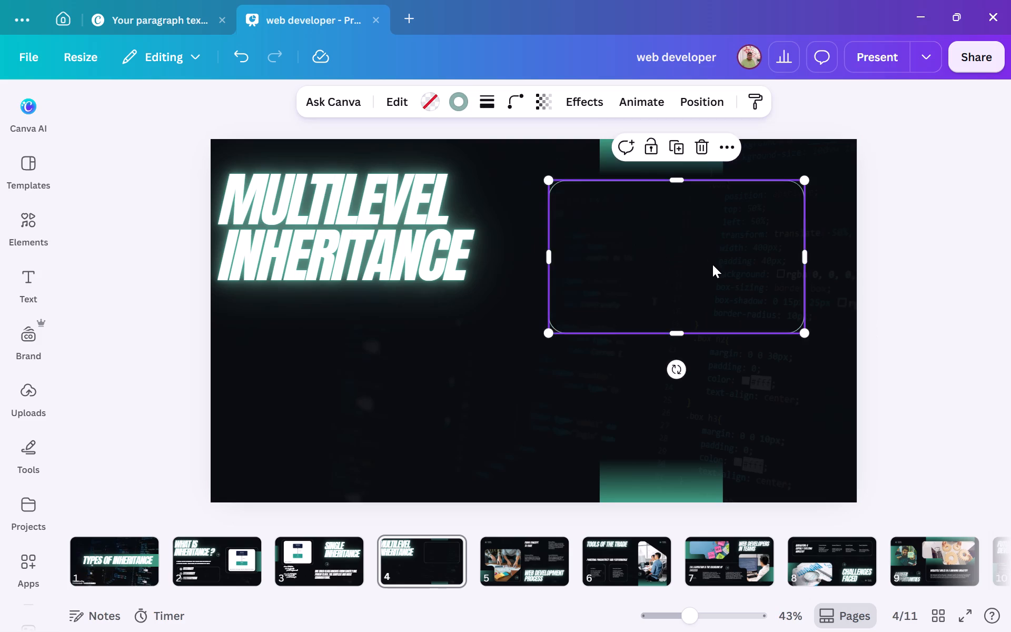
{"action": "left_click_drag", "start_coordinate": [712, 264], "coordinate": [715, 269]}
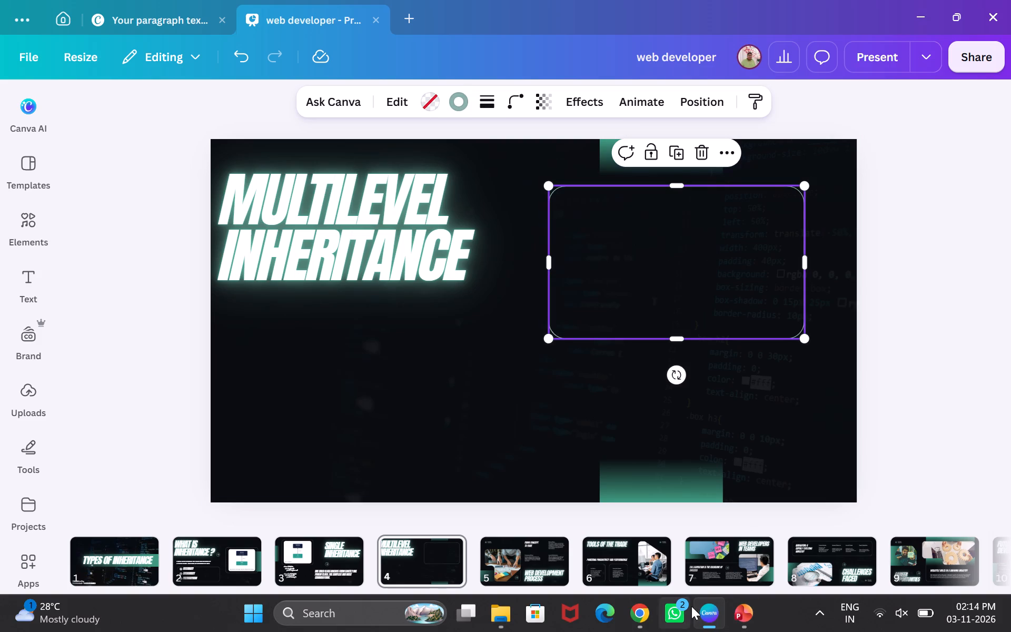
Switch to PowerPoint and copy the "A chain of inheritance…" description from the Multilevel Inheritance slide.
{"action": "left_click", "coordinate": [742, 621]}
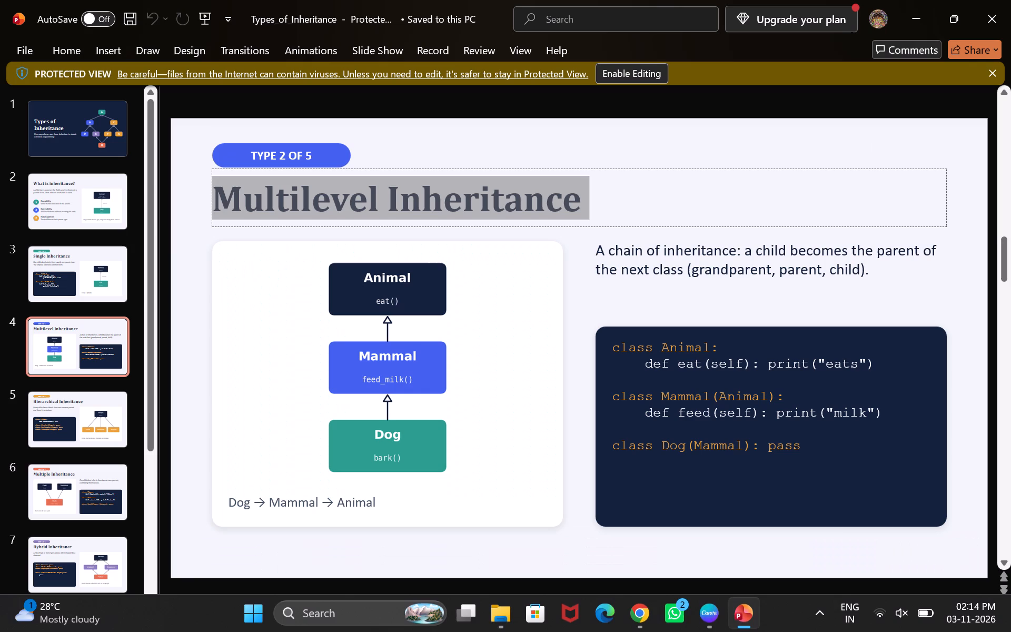
{"action": "left_click", "coordinate": [600, 248]}
{"action": "left_click_drag", "start_coordinate": [600, 248], "coordinate": [872, 268]}
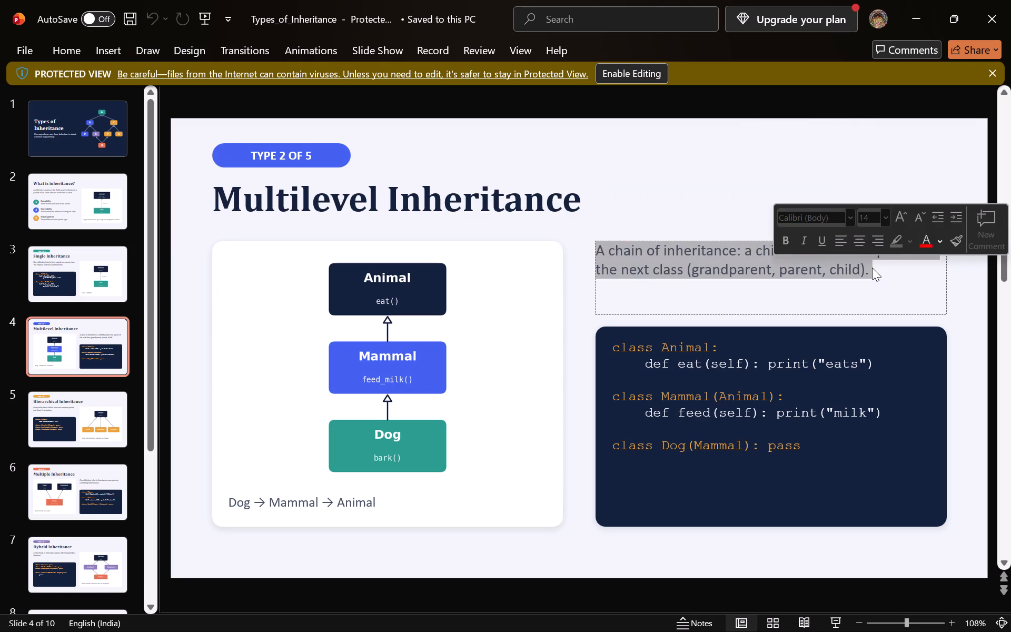
{"action": "key", "text": "ctrl+c"}
{"action": "key", "text": "ctrl+c"}
{"action": "key", "text": "ctrl+c"}
{"action": "key", "text": "ctrl+c"}
{"action": "key", "text": "ctrl+c"}
{"action": "key", "text": "ctrl+c"}
{"action": "key", "text": "ctrl+c"}
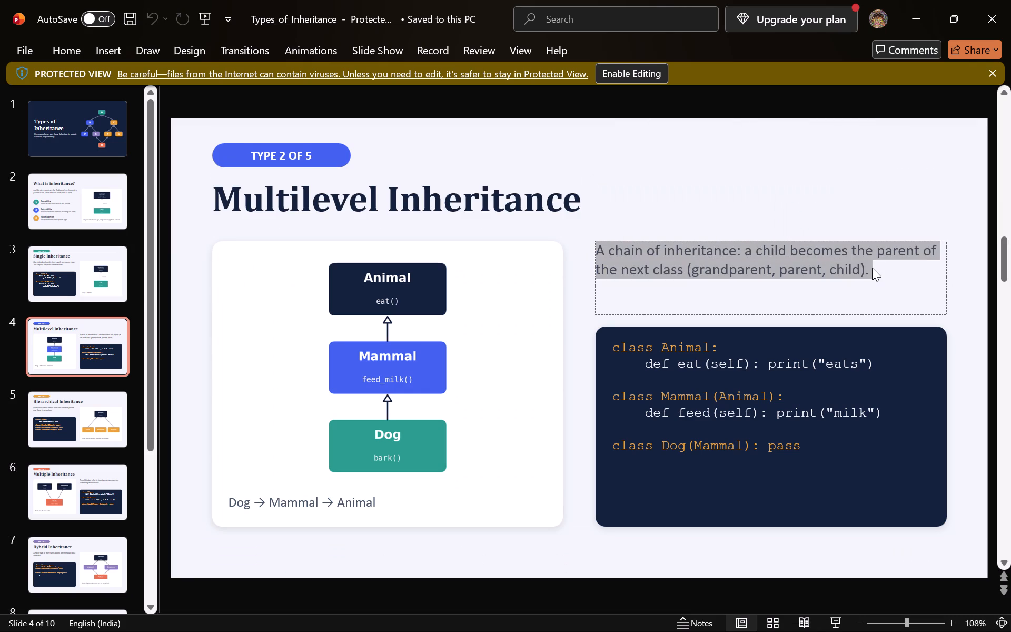
{"action": "key", "text": "ctrl+c"}
{"action": "key", "text": "ctrl+c"}
{"action": "key", "text": "ctrl+c"}
{"action": "key", "text": "ctrl+c"}
{"action": "key", "text": "ctrl+c"}
{"action": "key", "text": "ctrl+c"}
{"action": "key", "text": "ctrl+c"}
{"action": "key", "text": "ctrl+c"}
{"action": "key", "text": "ctrl+c"}
Back in Canva, duplicate page 3's description text and place the copy on page 4 beneath the "Multilevel Inheritance" title.
{"action": "left_click", "coordinate": [712, 611]}
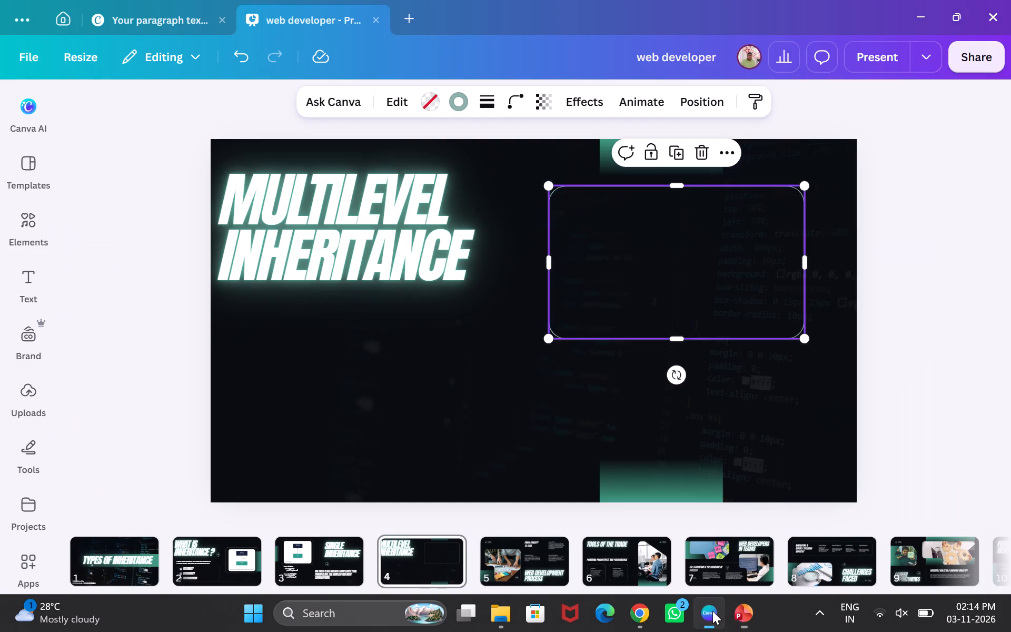
{"action": "left_click", "coordinate": [321, 552]}
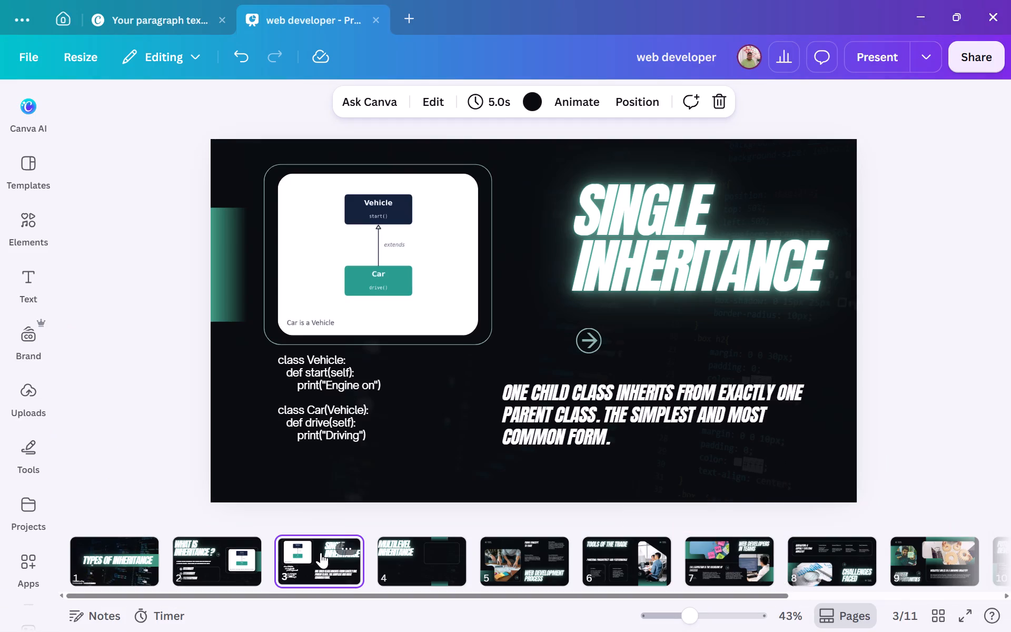
{"action": "left_click", "coordinate": [547, 409]}
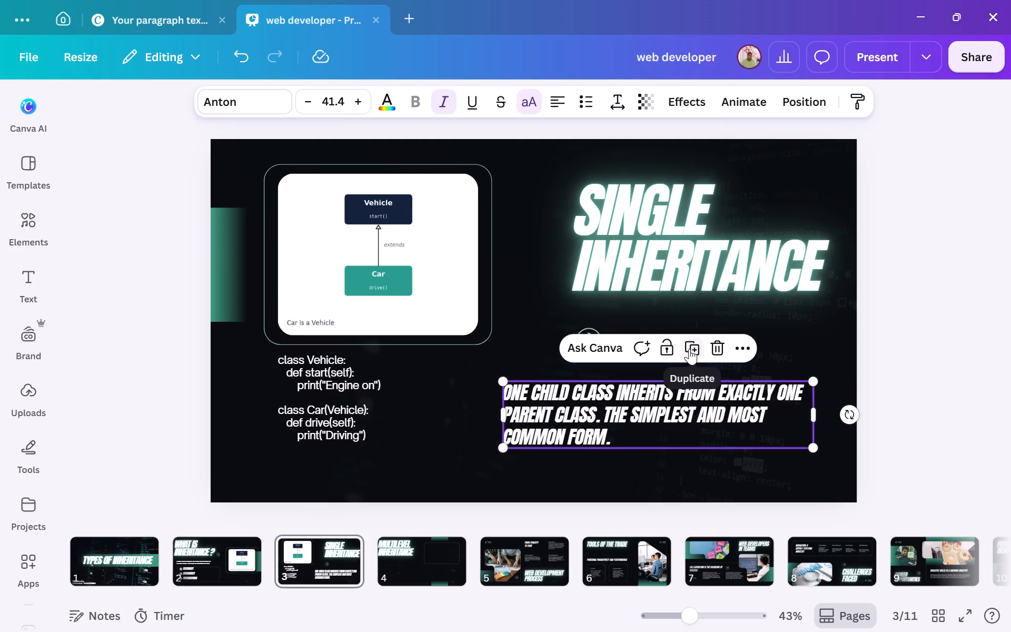
{"action": "left_click", "coordinate": [689, 349]}
{"action": "left_click_drag", "start_coordinate": [681, 412], "coordinate": [480, 537]}
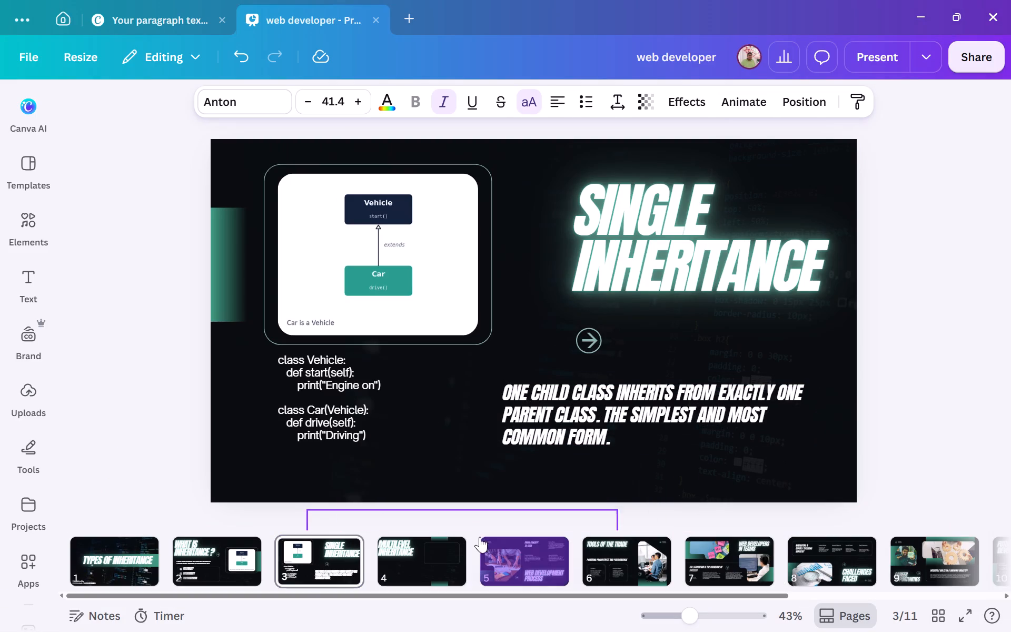
{"action": "left_click_drag", "start_coordinate": [480, 537], "coordinate": [330, 547]}
{"action": "left_click_drag", "start_coordinate": [598, 435], "coordinate": [449, 540]}
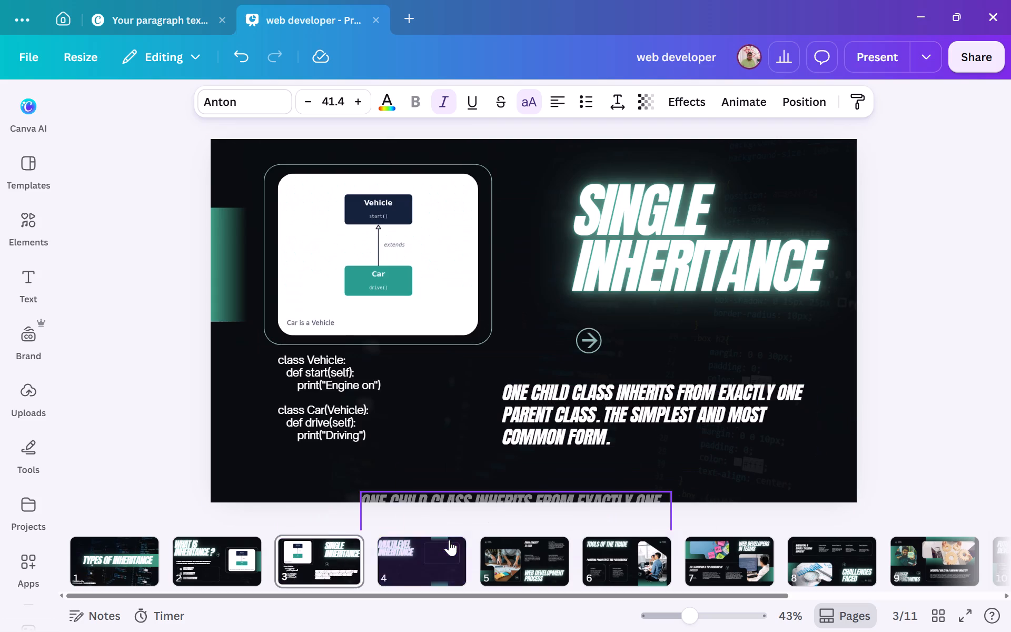
{"action": "left_click_drag", "start_coordinate": [449, 540], "coordinate": [320, 387]}
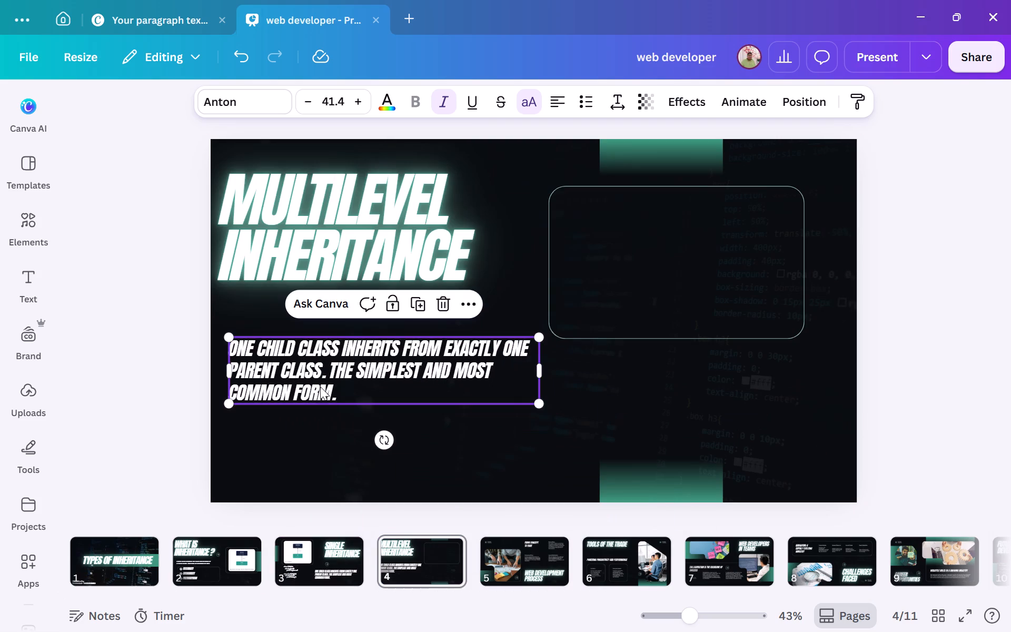
Replace the text in page 4's description box with the copied multilevel inheritance description.
{"action": "double_click", "coordinate": [345, 392]}
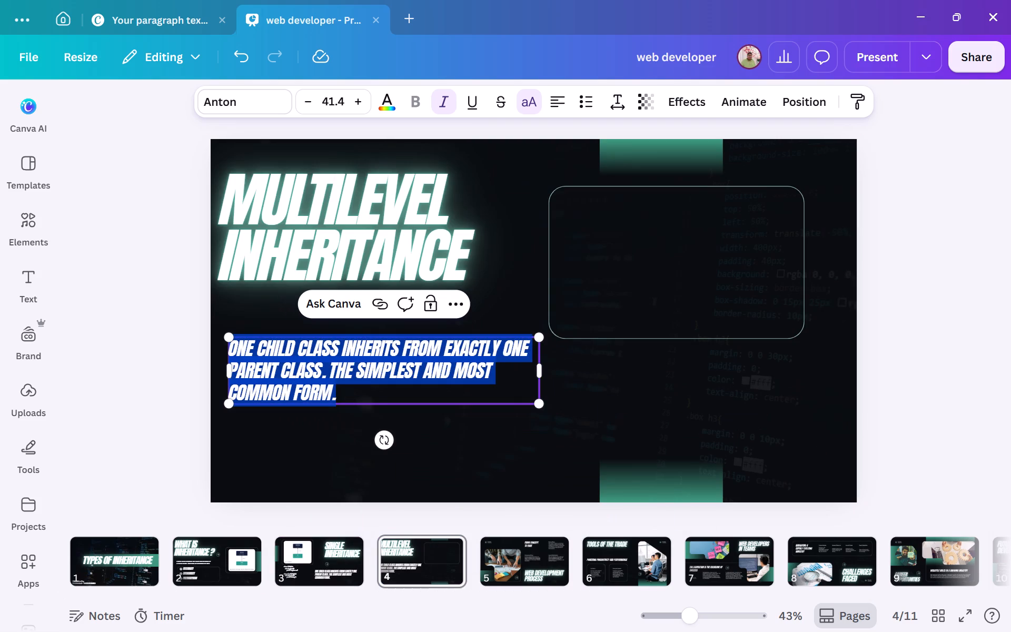
{"action": "key", "text": "BackSpace"}
{"action": "key", "text": "ctrl+v"}
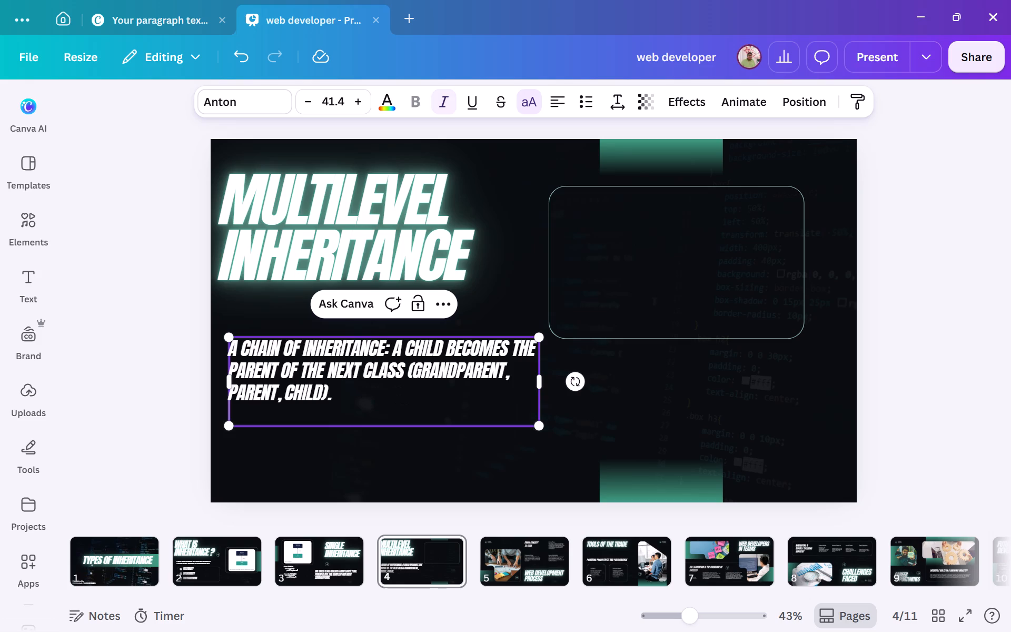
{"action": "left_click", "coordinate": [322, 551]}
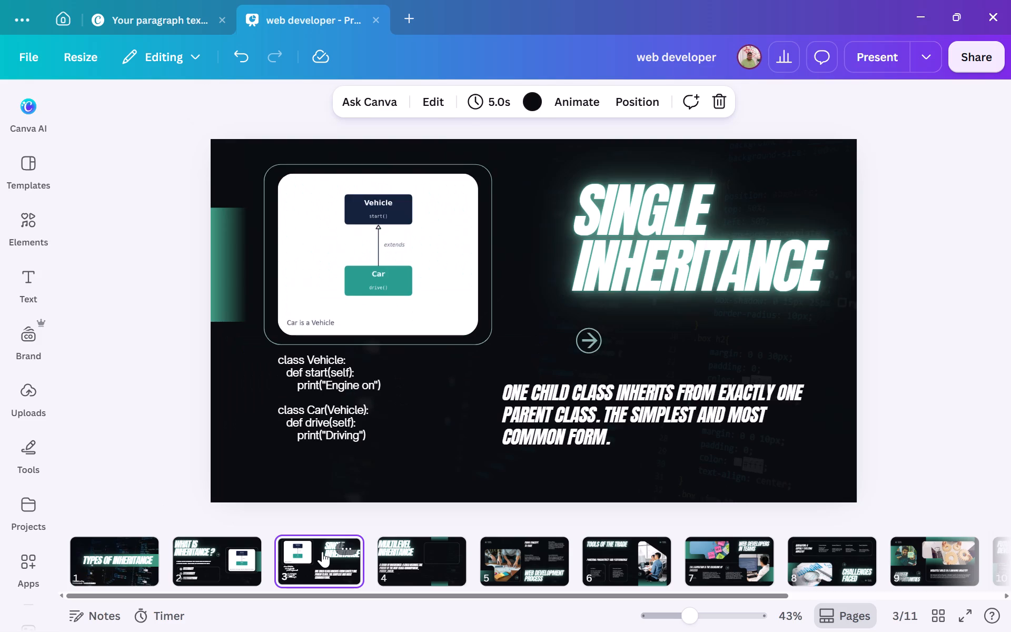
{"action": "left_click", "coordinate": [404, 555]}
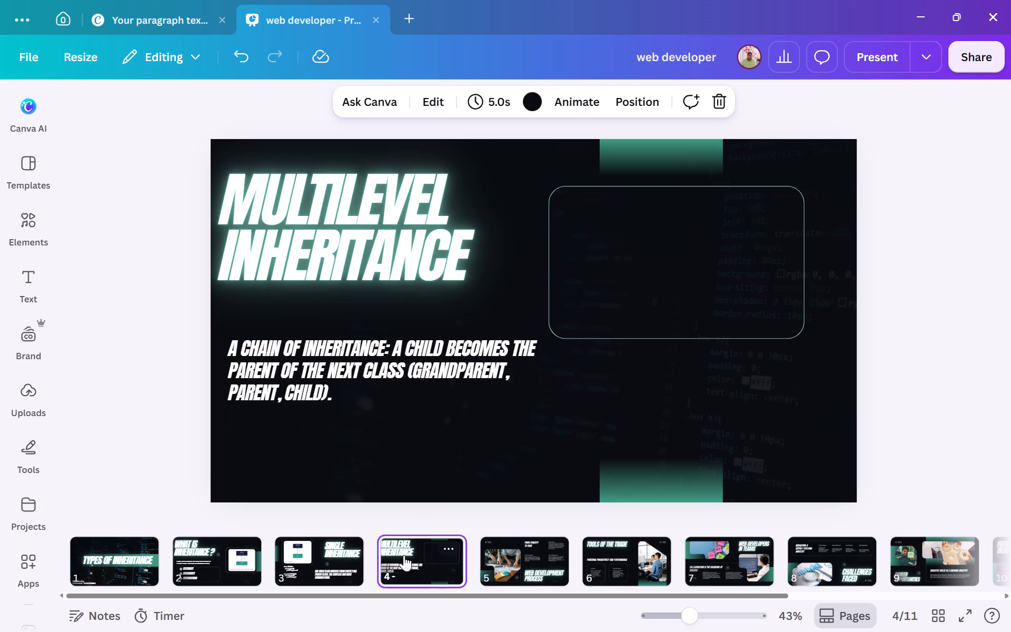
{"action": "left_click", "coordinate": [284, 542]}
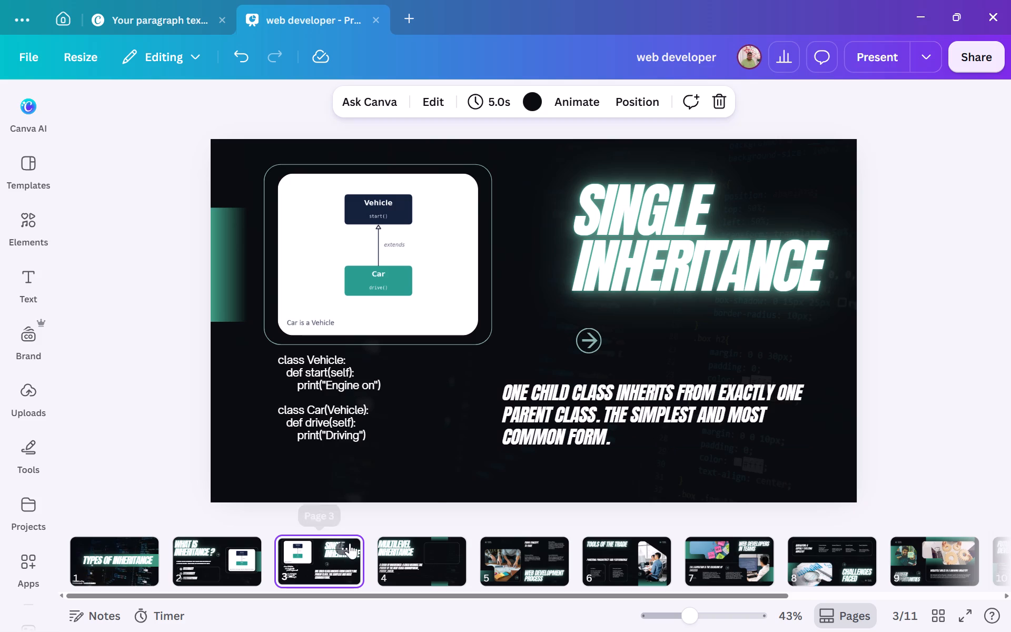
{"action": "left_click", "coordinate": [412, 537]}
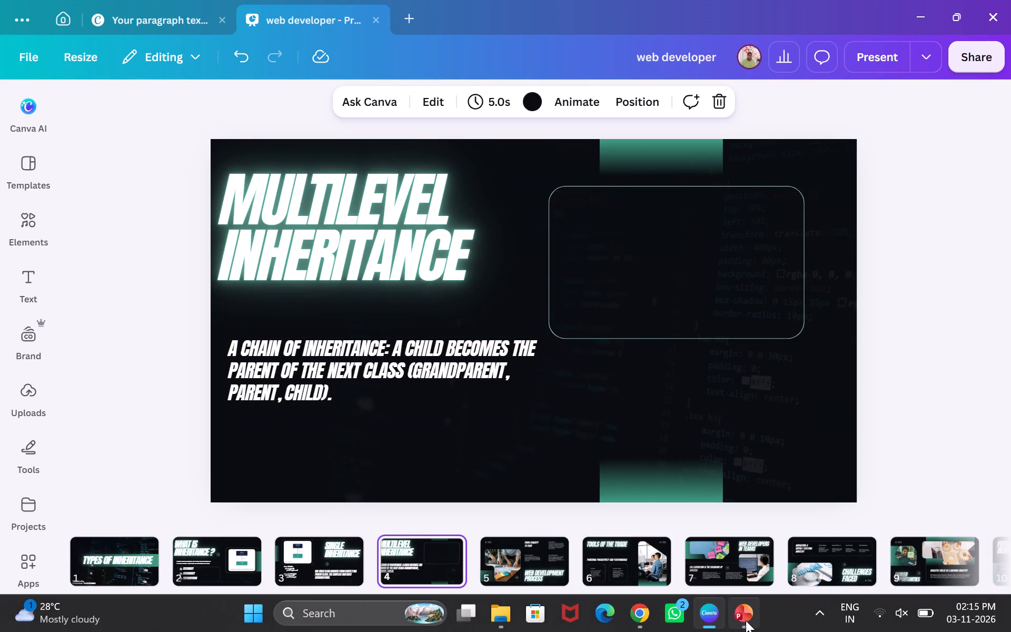
Switch to PowerPoint and bring up the Multilevel Inheritance slide.
{"action": "left_click", "coordinate": [746, 620]}
{"action": "left_click", "coordinate": [670, 282]}
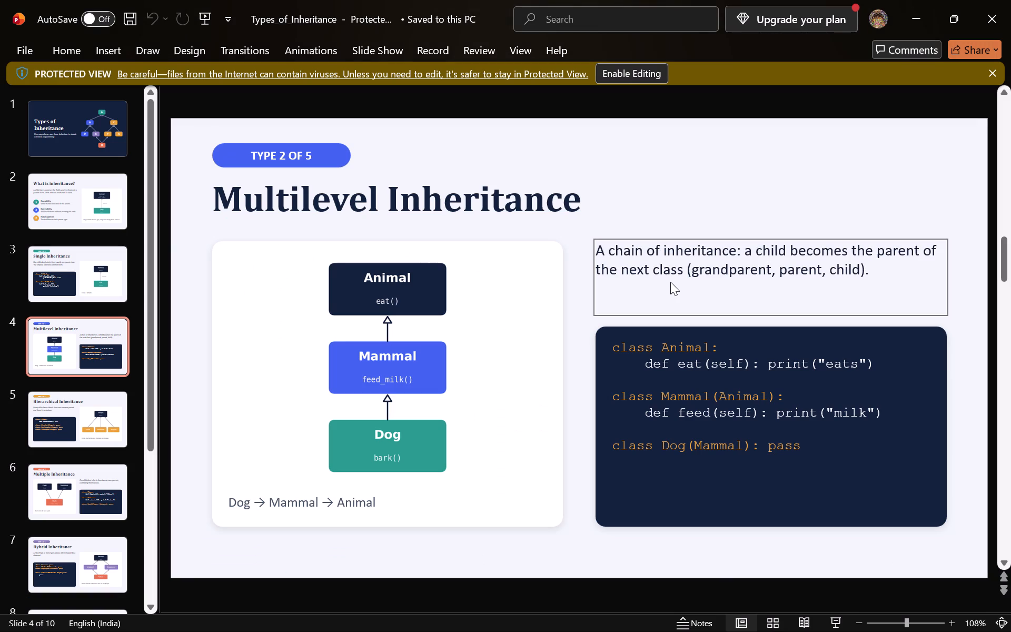
{"action": "left_click", "coordinate": [77, 275]}
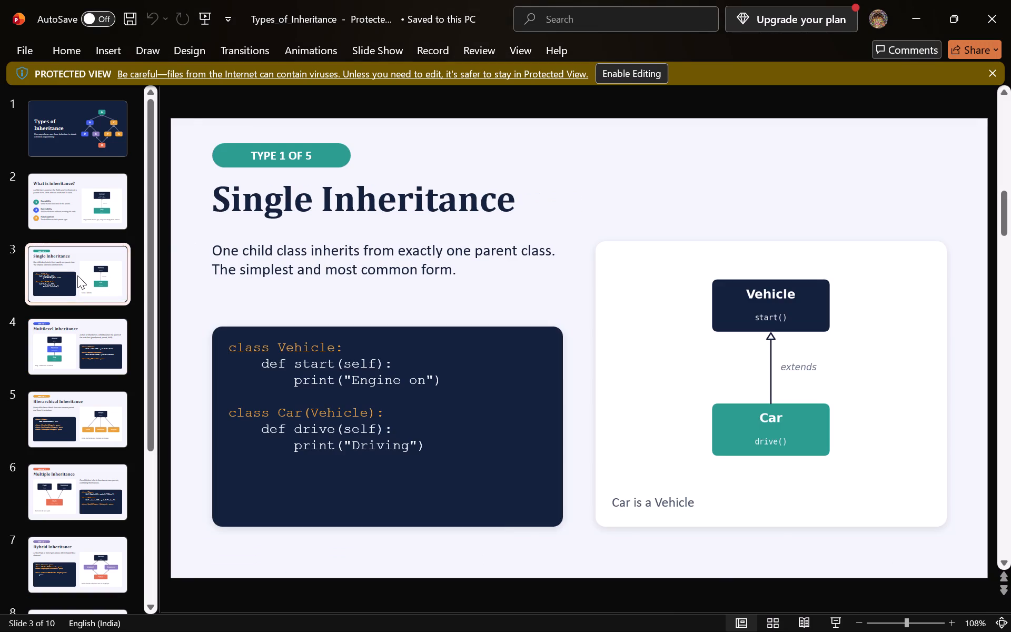
{"action": "left_click", "coordinate": [72, 327]}
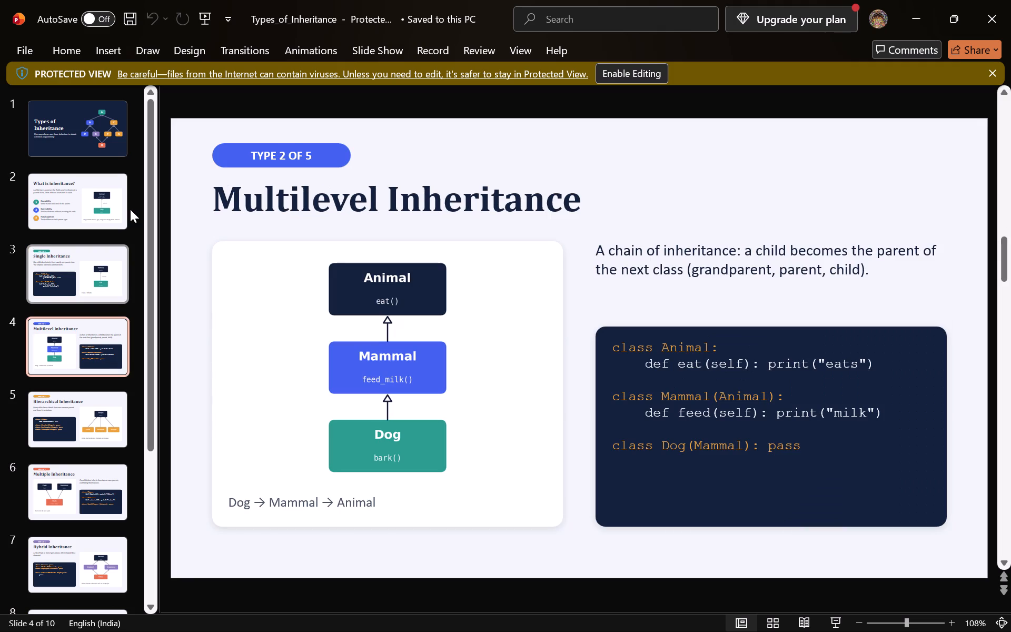
Turn the maximized PowerPoint window into a large floating window over Canva, sized so the whole Multilevel Inheritance slide is readable.
{"action": "double_click", "coordinate": [970, 24]}
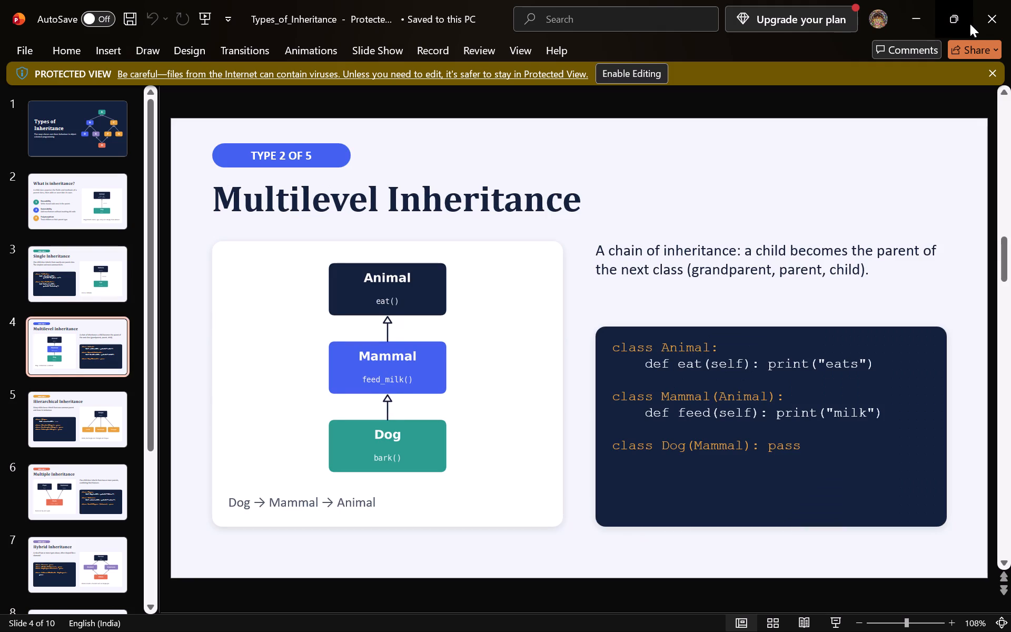
{"action": "left_click", "coordinate": [855, 10]}
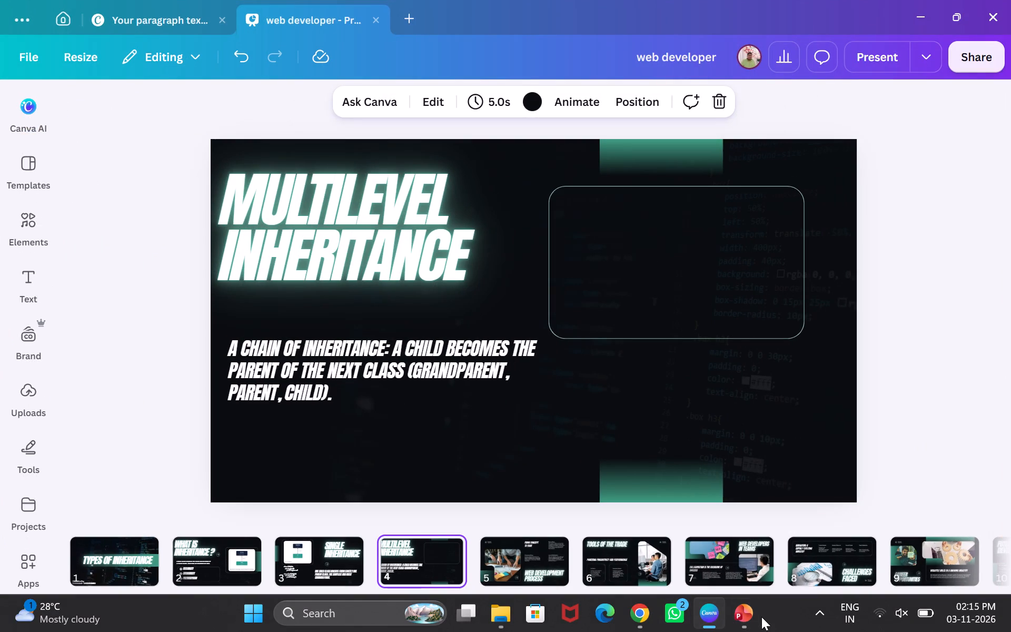
{"action": "left_click_drag", "start_coordinate": [761, 617], "coordinate": [745, 617]}
{"action": "left_click", "coordinate": [745, 617]}
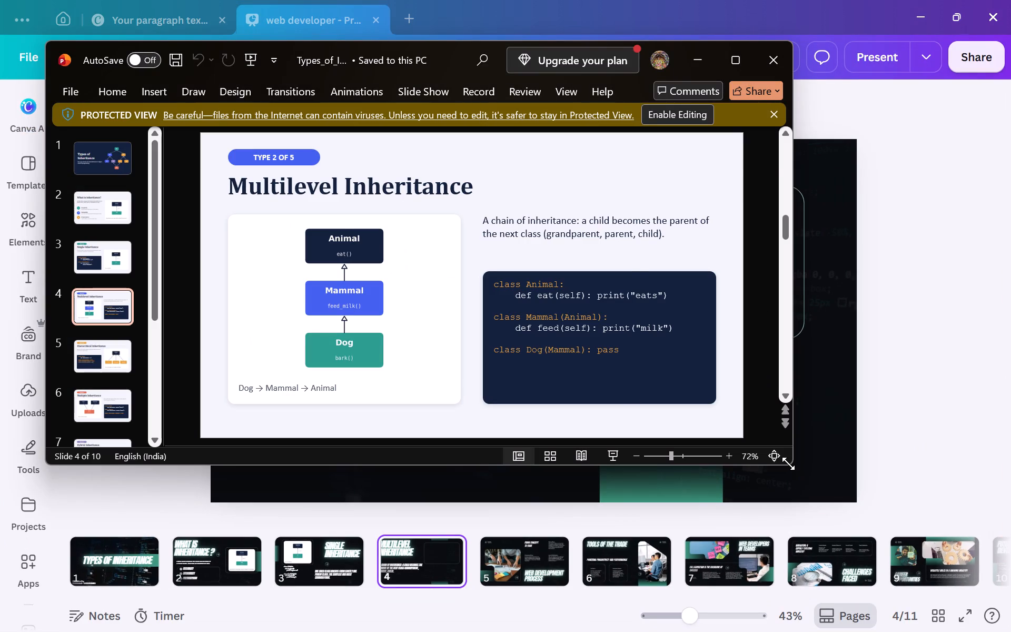
{"action": "left_click_drag", "start_coordinate": [788, 463], "coordinate": [345, 253]}
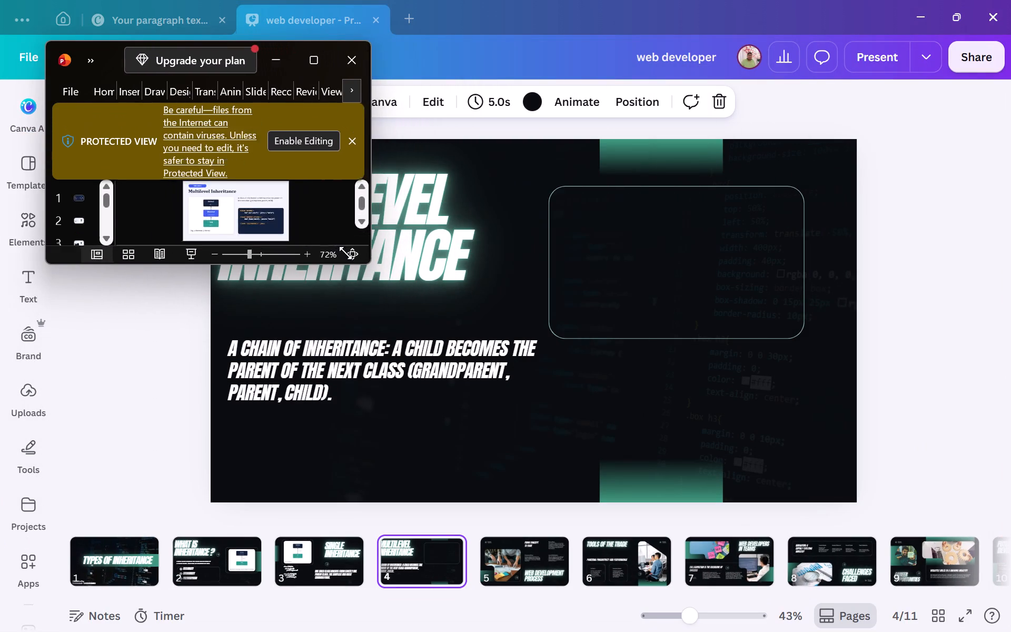
{"action": "left_click_drag", "start_coordinate": [345, 253], "coordinate": [565, 271]}
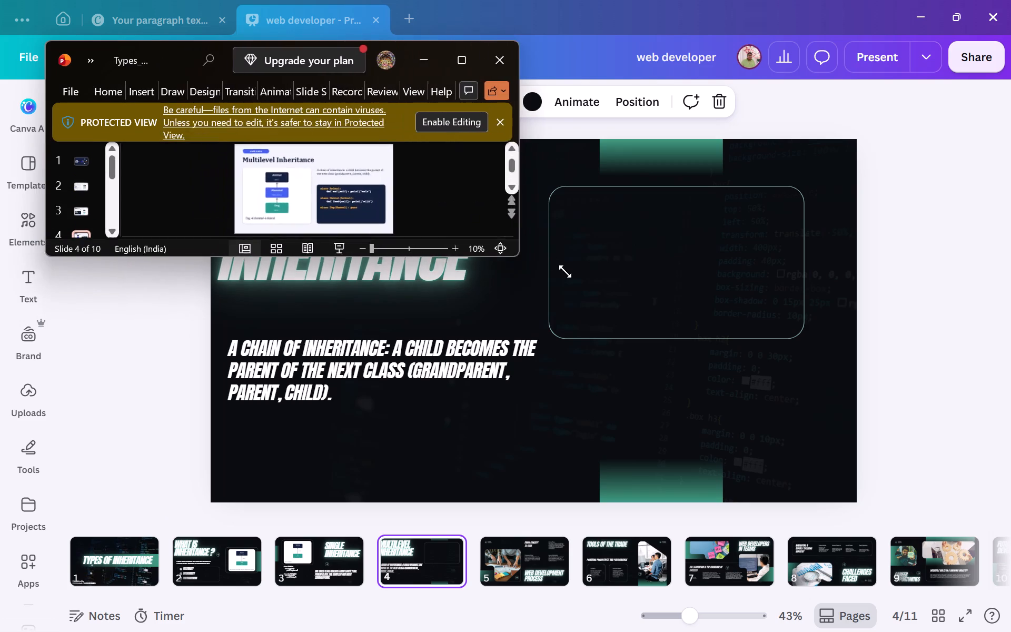
{"action": "left_click_drag", "start_coordinate": [565, 271], "coordinate": [570, 280]}
{"action": "left_click", "coordinate": [551, 115]}
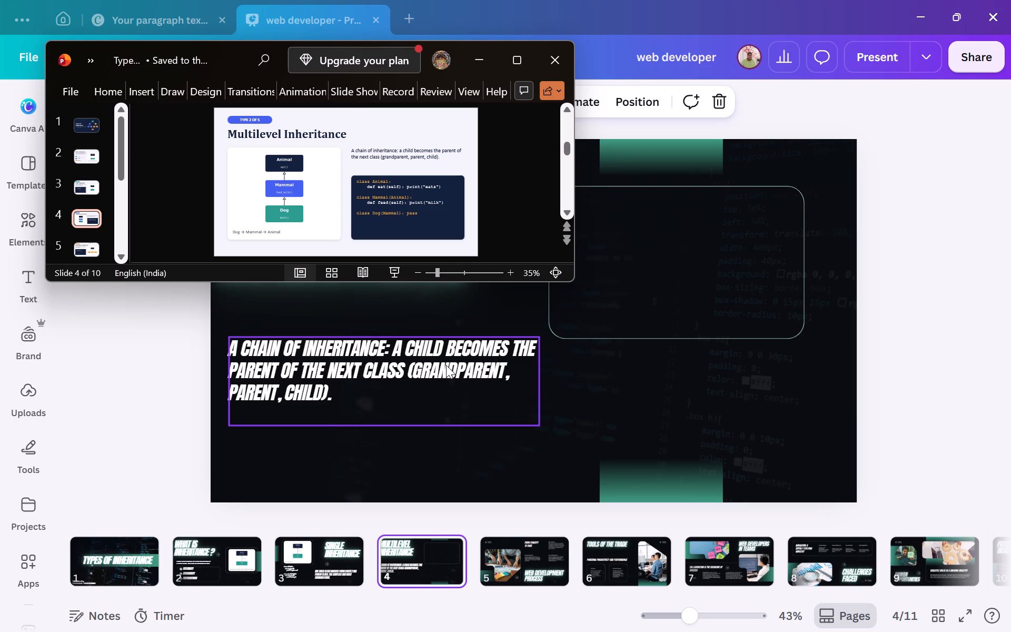
{"action": "left_click", "coordinate": [574, 281]}
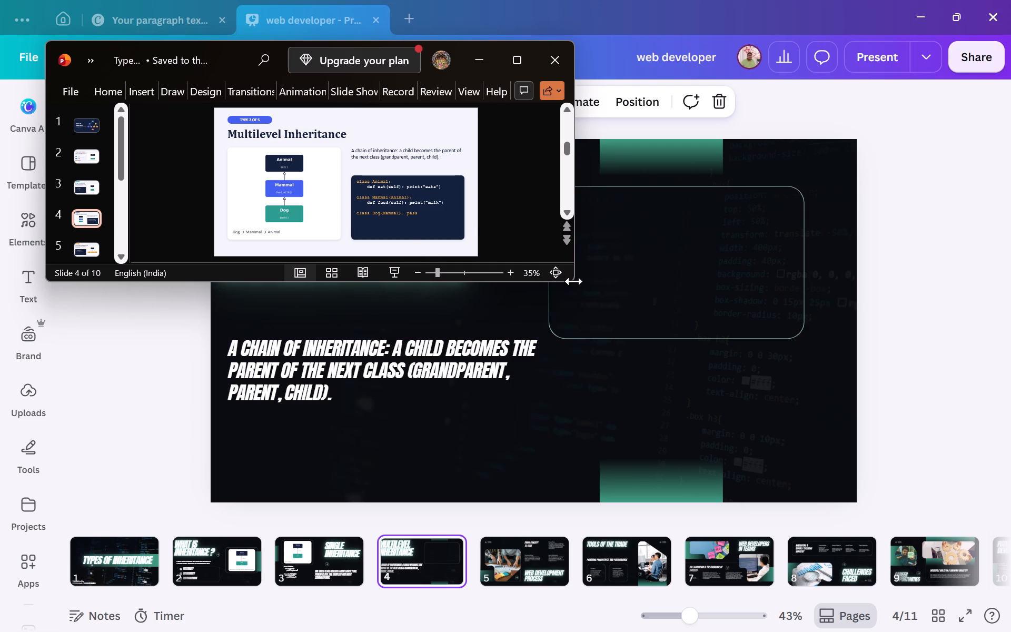
{"action": "left_click_drag", "start_coordinate": [568, 277], "coordinate": [619, 309]}
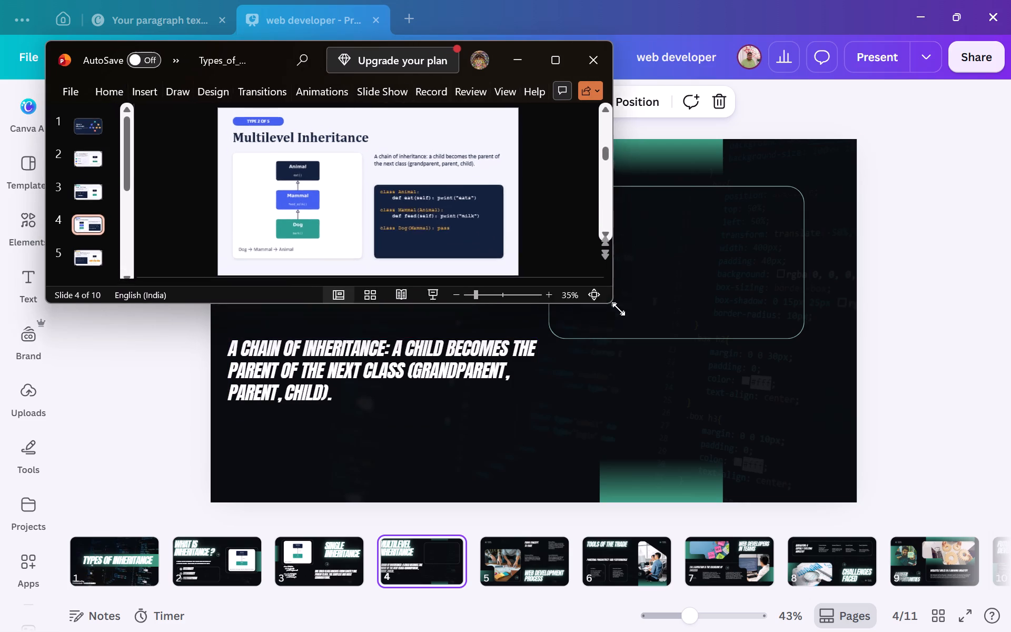
{"action": "left_click_drag", "start_coordinate": [619, 309], "coordinate": [792, 426]}
{"action": "left_click_drag", "start_coordinate": [792, 426], "coordinate": [1010, 485]}
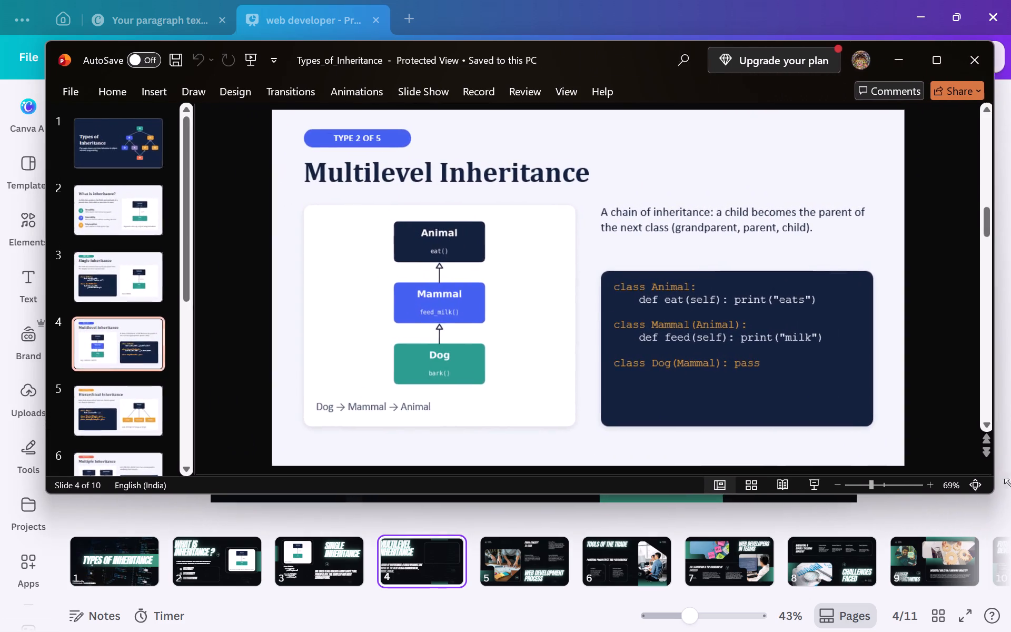
{"action": "left_click_drag", "start_coordinate": [1010, 485], "coordinate": [918, 525]}
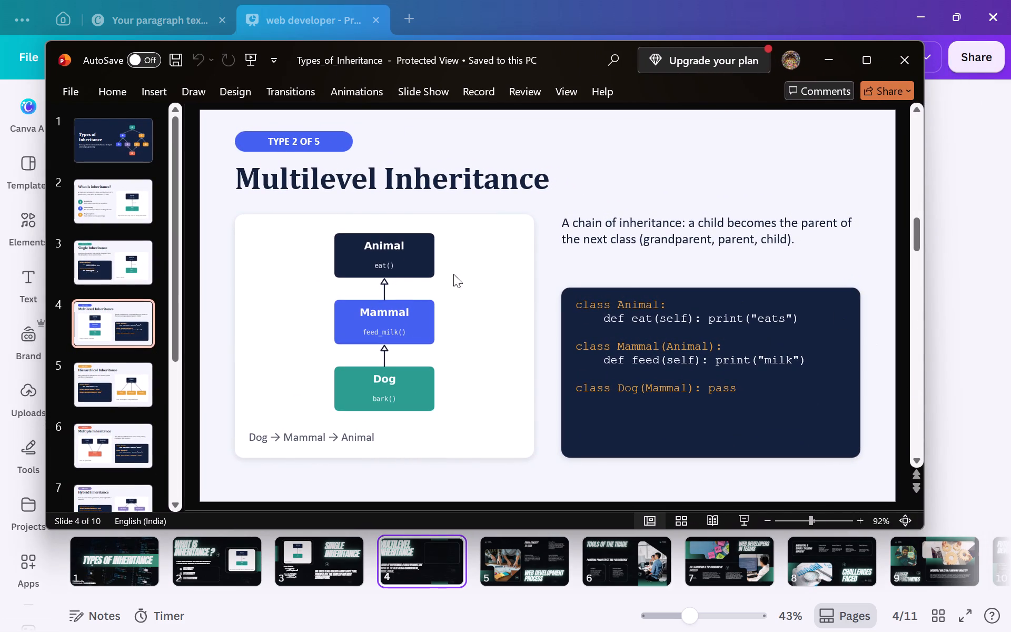
Capture a screen snip of the white Animal–Mammal–Dog diagram card, including its "Dog → Mammal → Animal" caption.
{"action": "key", "text": "shift+super+s"}
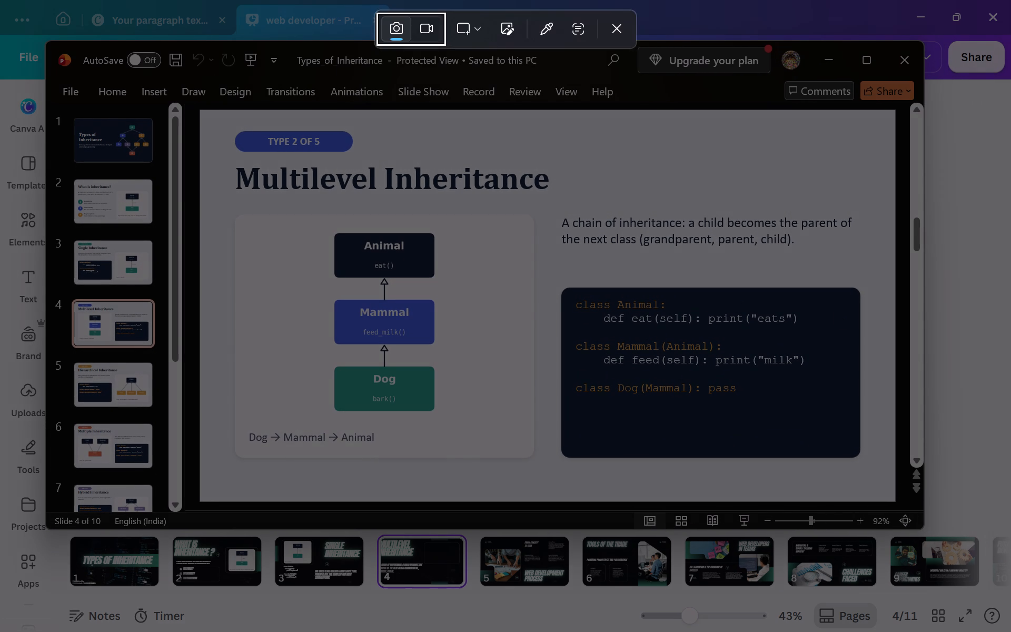
{"action": "left_click_drag", "start_coordinate": [236, 219], "coordinate": [320, 402]}
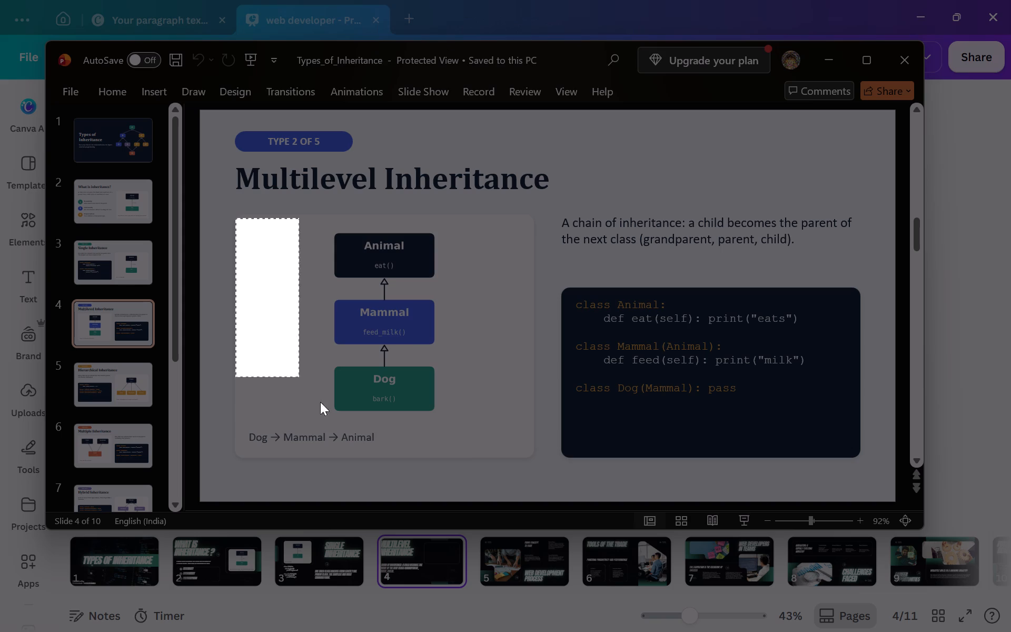
{"action": "left_click_drag", "start_coordinate": [320, 402], "coordinate": [531, 448]}
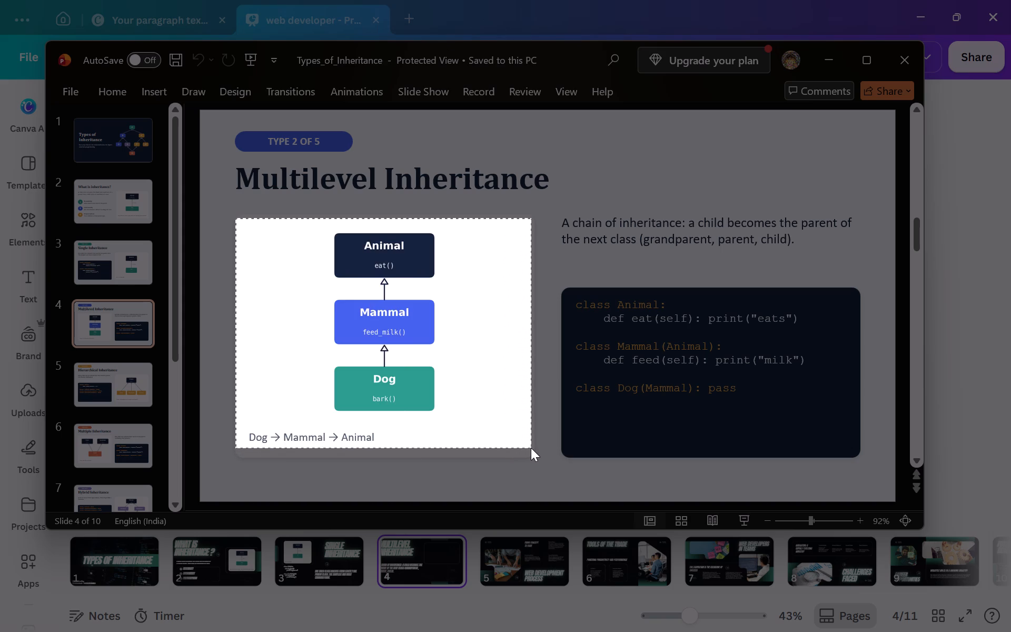
{"action": "left_click_drag", "start_coordinate": [531, 448], "coordinate": [533, 455]}
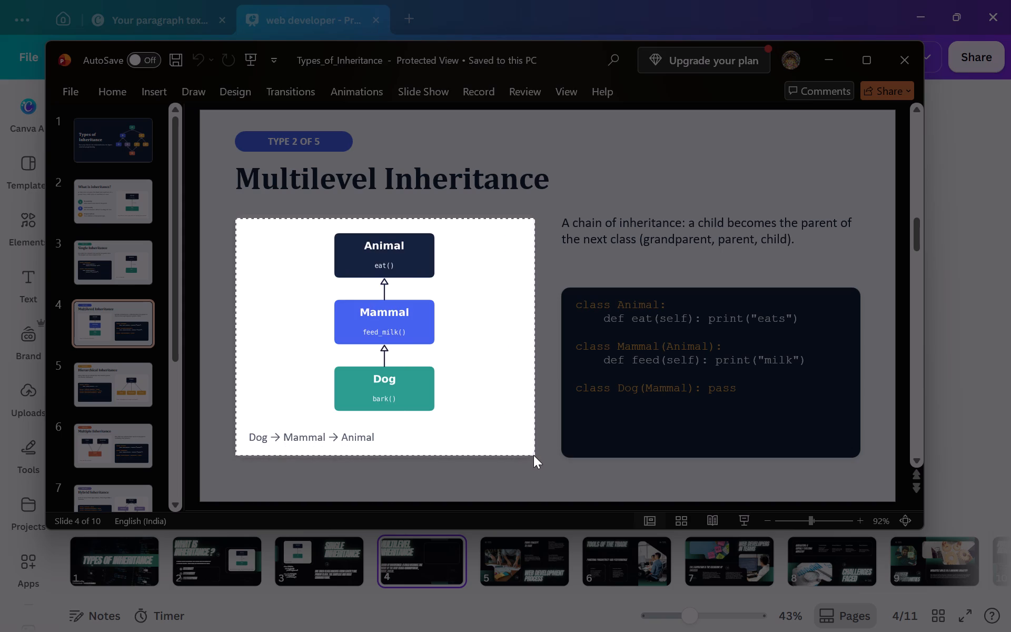
{"action": "left_click_drag", "start_coordinate": [533, 455], "coordinate": [532, 455]}
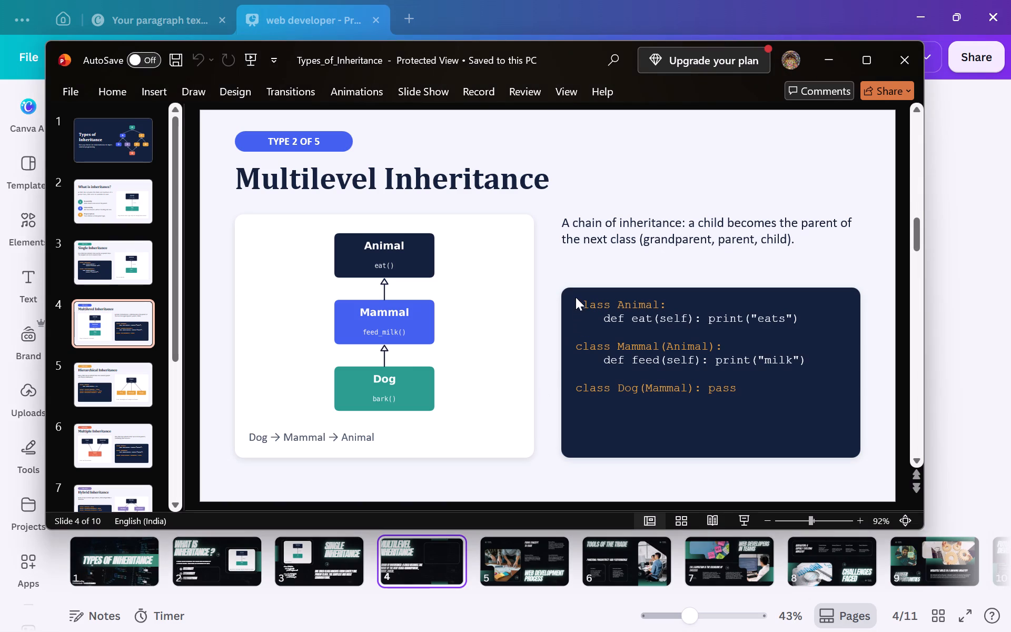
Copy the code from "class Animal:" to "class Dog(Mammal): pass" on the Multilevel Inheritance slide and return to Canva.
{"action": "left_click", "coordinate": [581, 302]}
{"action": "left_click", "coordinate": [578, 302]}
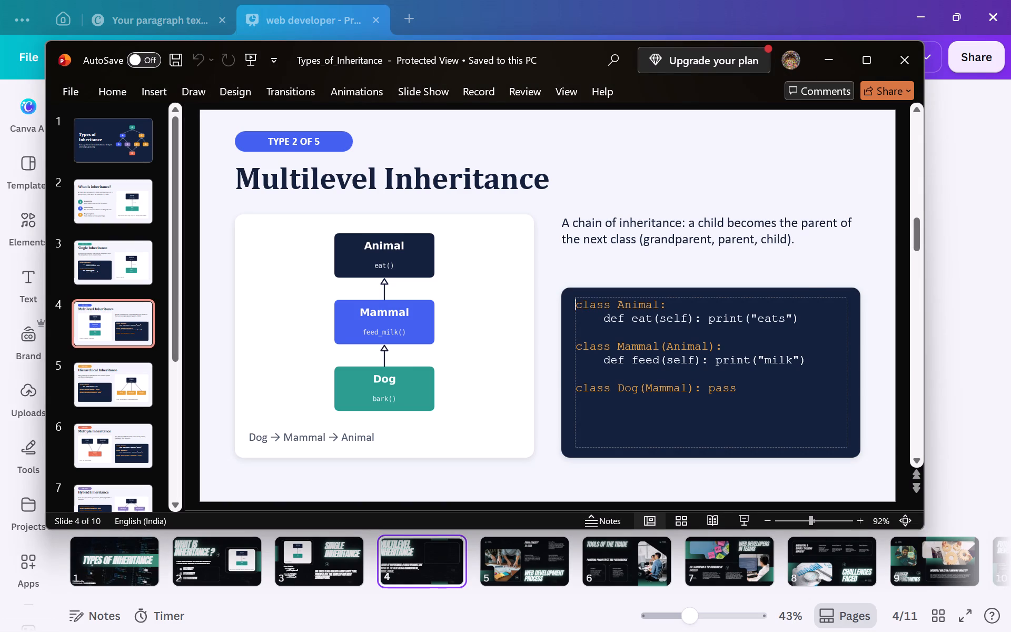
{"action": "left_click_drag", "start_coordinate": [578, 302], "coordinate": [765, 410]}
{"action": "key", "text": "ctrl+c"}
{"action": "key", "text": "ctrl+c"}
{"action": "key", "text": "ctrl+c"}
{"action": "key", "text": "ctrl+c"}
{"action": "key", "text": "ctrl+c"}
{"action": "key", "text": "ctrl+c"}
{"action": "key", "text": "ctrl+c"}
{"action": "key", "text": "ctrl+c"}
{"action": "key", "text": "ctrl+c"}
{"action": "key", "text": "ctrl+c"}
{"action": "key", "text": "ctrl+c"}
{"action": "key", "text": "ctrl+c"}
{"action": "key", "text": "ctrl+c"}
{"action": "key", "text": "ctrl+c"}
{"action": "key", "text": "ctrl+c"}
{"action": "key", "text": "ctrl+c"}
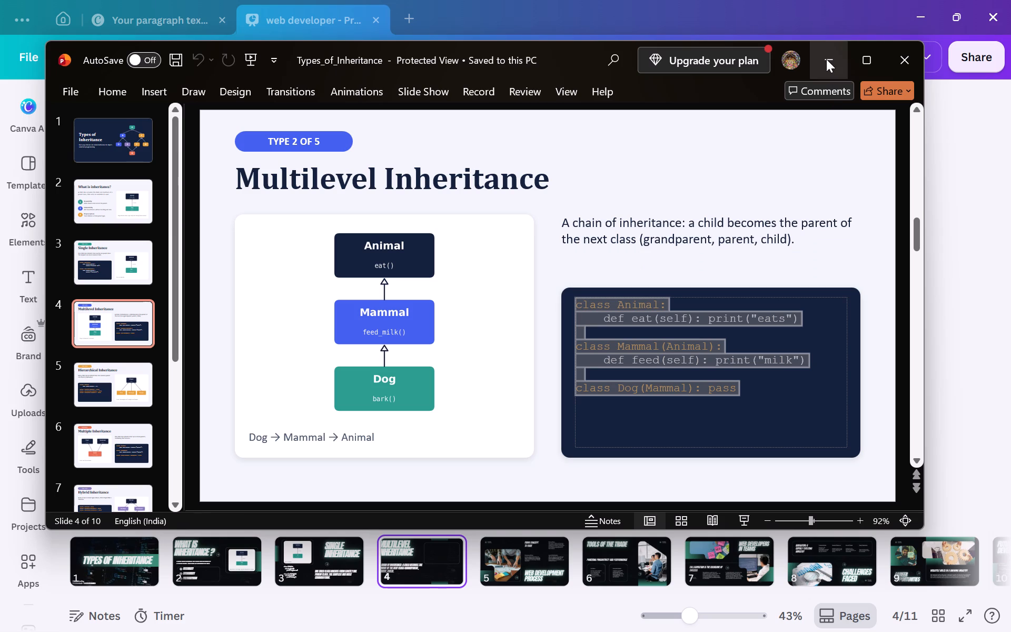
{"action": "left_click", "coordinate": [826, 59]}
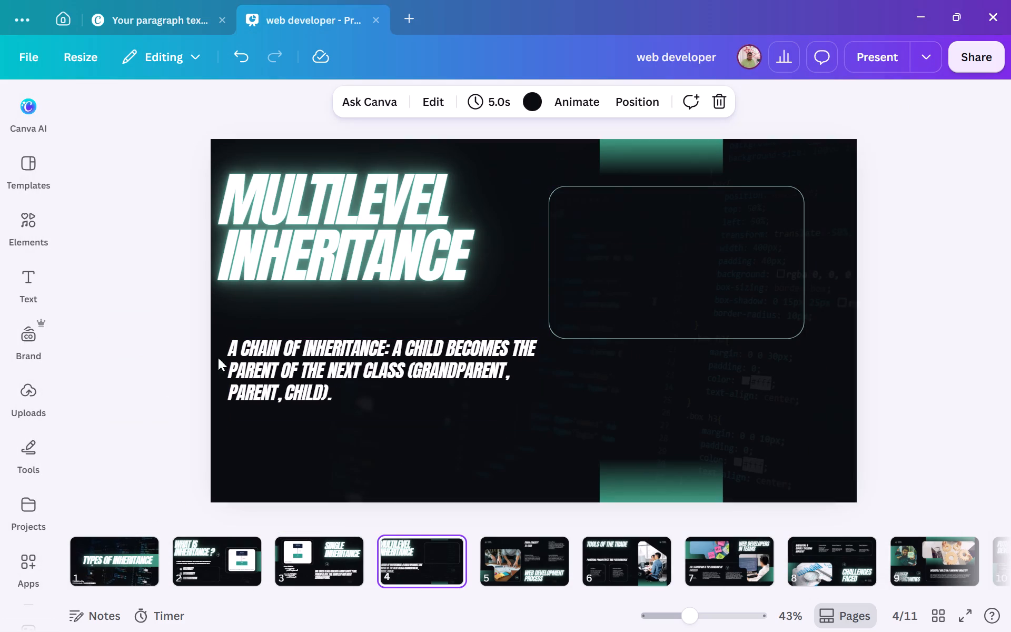
Move page 5's "Involves coding both front-end and back-end features…" paragraph onto page 4, beneath the outlined rounded rectangle.
{"action": "left_click", "coordinate": [287, 557]}
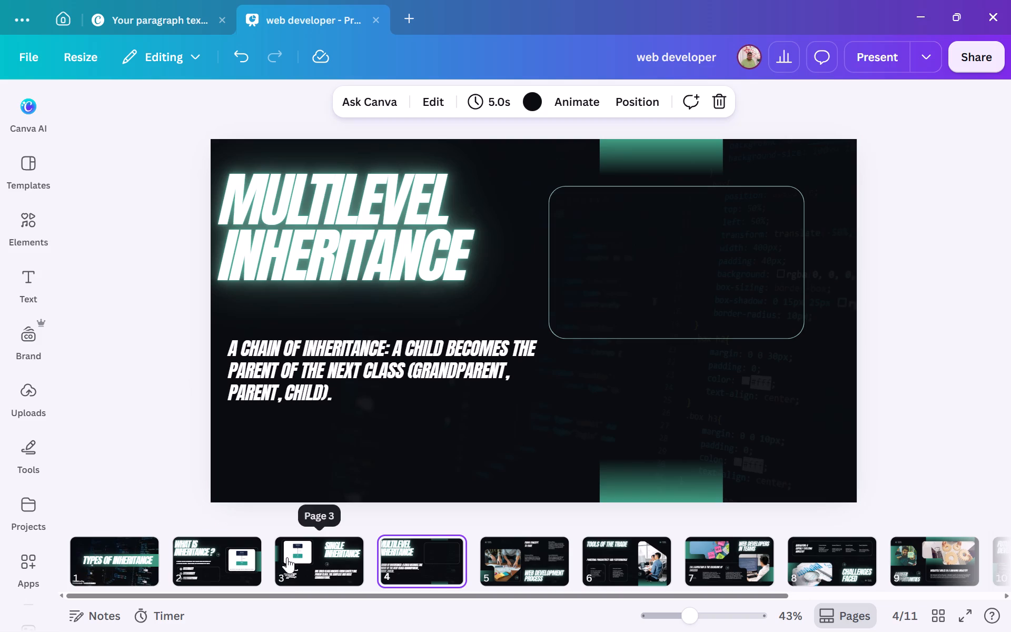
{"action": "left_click", "coordinate": [407, 551]}
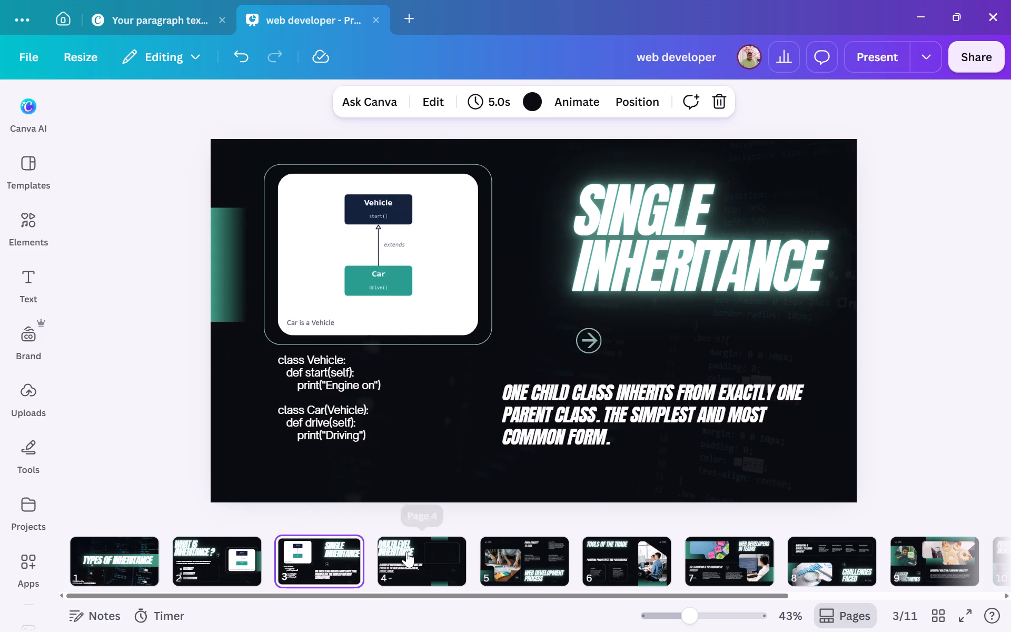
{"action": "left_click", "coordinate": [521, 558]}
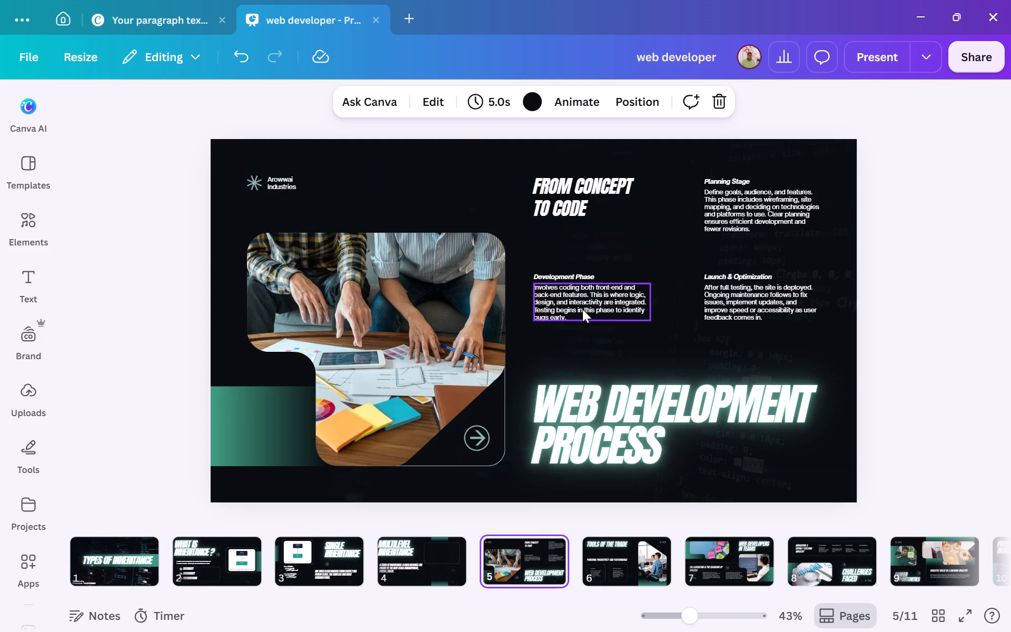
{"action": "left_click_drag", "start_coordinate": [582, 309], "coordinate": [579, 321]}
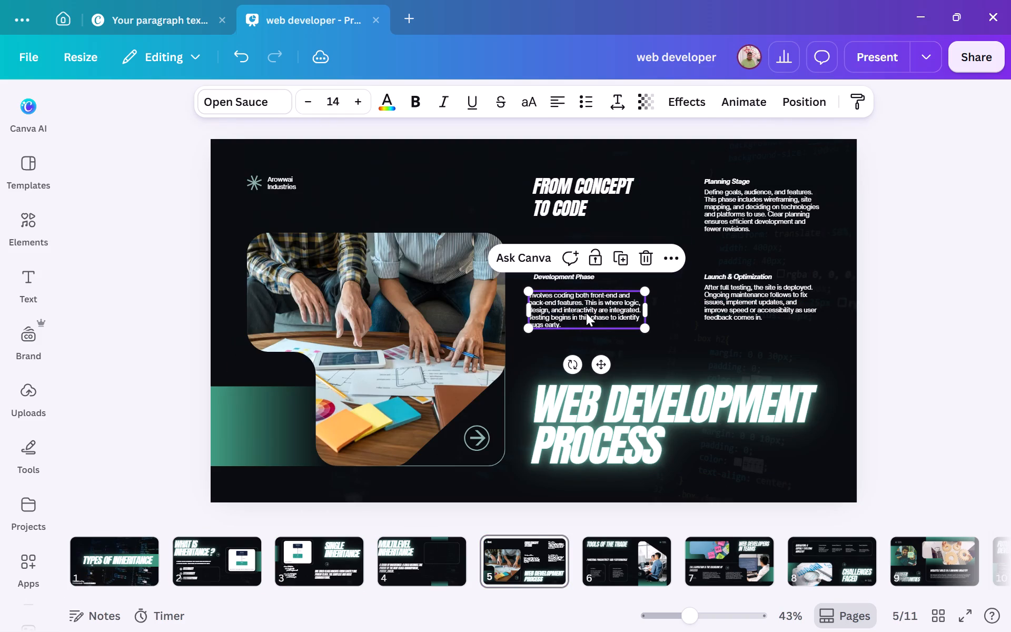
{"action": "left_click_drag", "start_coordinate": [586, 313], "coordinate": [521, 472]}
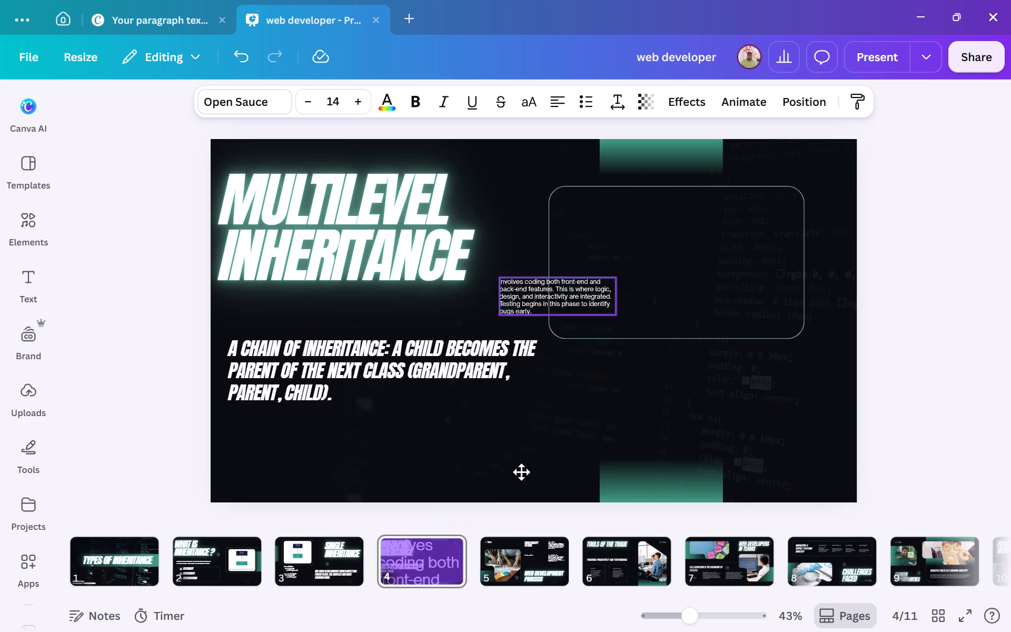
{"action": "left_click_drag", "start_coordinate": [521, 472], "coordinate": [607, 511]}
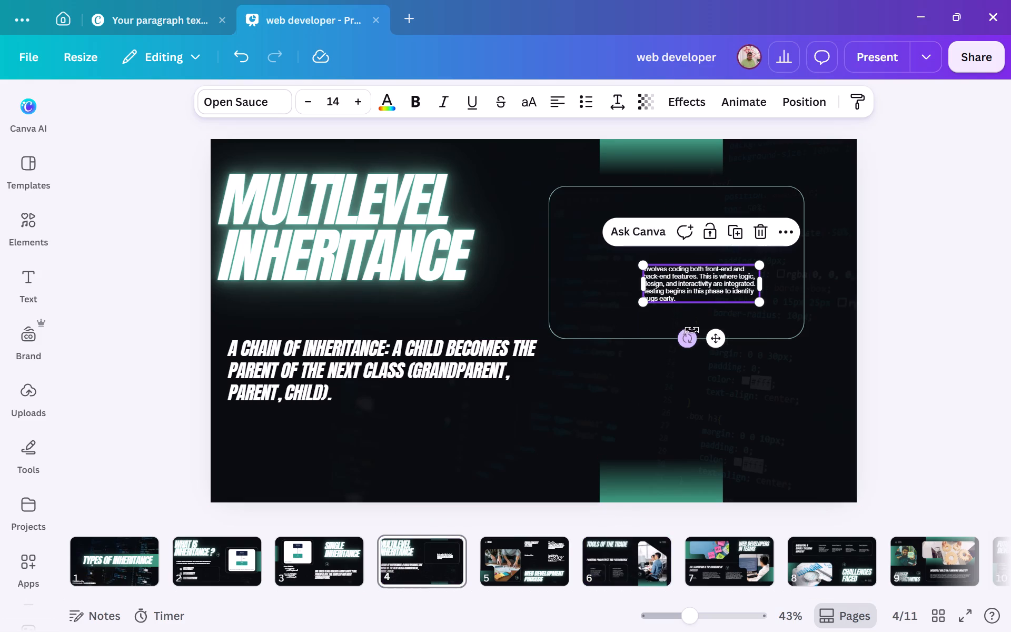
{"action": "left_click_drag", "start_coordinate": [715, 339], "coordinate": [663, 456]}
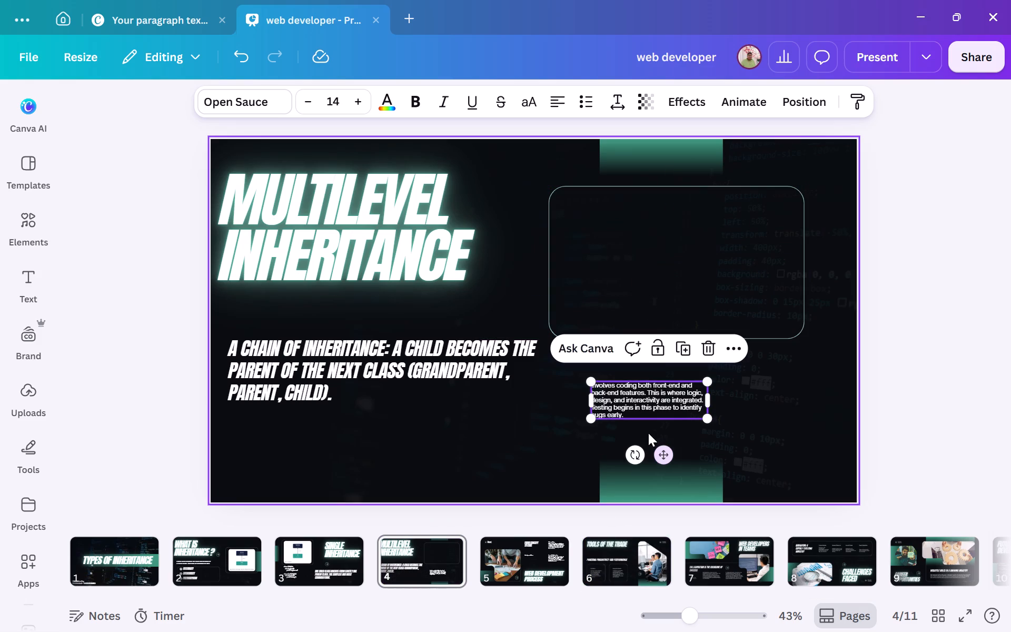
Clear the moved paragraph's text on page 4 and try to paste the copied class code into its box.
{"action": "double_click", "coordinate": [631, 416]}
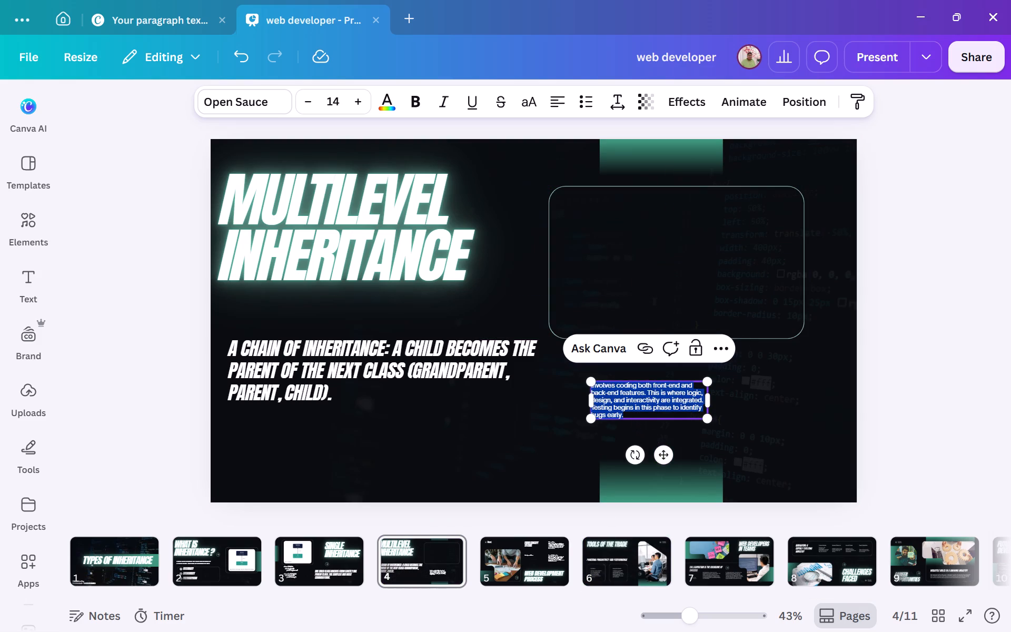
{"action": "key", "text": "BackSpace"}
{"action": "key", "text": "ctrl+v"}
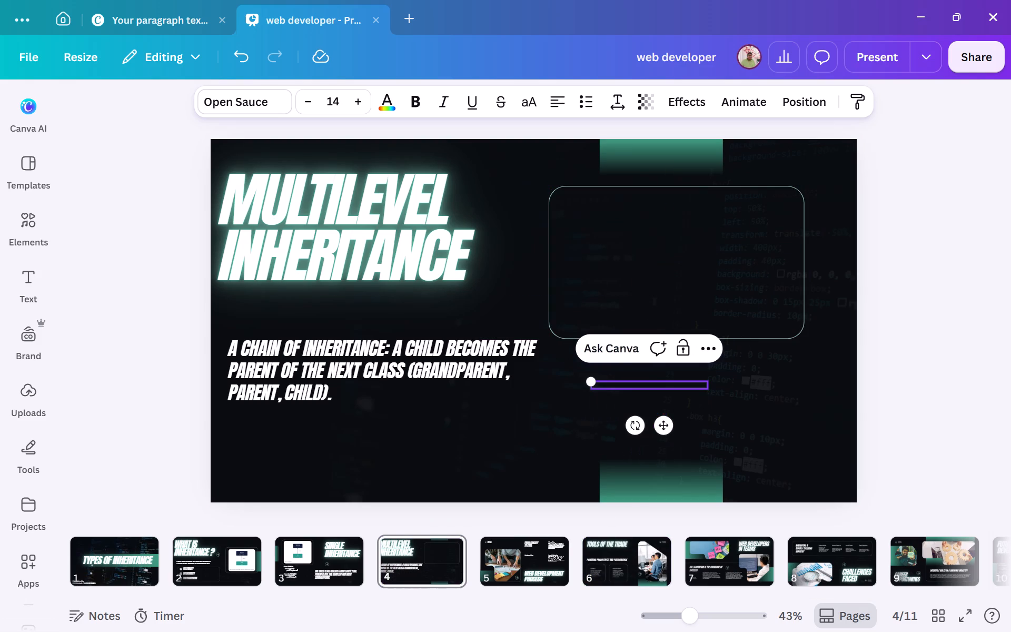
{"action": "key", "text": "ctrl+v"}
{"action": "key", "text": "ctrl+v"}
{"action": "key", "text": "ctrl+v"}
{"action": "key", "text": "ctrl+v"}
{"action": "key", "text": "ctrl+v"}
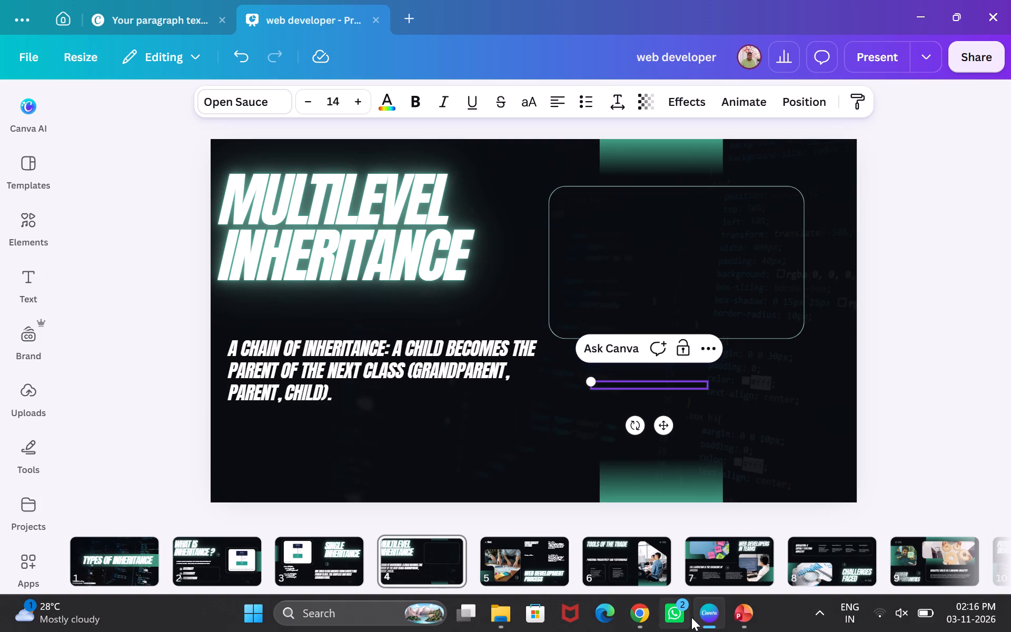
Switch back to PowerPoint, copy the full Animal, Mammal and Dog class code again, and return to Canva.
{"action": "left_click", "coordinate": [746, 608]}
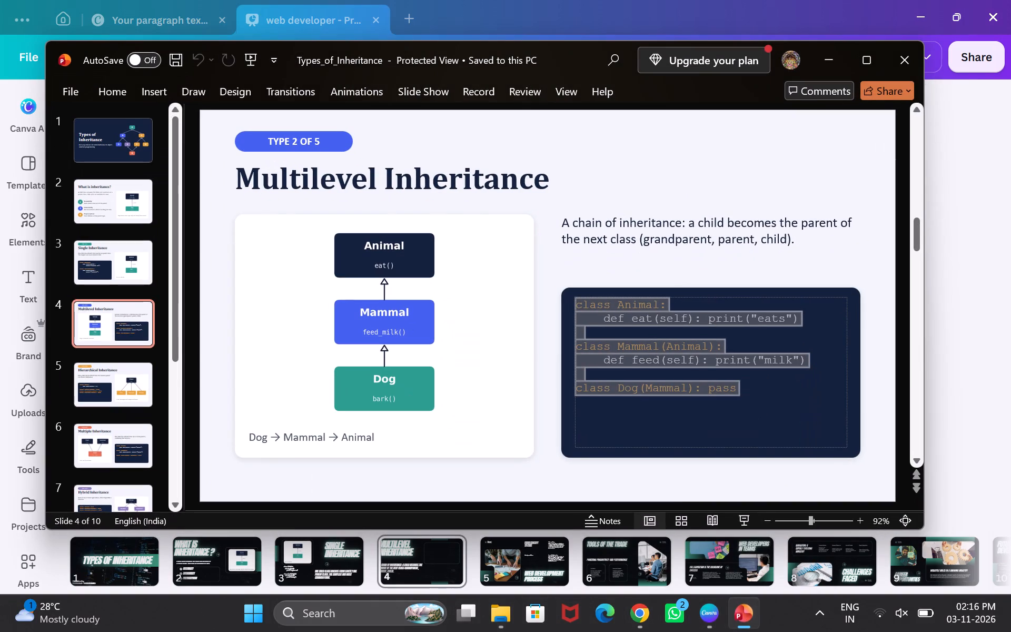
{"action": "left_click", "coordinate": [577, 302]}
{"action": "left_click_drag", "start_coordinate": [577, 302], "coordinate": [748, 411]}
{"action": "key", "text": "ctrl+c"}
{"action": "key", "text": "ctrl+c"}
{"action": "key", "text": "ctrl+c"}
{"action": "key", "text": "ctrl+c"}
{"action": "key", "text": "ctrl+c"}
{"action": "key", "text": "ctrl+c"}
{"action": "key", "text": "ctrl+c"}
{"action": "key", "text": "ctrl+c"}
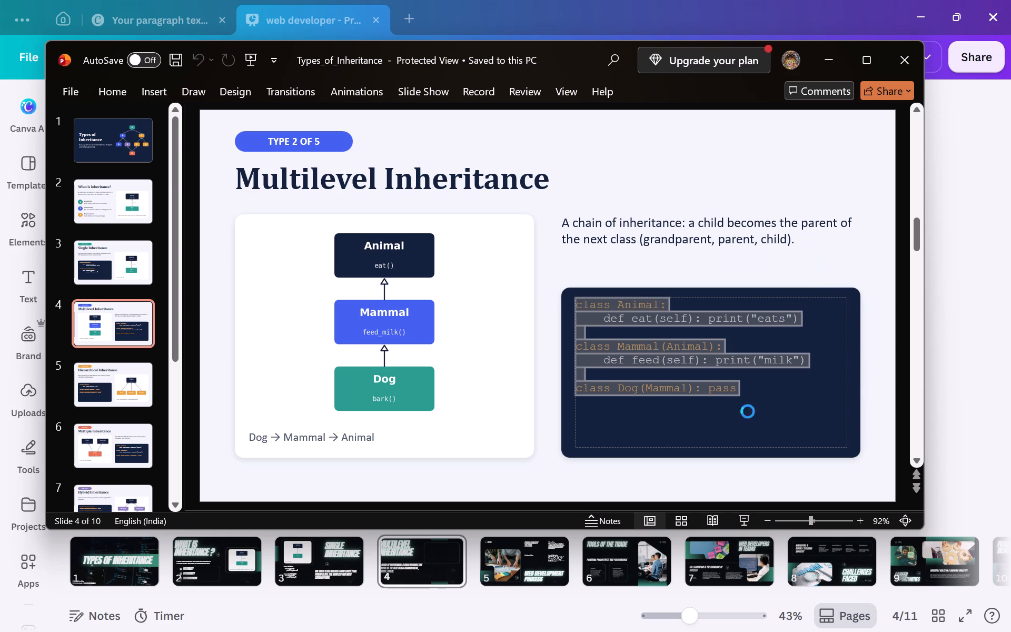
{"action": "key", "text": "ctrl+c"}
{"action": "key", "text": "ctrl+c"}
{"action": "key", "text": "ctrl+c"}
{"action": "key", "text": "ctrl+c"}
{"action": "key", "text": "ctrl+c"}
{"action": "key", "text": "ctrl+c"}
{"action": "key", "text": "ctrl+c"}
{"action": "key", "text": "ctrl+c"}
{"action": "key", "text": "ctrl+c"}
{"action": "key", "text": "ctrl+c"}
{"action": "left_click", "coordinate": [824, 65]}
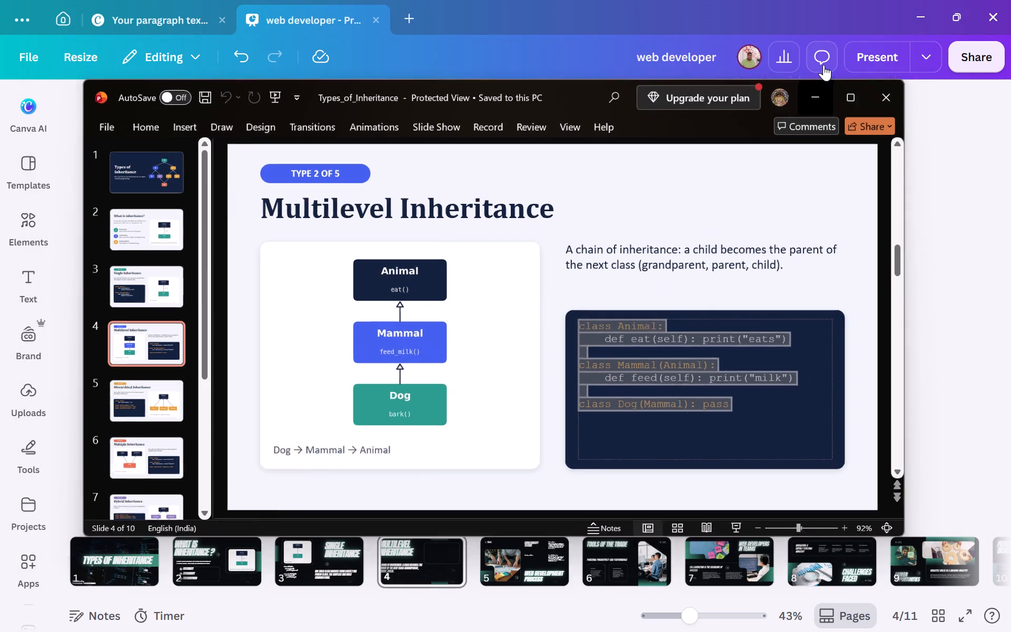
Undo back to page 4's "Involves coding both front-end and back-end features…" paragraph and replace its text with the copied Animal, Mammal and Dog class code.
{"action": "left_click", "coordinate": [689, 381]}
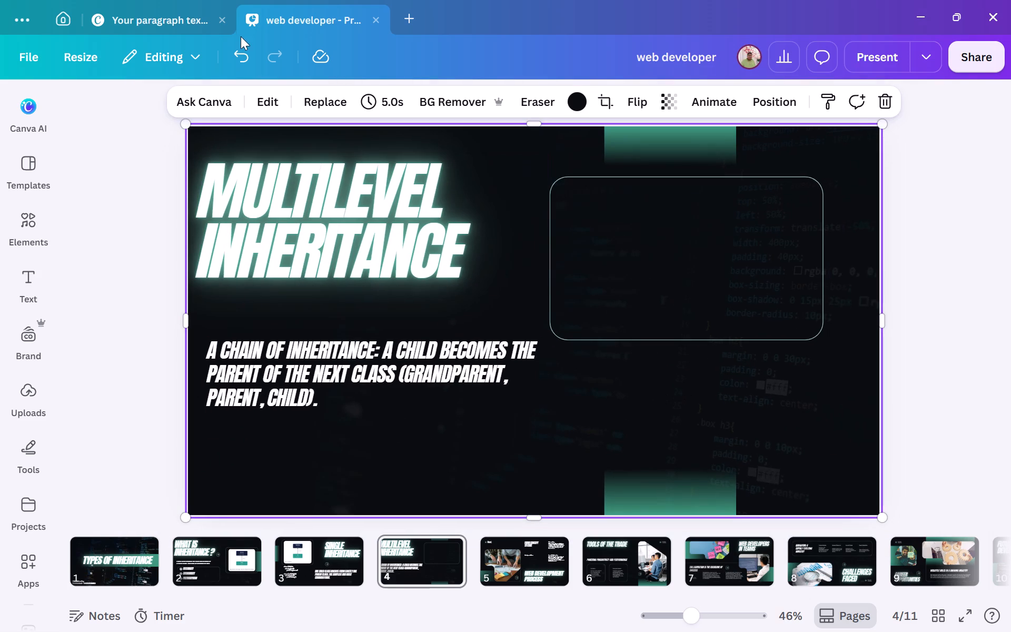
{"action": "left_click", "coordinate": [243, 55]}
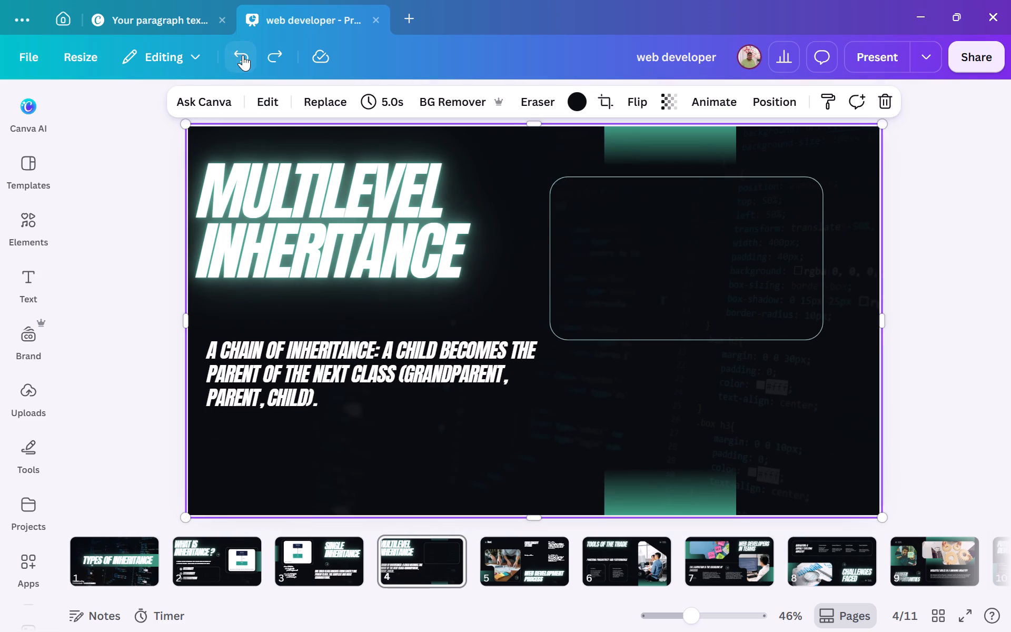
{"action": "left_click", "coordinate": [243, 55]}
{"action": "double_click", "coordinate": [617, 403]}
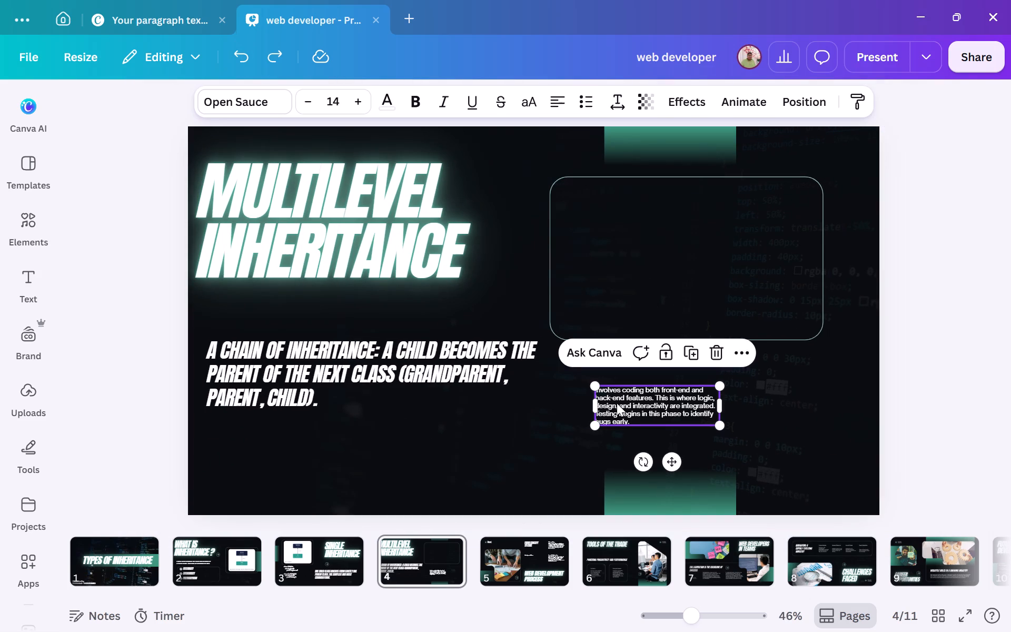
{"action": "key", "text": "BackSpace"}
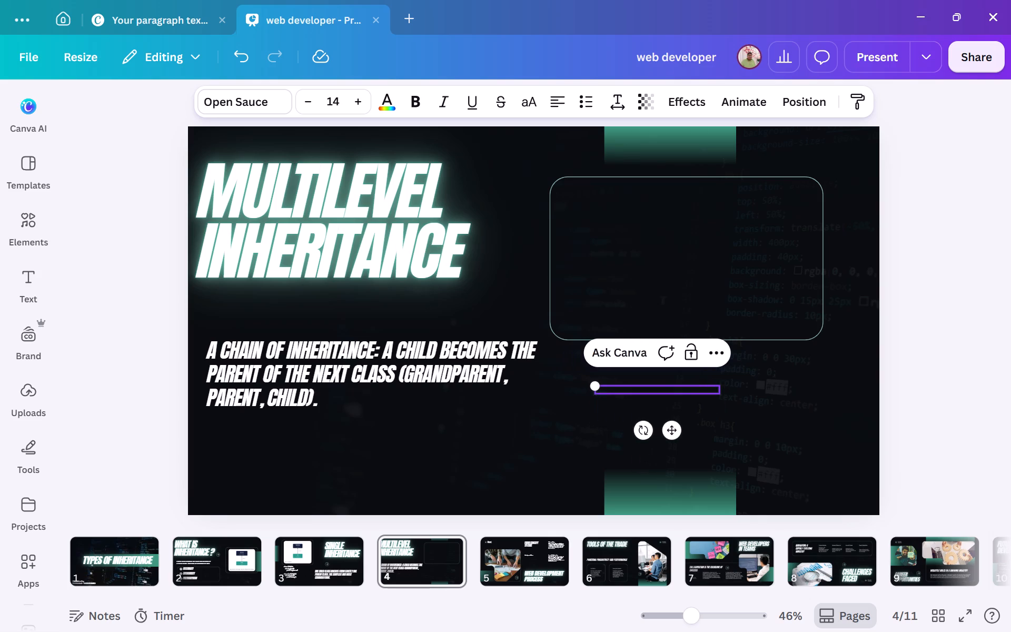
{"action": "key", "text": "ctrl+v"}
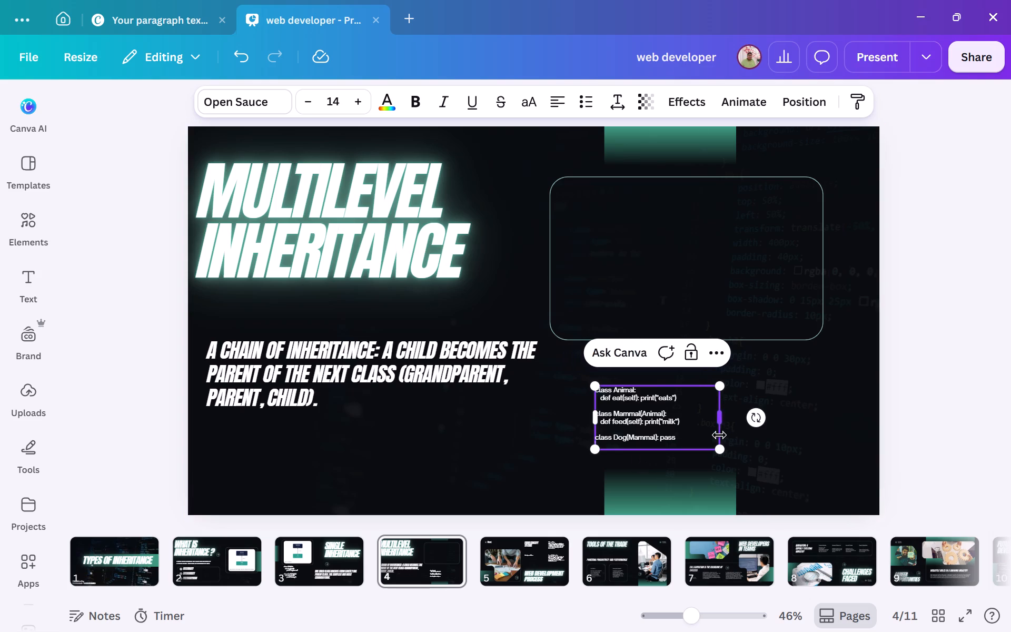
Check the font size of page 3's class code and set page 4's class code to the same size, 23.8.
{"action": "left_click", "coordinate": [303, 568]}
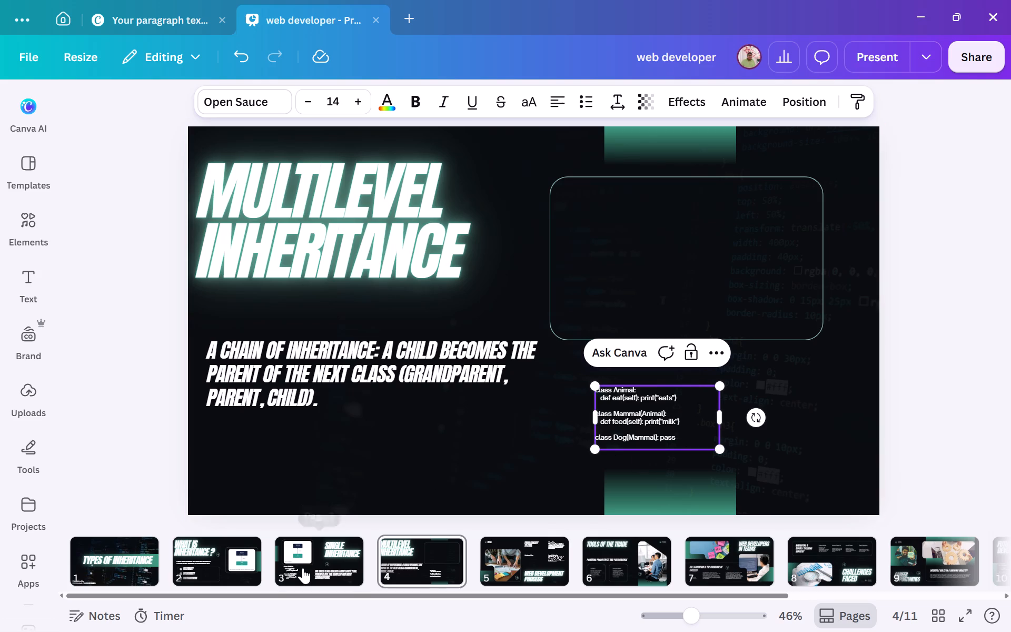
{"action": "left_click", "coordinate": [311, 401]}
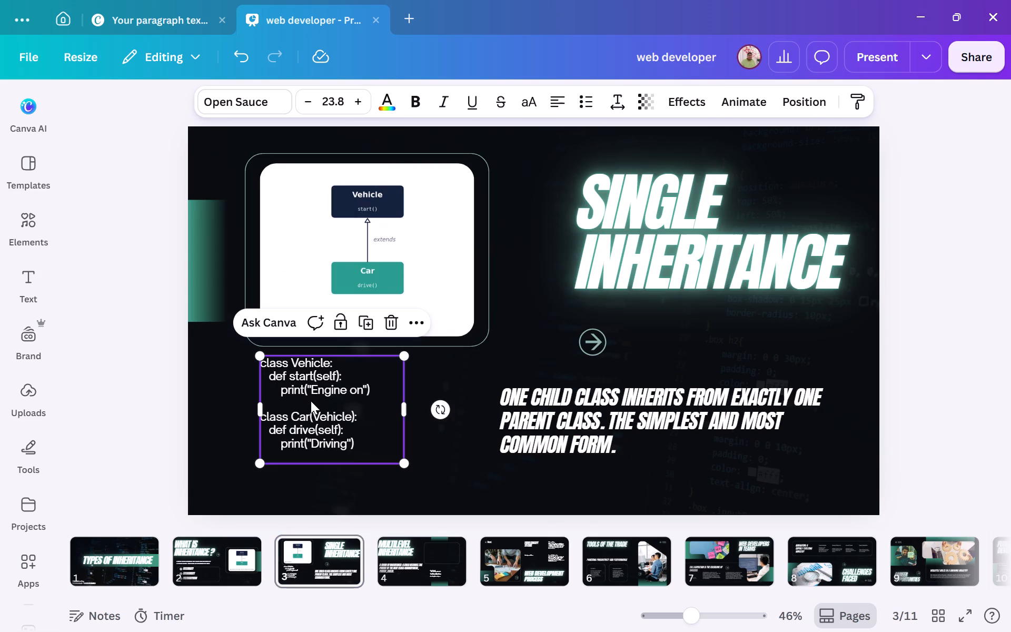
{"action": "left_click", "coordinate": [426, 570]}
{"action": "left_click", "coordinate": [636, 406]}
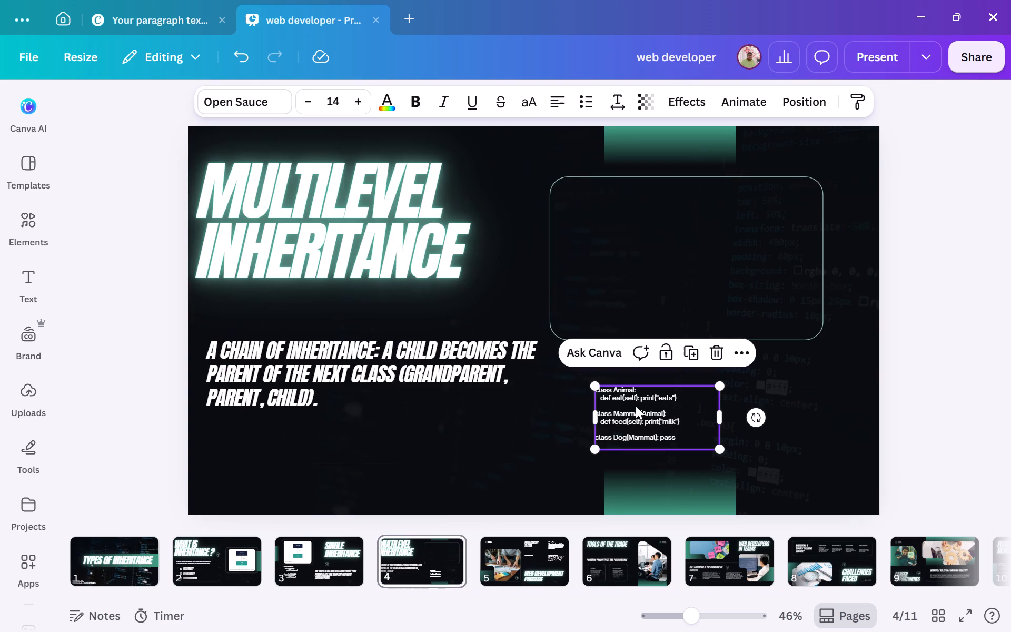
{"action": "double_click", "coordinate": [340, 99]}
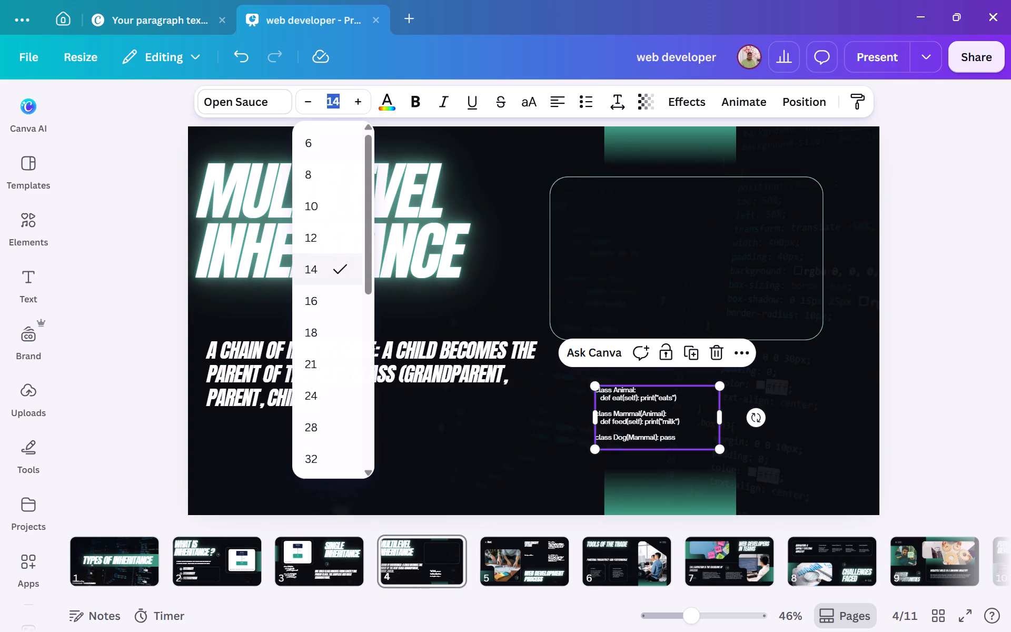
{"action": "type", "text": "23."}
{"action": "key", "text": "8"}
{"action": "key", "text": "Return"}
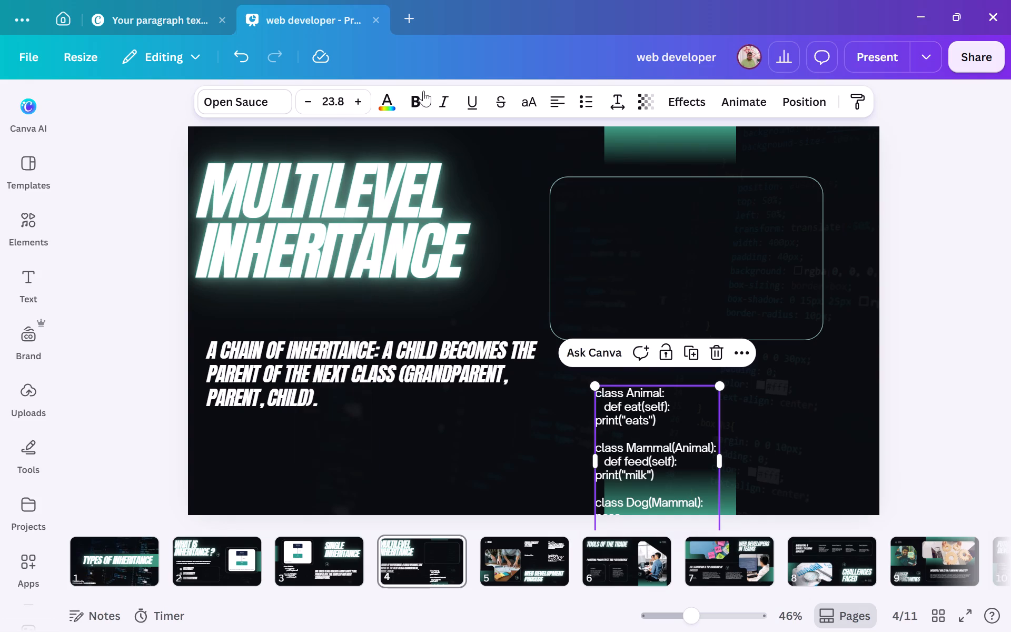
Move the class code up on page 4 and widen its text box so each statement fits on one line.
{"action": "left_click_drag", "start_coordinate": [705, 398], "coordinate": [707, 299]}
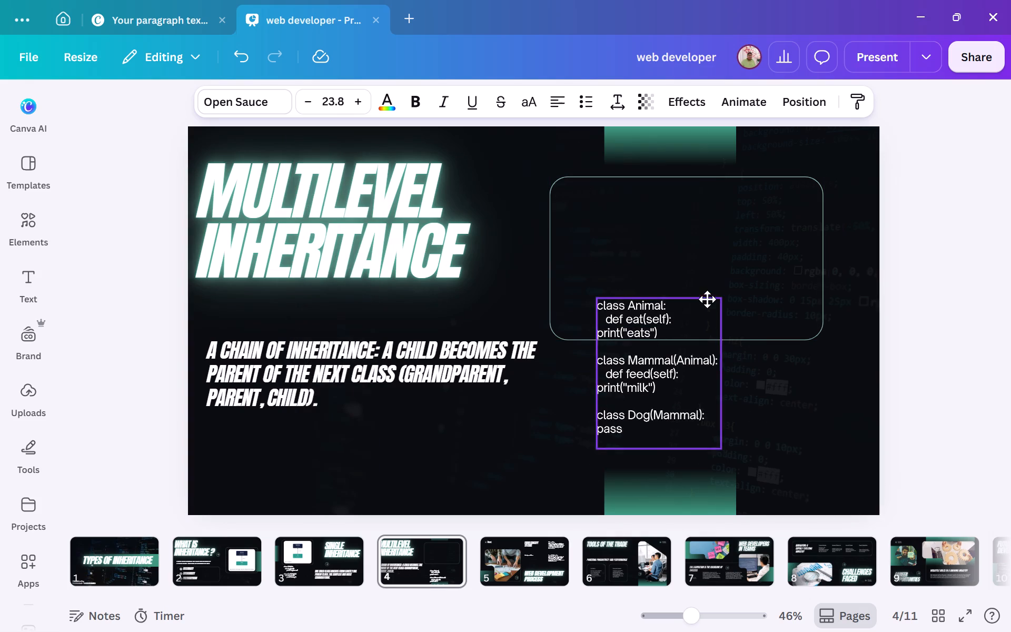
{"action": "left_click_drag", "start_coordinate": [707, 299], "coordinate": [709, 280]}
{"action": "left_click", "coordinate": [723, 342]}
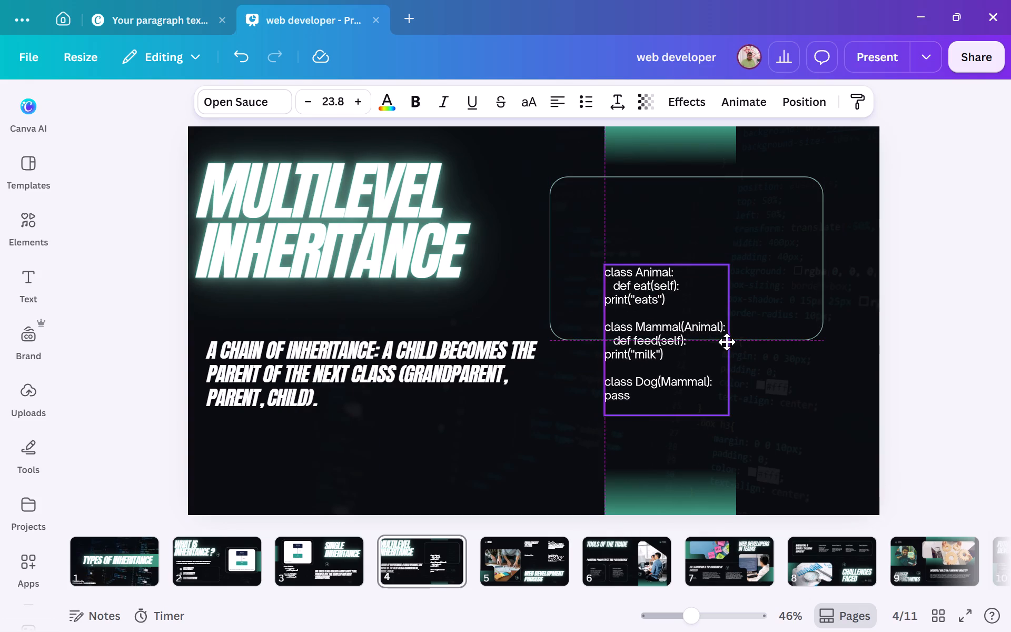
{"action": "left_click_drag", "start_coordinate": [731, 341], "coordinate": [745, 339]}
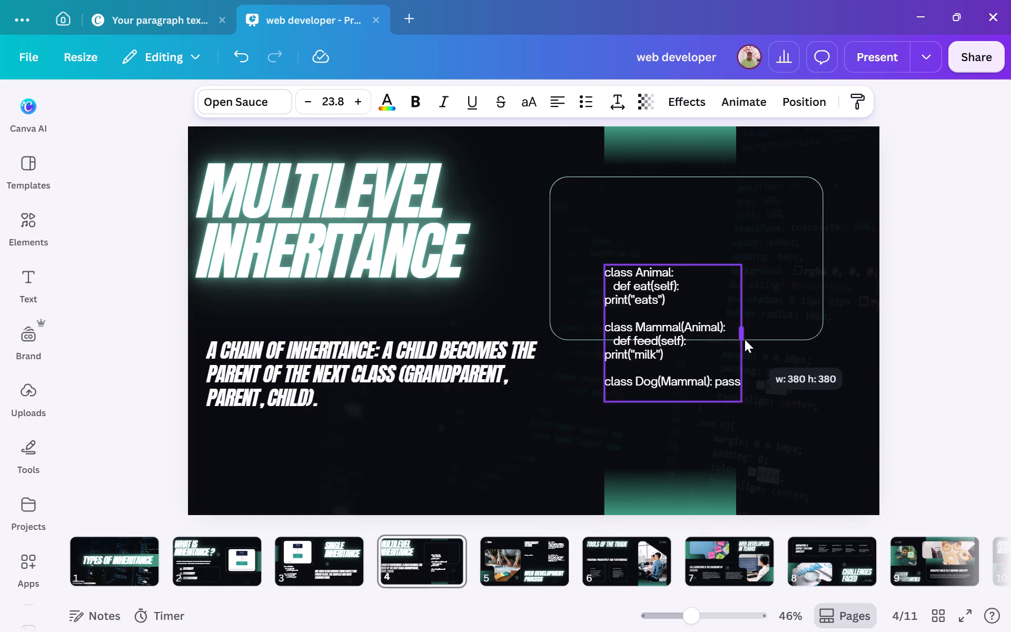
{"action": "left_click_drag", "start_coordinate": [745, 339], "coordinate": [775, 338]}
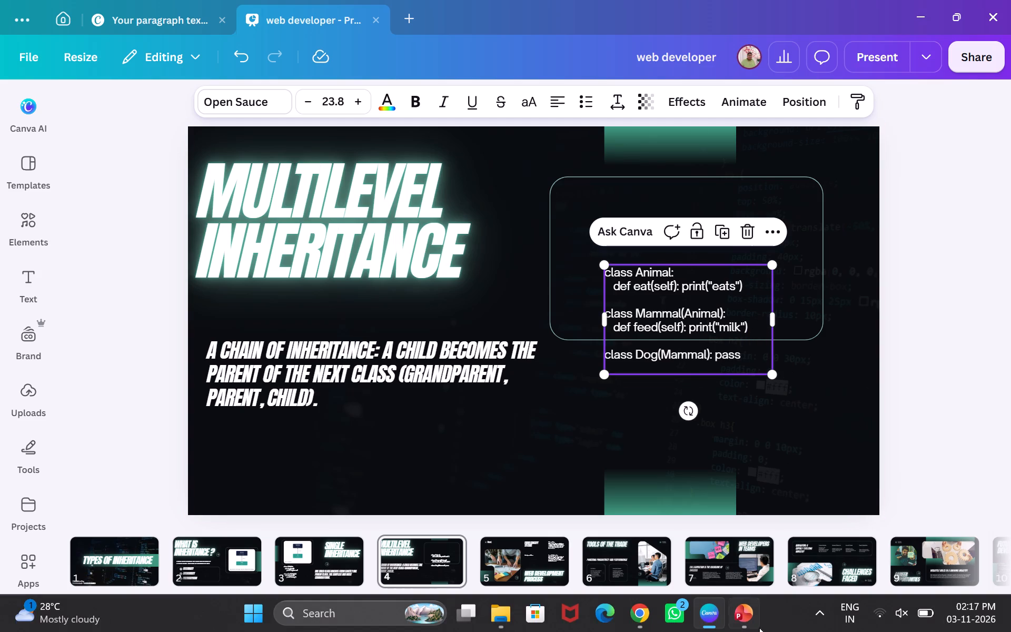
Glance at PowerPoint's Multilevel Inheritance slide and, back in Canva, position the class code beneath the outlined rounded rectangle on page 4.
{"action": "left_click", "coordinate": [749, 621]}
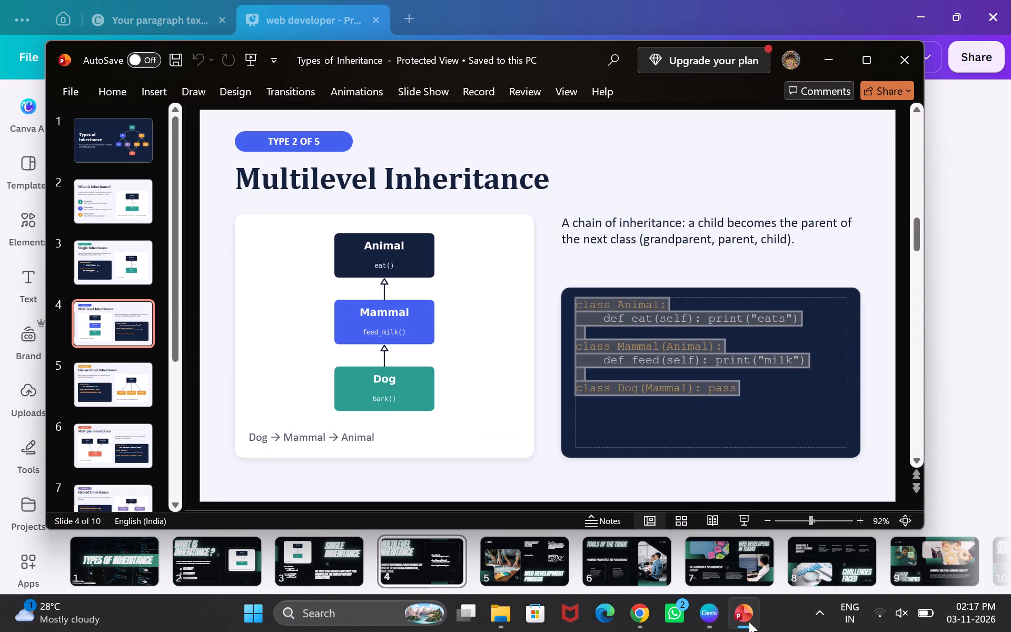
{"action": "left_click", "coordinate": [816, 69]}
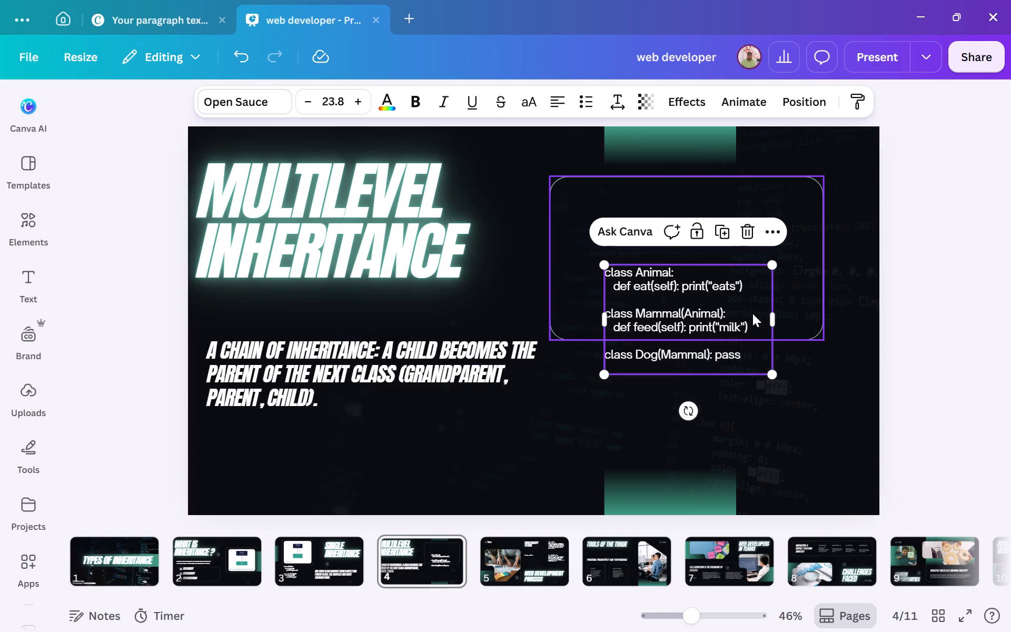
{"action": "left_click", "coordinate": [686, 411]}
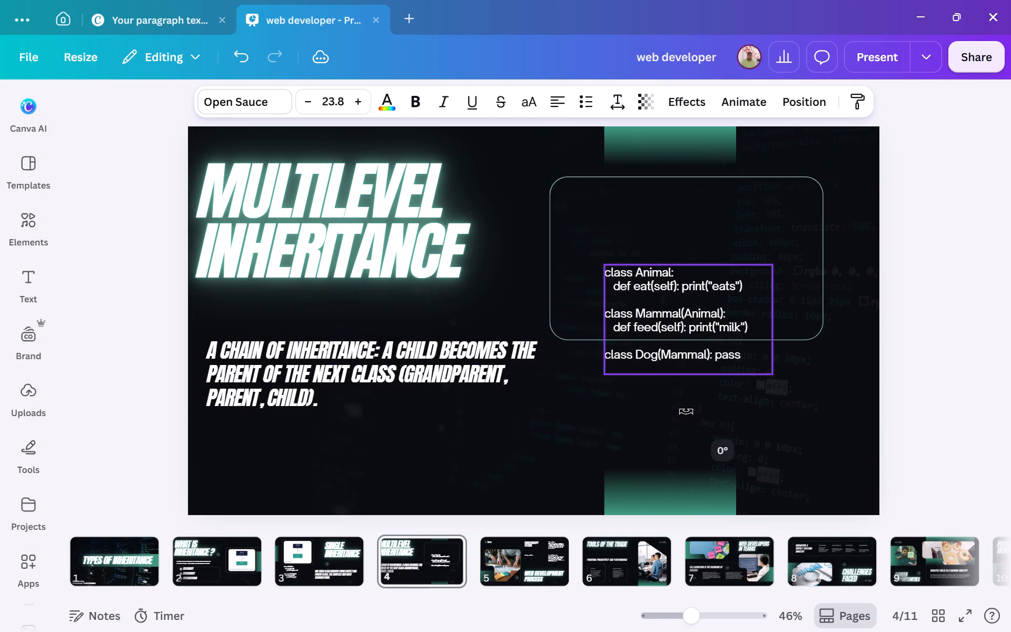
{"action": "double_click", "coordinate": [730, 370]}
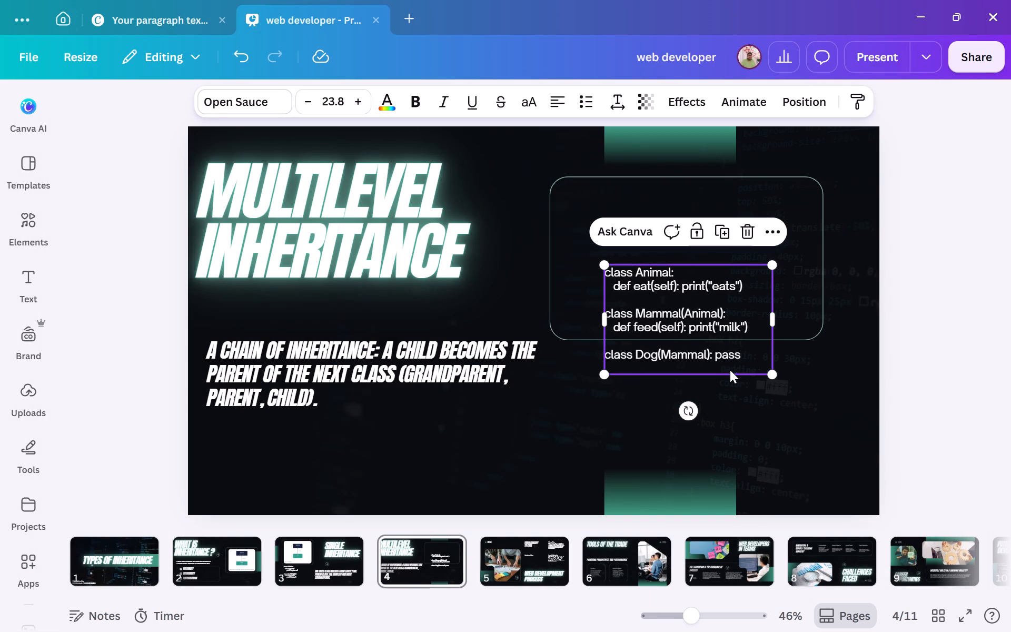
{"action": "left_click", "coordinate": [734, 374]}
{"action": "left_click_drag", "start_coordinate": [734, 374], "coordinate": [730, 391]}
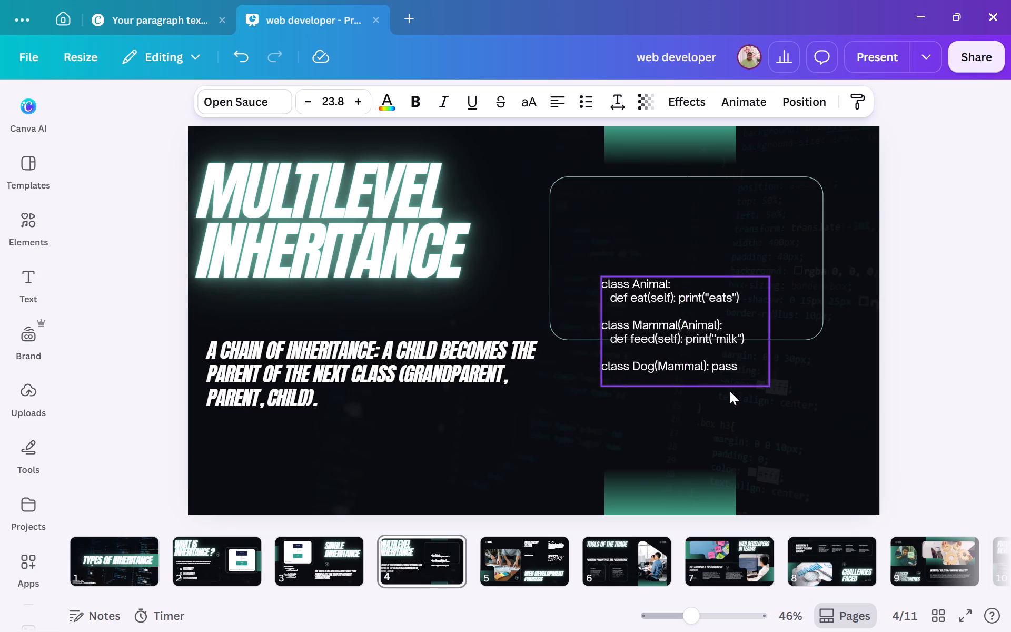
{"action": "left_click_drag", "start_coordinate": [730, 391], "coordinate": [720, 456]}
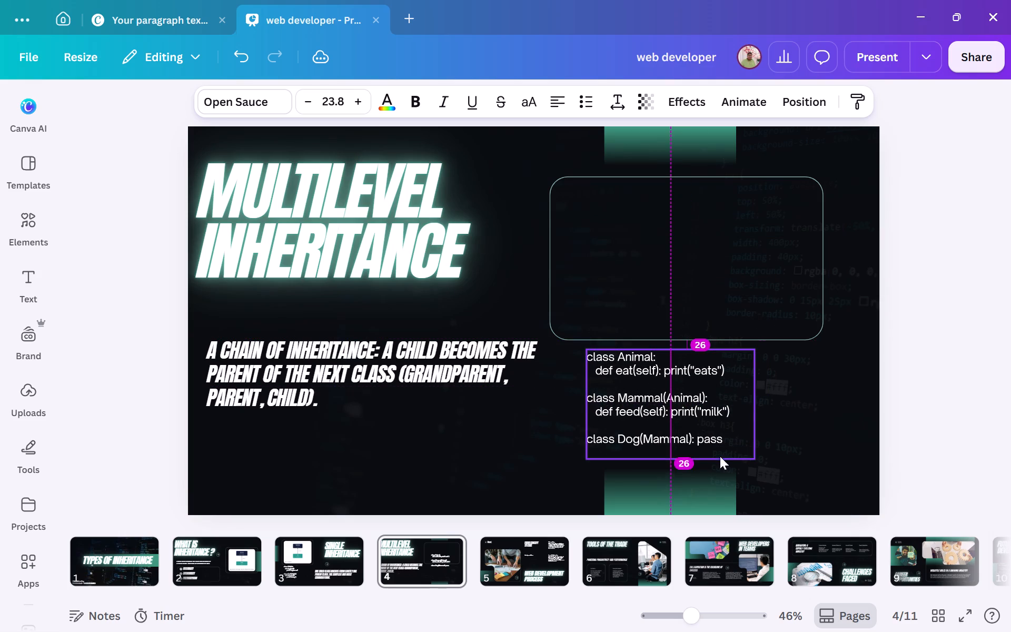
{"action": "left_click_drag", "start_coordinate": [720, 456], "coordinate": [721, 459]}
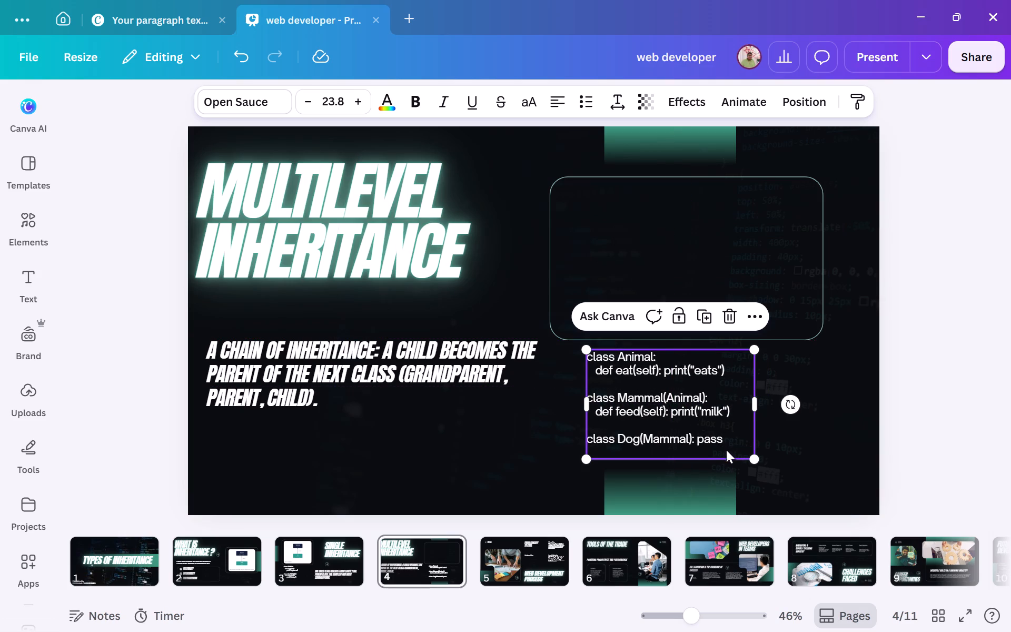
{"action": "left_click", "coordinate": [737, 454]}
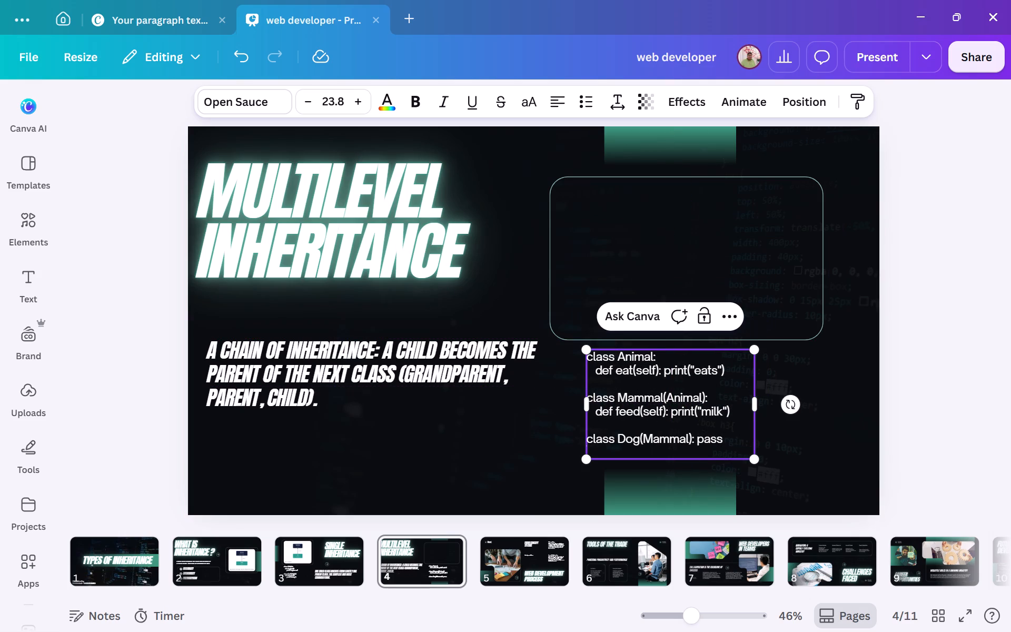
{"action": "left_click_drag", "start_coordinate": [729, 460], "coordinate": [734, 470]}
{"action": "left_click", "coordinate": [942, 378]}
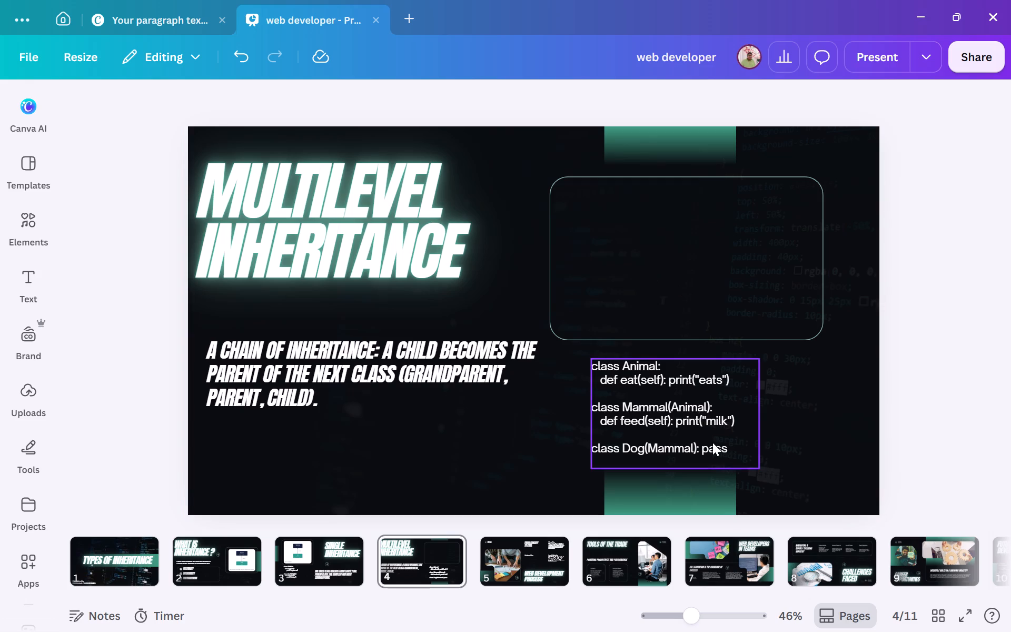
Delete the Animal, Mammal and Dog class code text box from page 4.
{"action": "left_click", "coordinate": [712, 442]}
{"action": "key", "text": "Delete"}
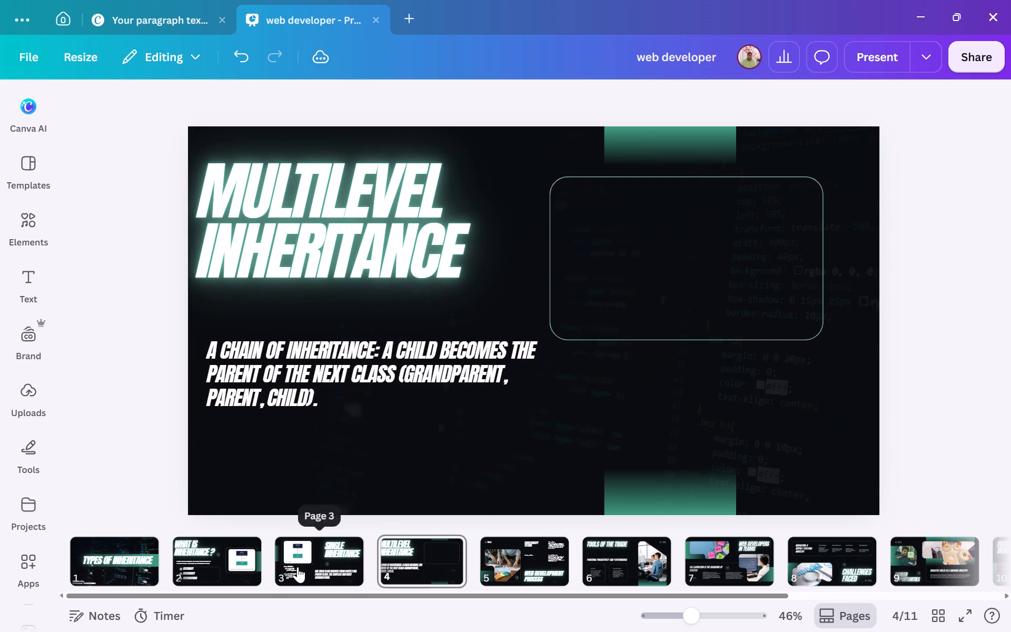
Delete the Vehicle and Car class code text box from page 3, the Single Inheritance slide.
{"action": "left_click", "coordinate": [298, 567]}
{"action": "left_click", "coordinate": [318, 420]}
{"action": "key", "text": "Delete"}
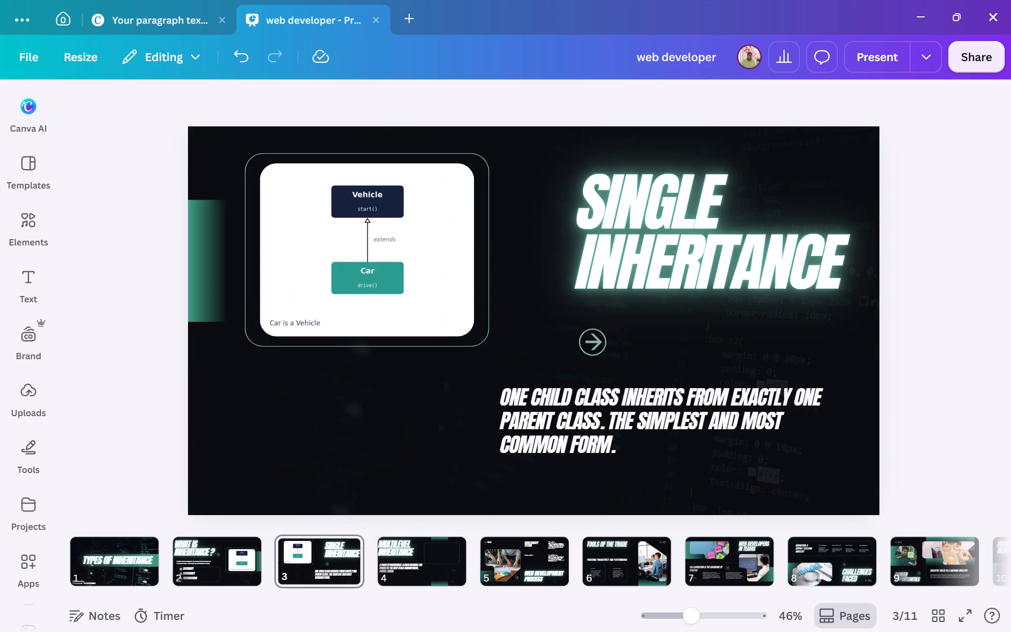
{"action": "left_click", "coordinate": [408, 564]}
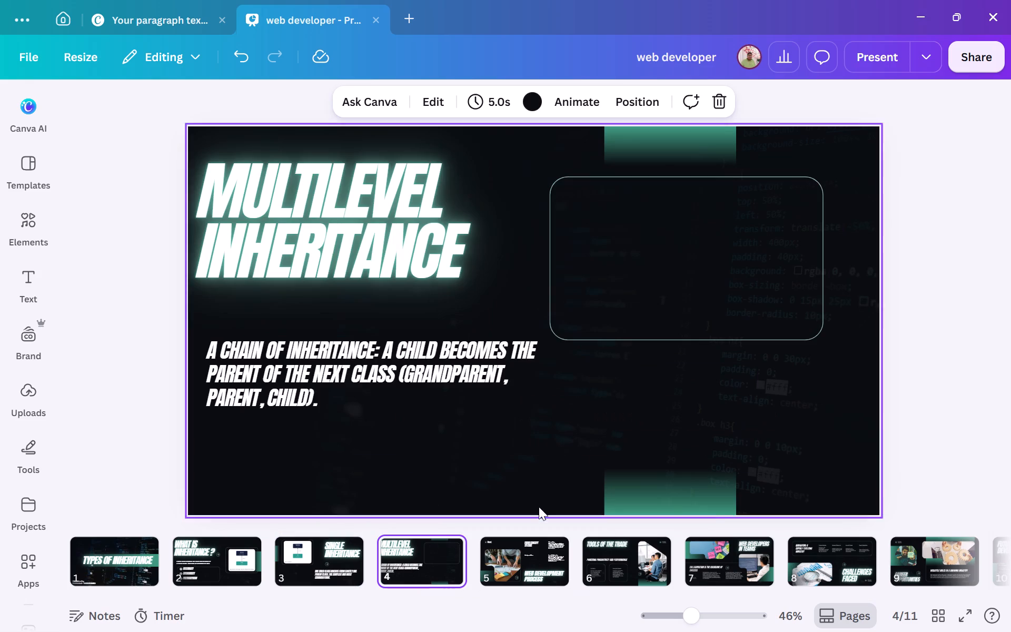
{"action": "left_click", "coordinate": [36, 390]}
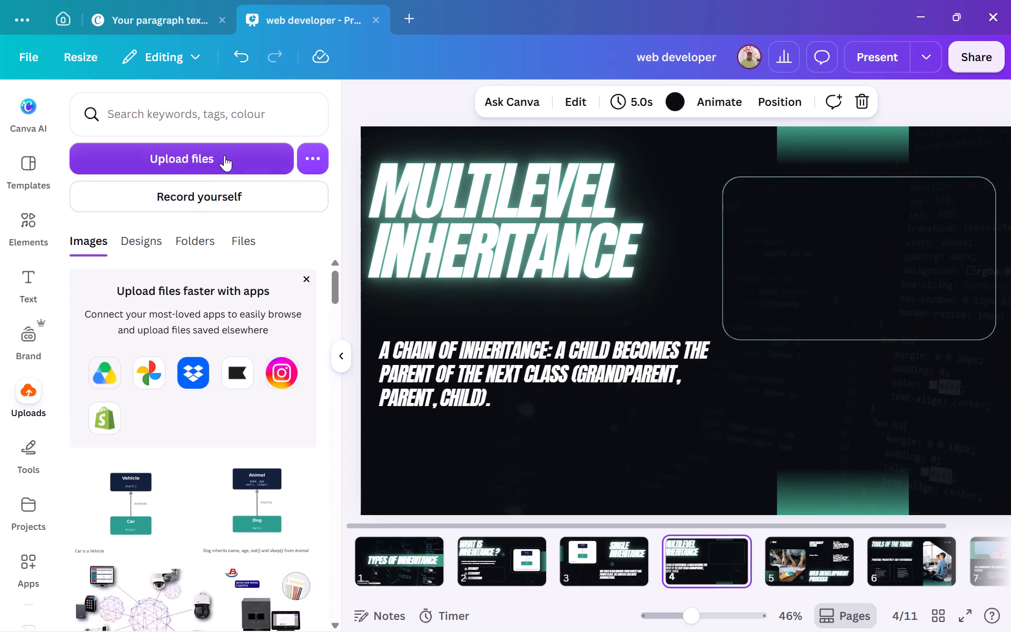
{"action": "left_click", "coordinate": [224, 155]}
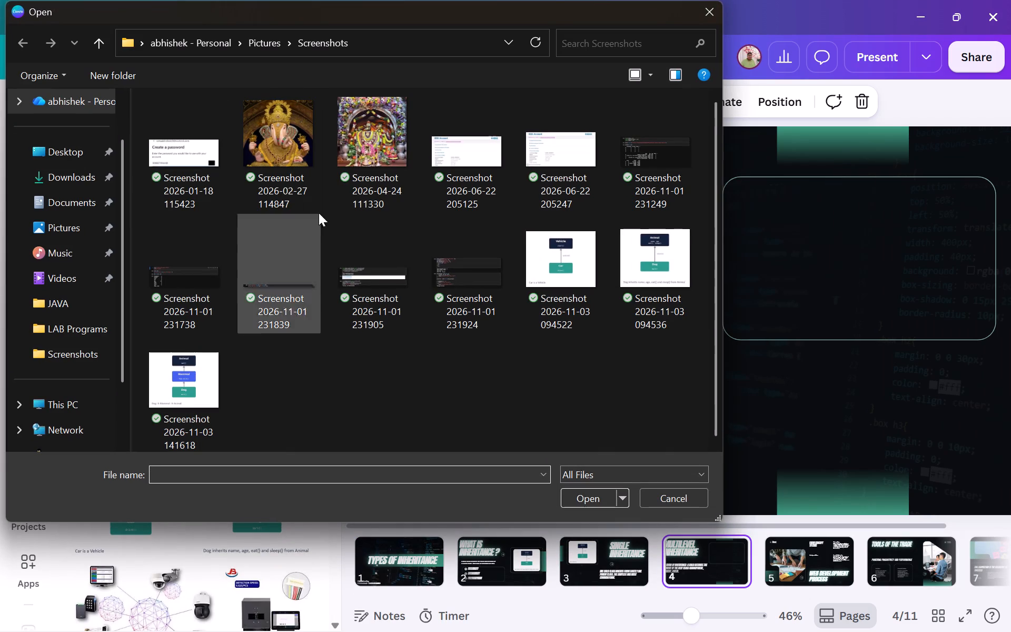
{"action": "left_click", "coordinate": [186, 384]}
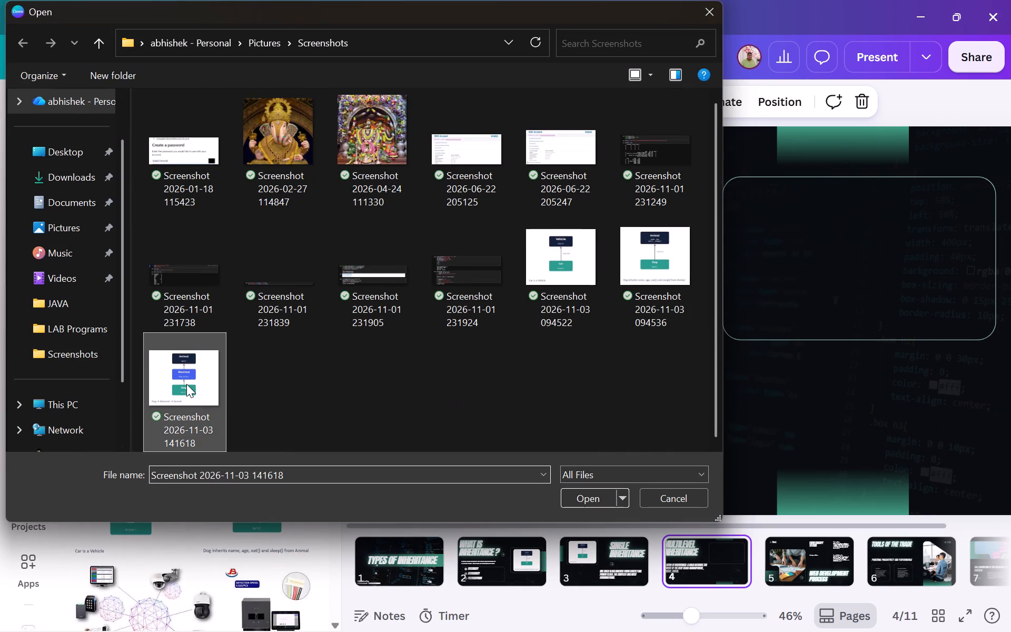
{"action": "left_click", "coordinate": [591, 498]}
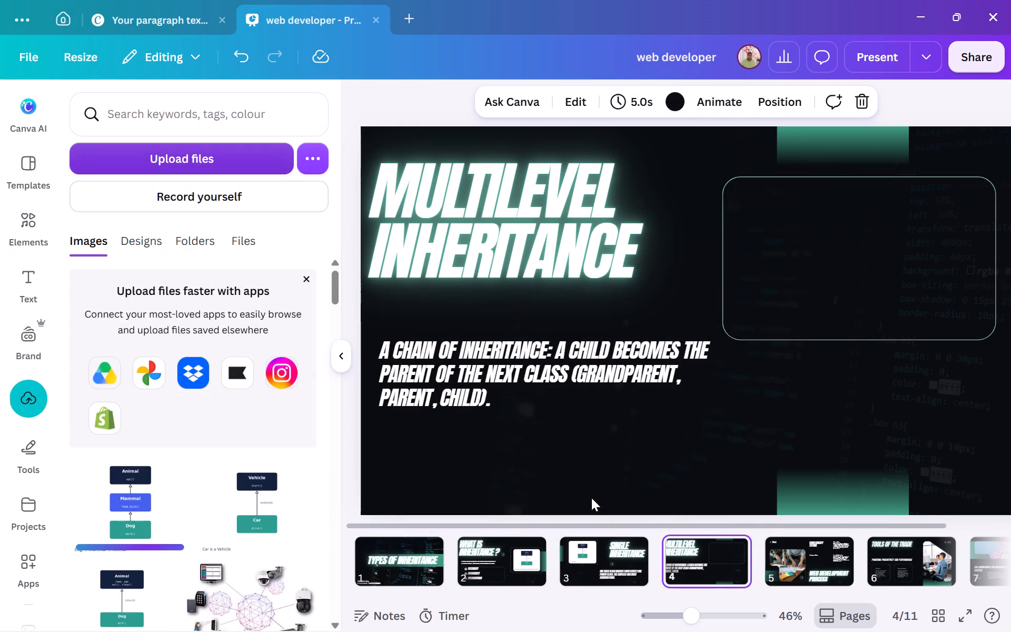
{"action": "left_click", "coordinate": [124, 505]}
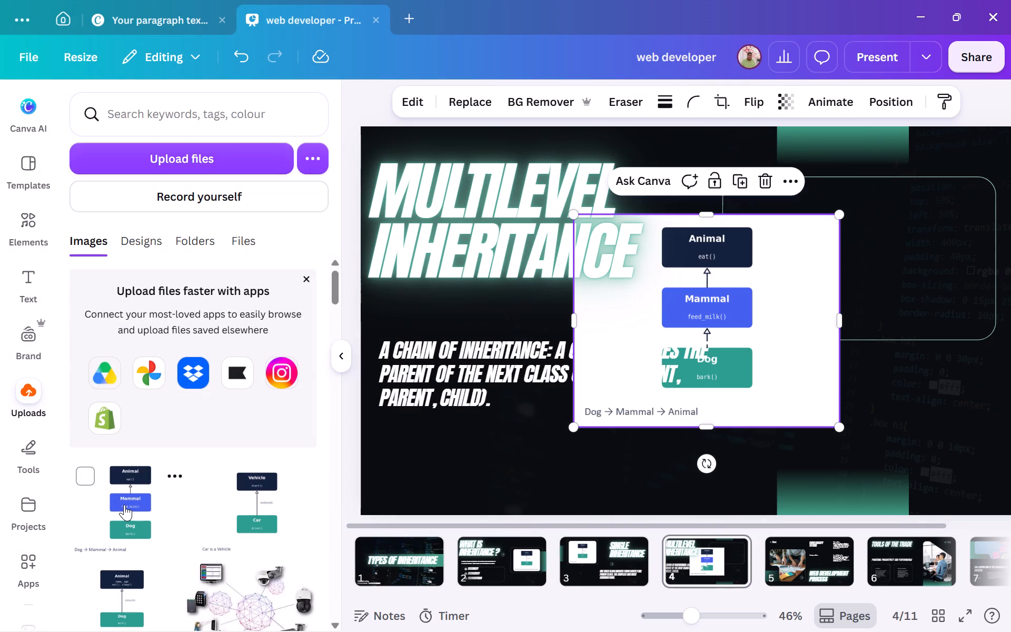
{"action": "left_click", "coordinate": [339, 358]}
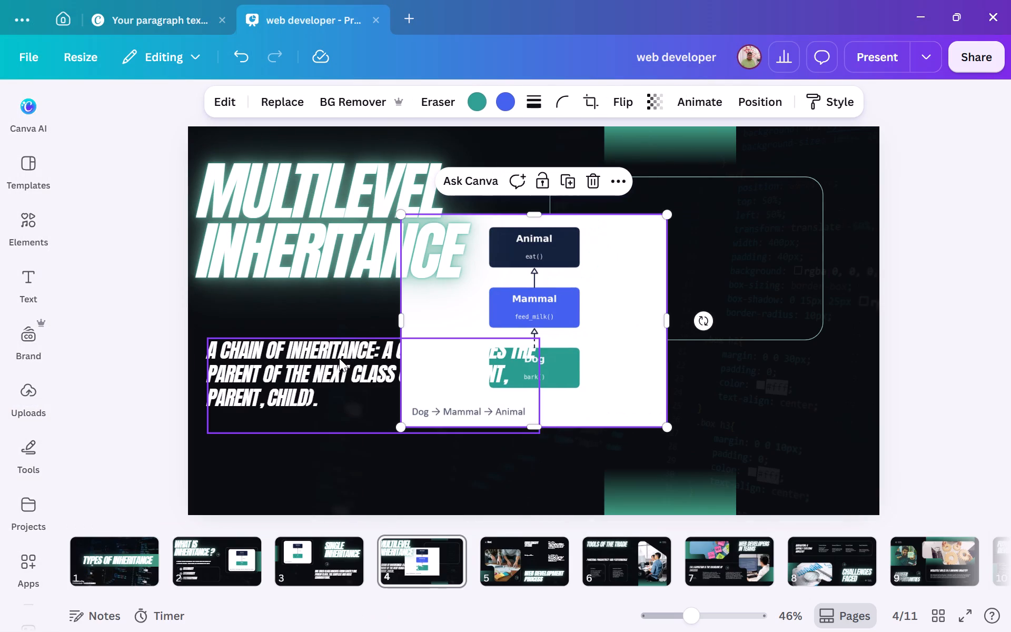
Move the diagram clear of page 4's outlined rounded rectangle and stretch the rectangle to about 760 by 718.
{"action": "left_click_drag", "start_coordinate": [584, 349], "coordinate": [657, 369]}
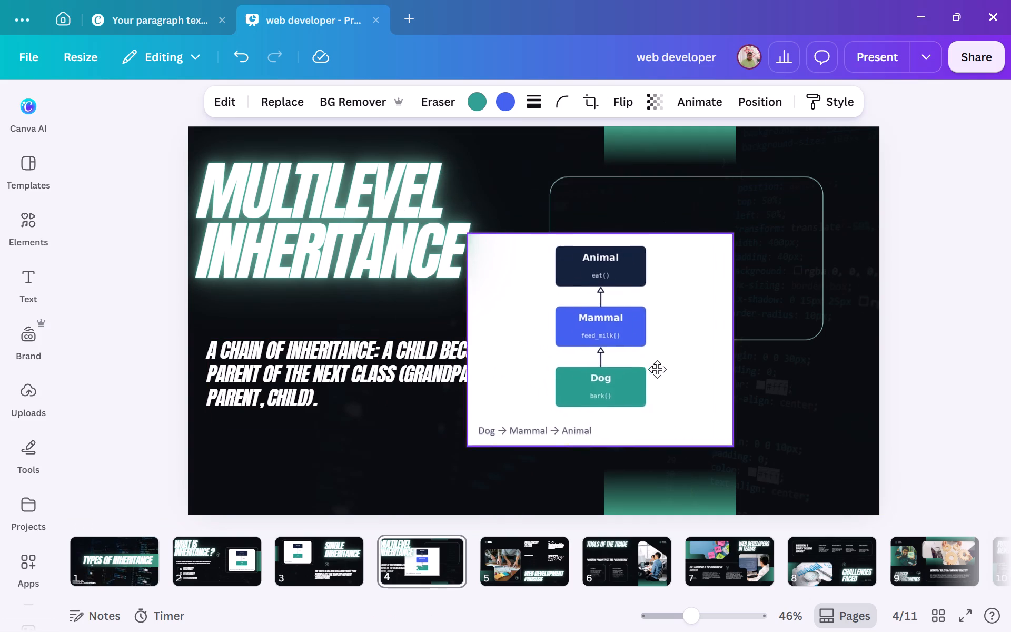
{"action": "left_click_drag", "start_coordinate": [657, 369], "coordinate": [385, 299]}
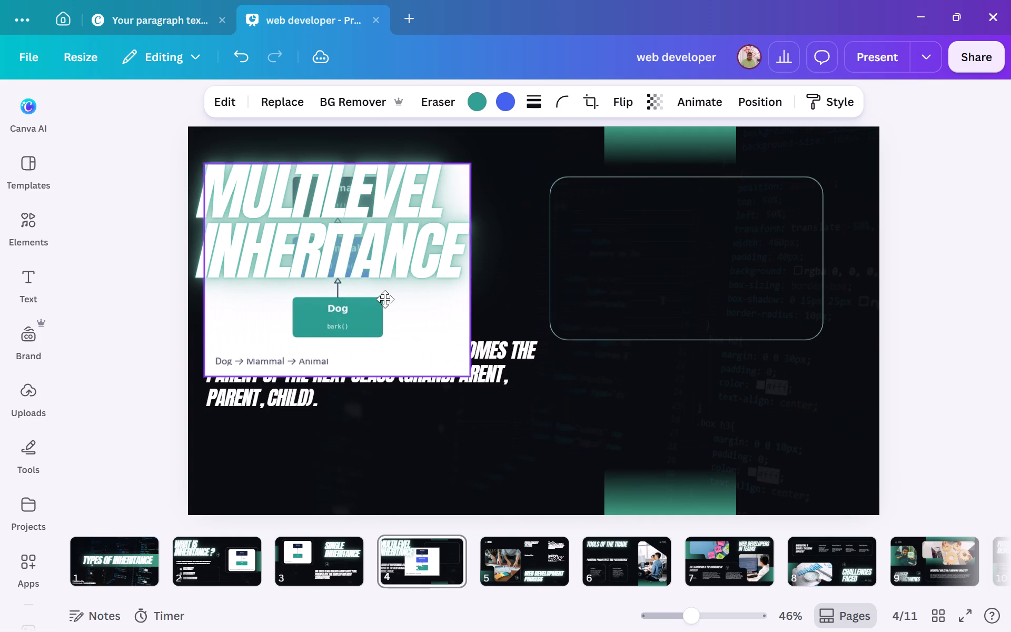
{"action": "left_click_drag", "start_coordinate": [385, 299], "coordinate": [408, 400]}
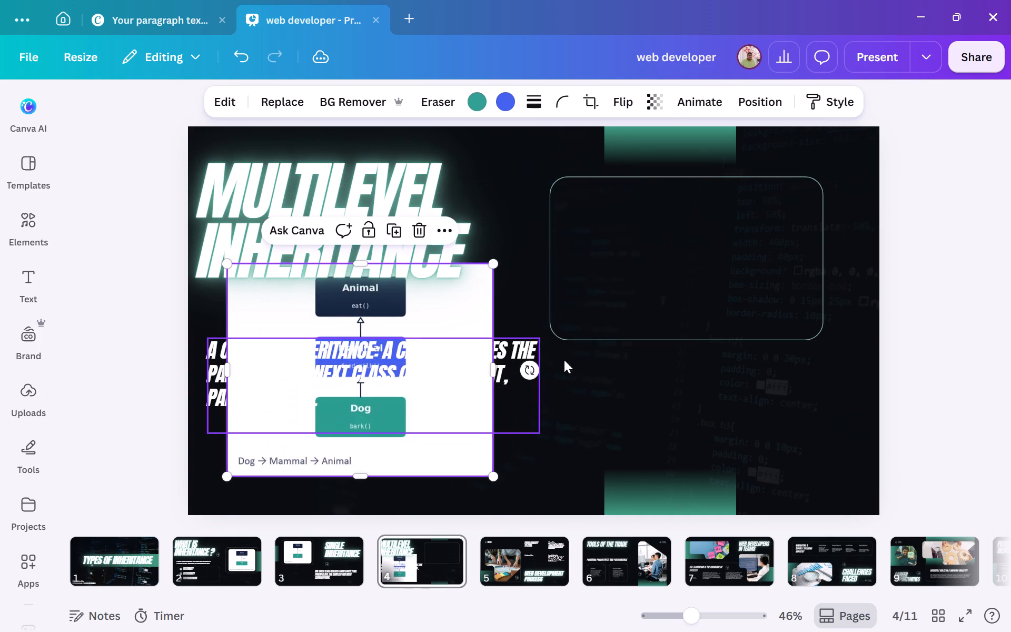
{"action": "left_click", "coordinate": [695, 320]}
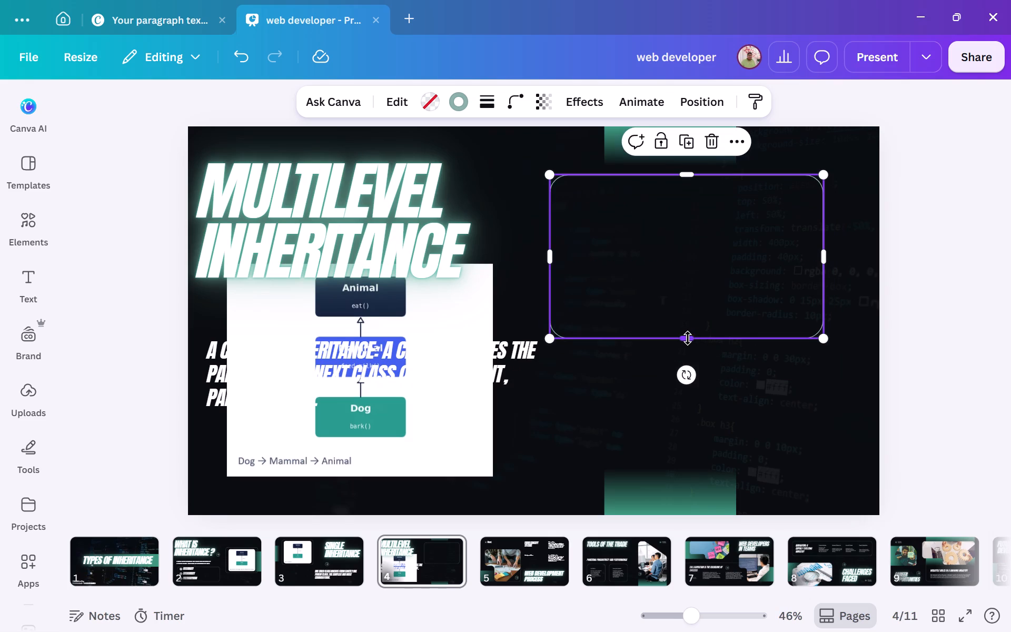
{"action": "left_click_drag", "start_coordinate": [688, 338], "coordinate": [694, 432]}
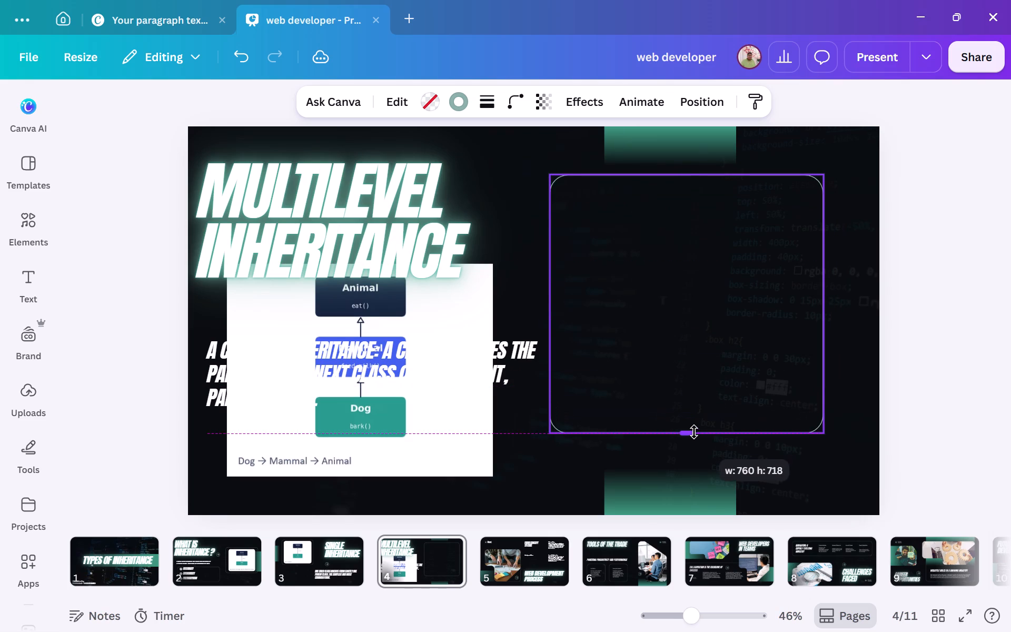
{"action": "left_click_drag", "start_coordinate": [694, 432], "coordinate": [694, 433]}
Move the Animal, Mammal and Dog diagram inside the enlarged outlined rectangle.
{"action": "double_click", "coordinate": [425, 388]}
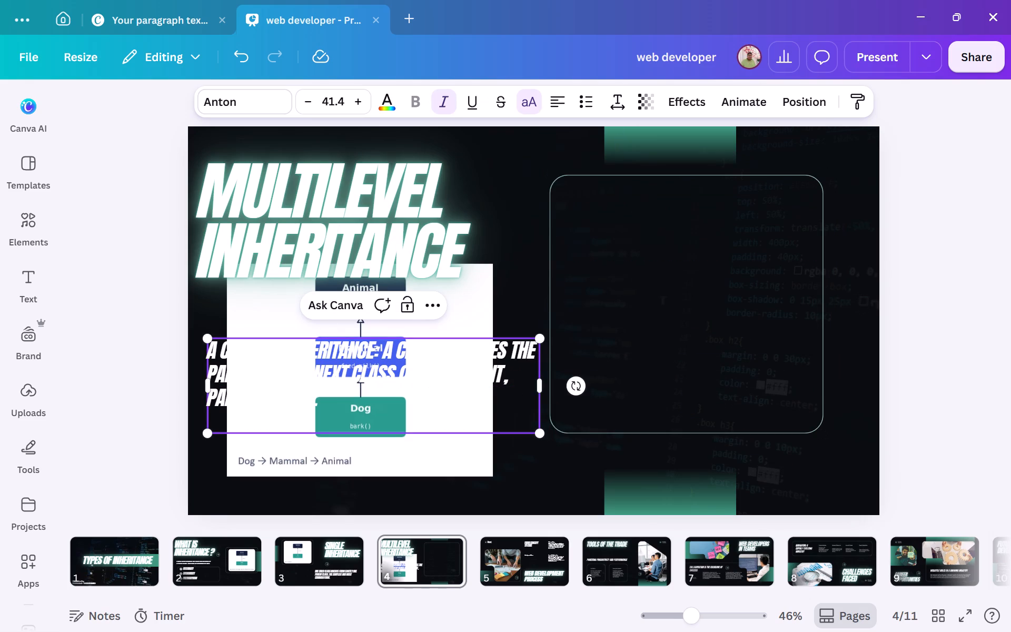
{"action": "double_click", "coordinate": [454, 457]}
{"action": "left_click", "coordinate": [454, 457]}
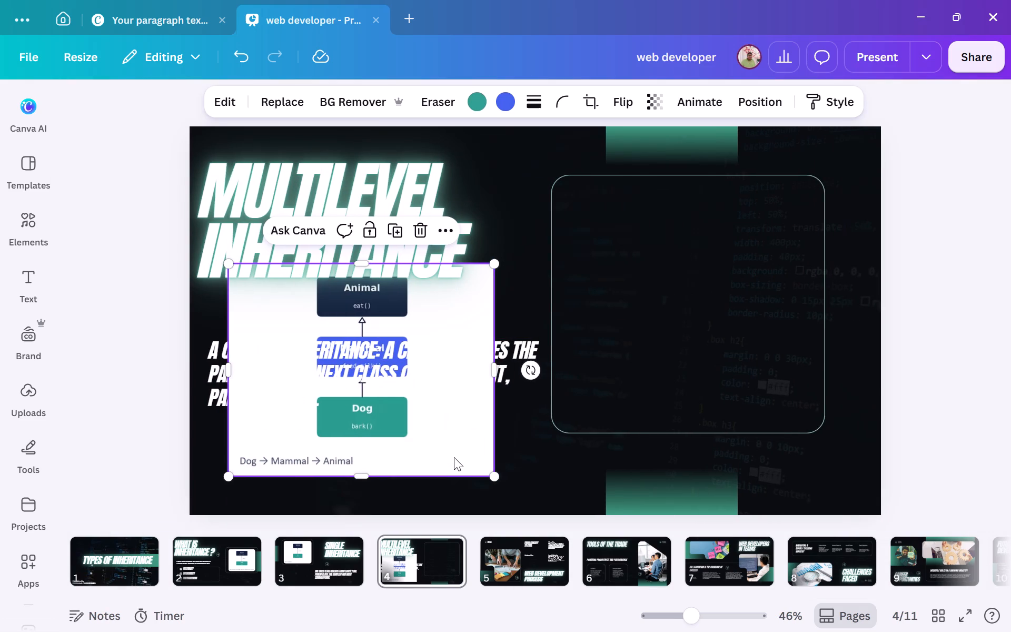
{"action": "left_click_drag", "start_coordinate": [469, 469], "coordinate": [783, 408]}
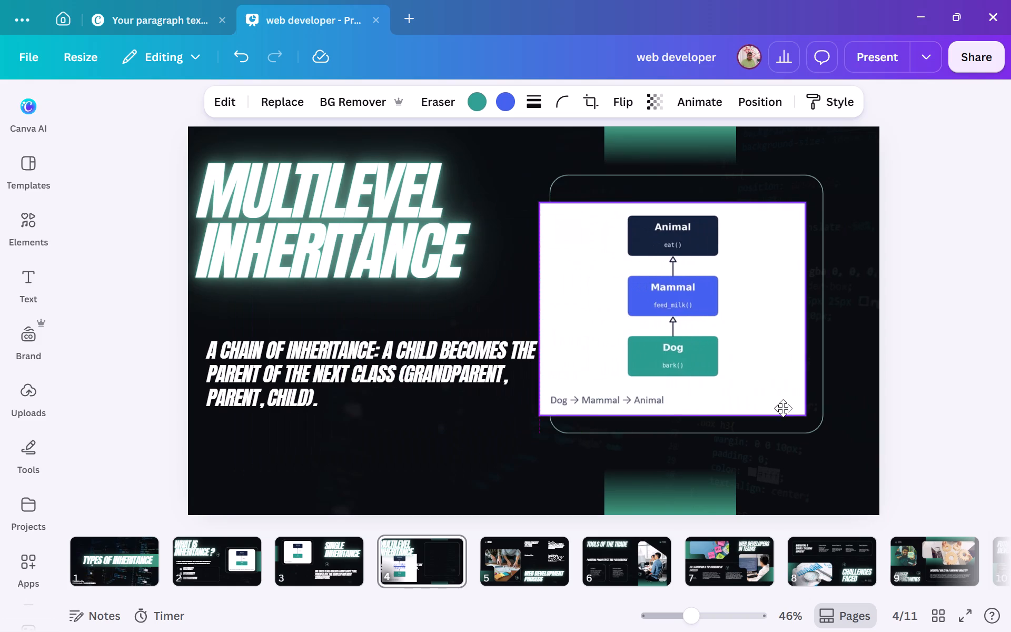
{"action": "left_click_drag", "start_coordinate": [783, 408], "coordinate": [796, 405]}
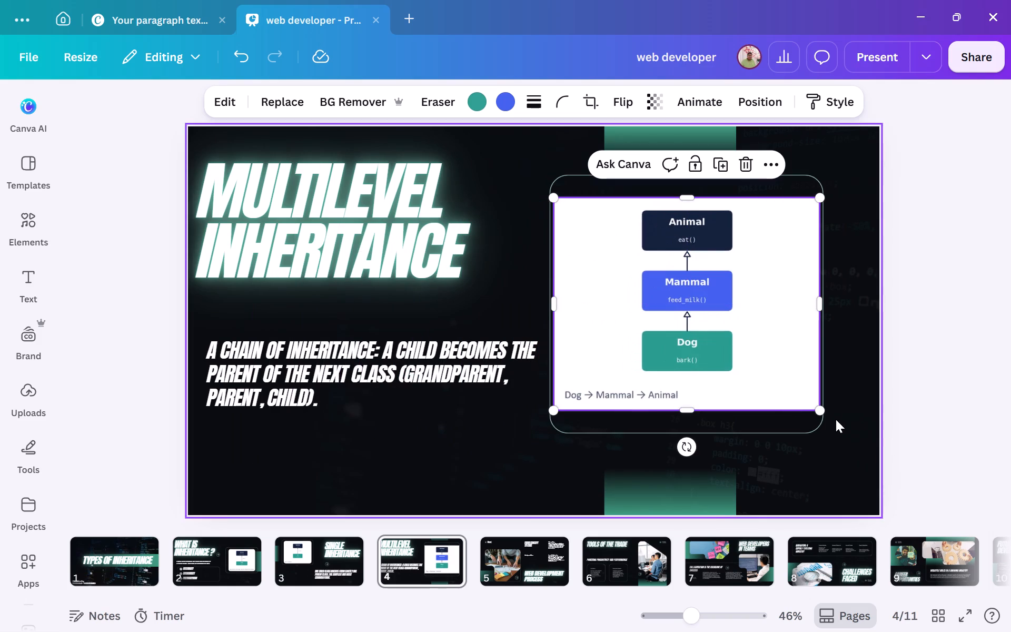
Resize the diagram to about 650 wide by 523 high and centre it within the outlined rectangle.
{"action": "left_click_drag", "start_coordinate": [820, 411], "coordinate": [778, 394]}
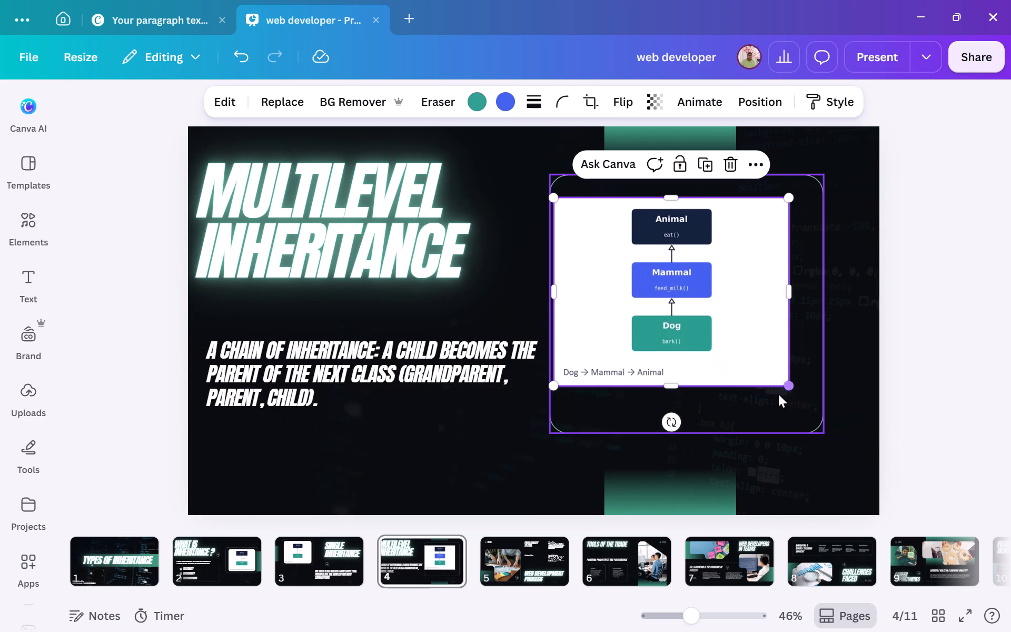
{"action": "left_click_drag", "start_coordinate": [786, 300], "coordinate": [779, 300]}
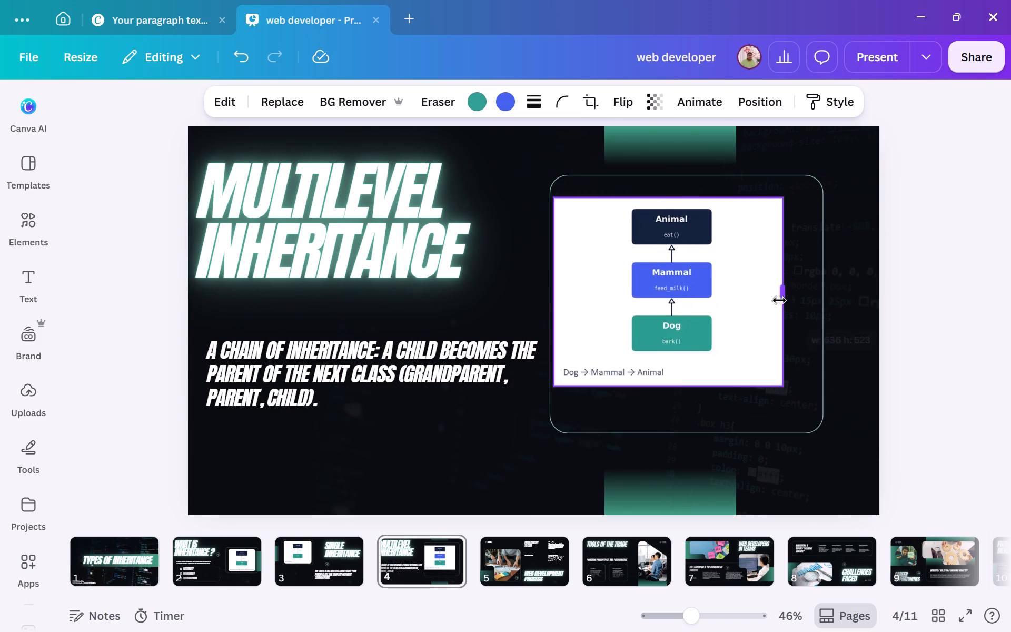
{"action": "left_click_drag", "start_coordinate": [779, 300], "coordinate": [765, 300]}
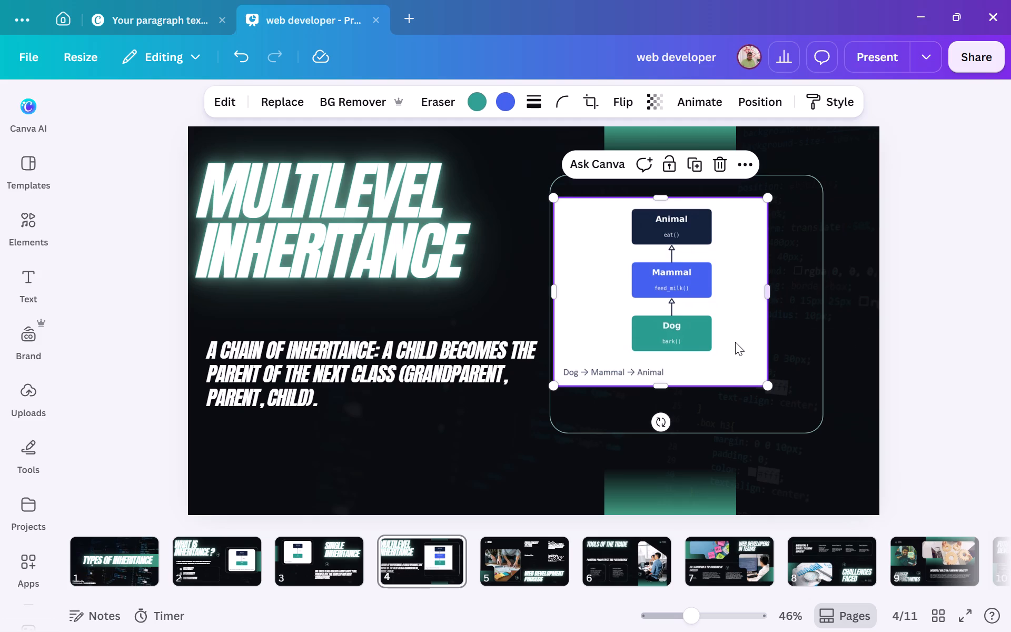
{"action": "left_click_drag", "start_coordinate": [735, 342], "coordinate": [747, 345]}
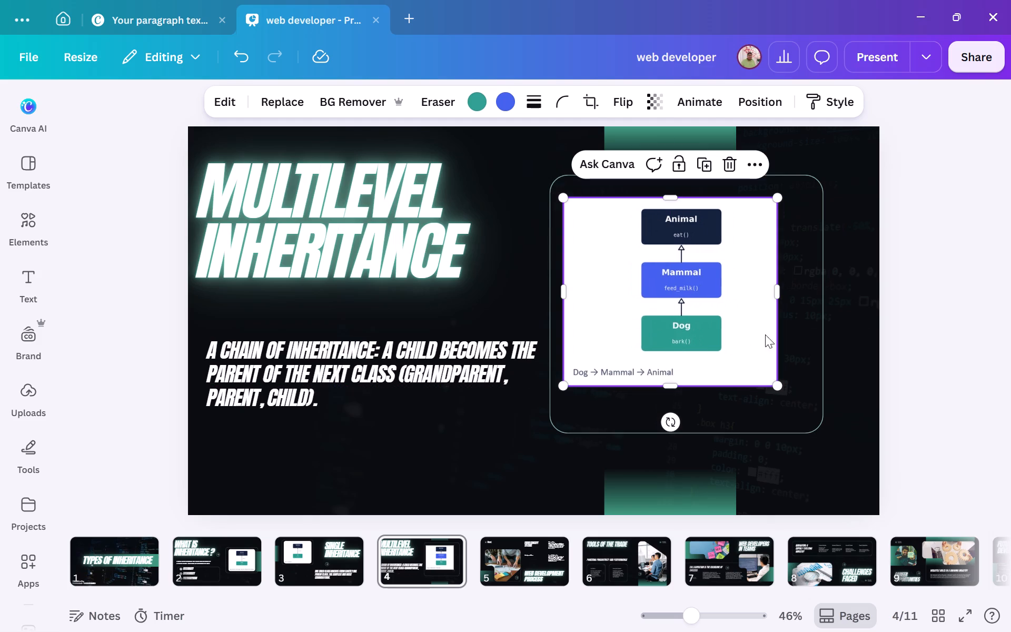
{"action": "left_click_drag", "start_coordinate": [776, 292], "coordinate": [797, 295]}
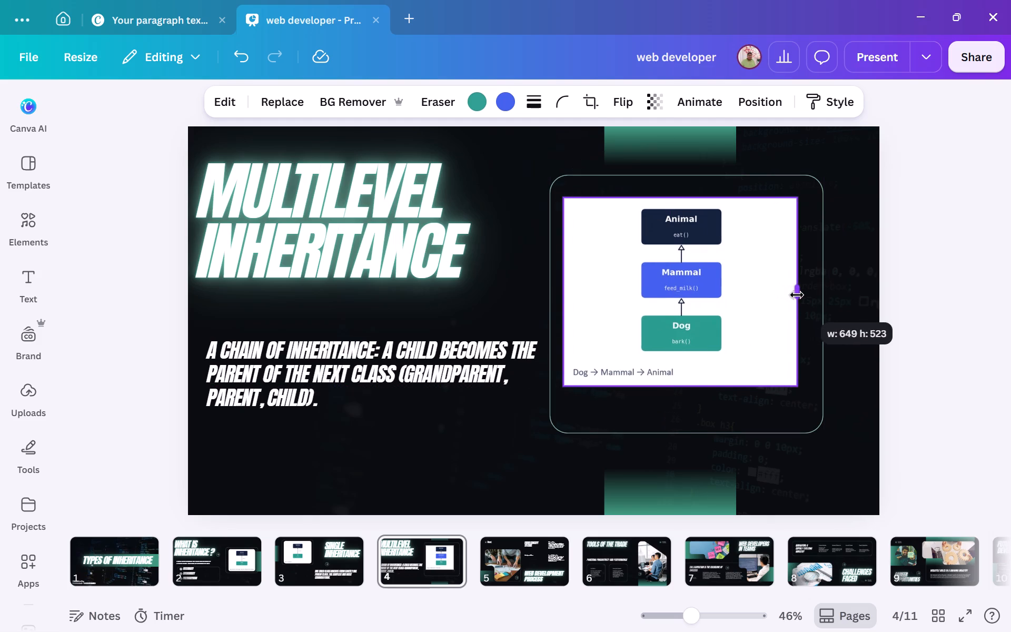
{"action": "left_click_drag", "start_coordinate": [797, 295], "coordinate": [800, 296]}
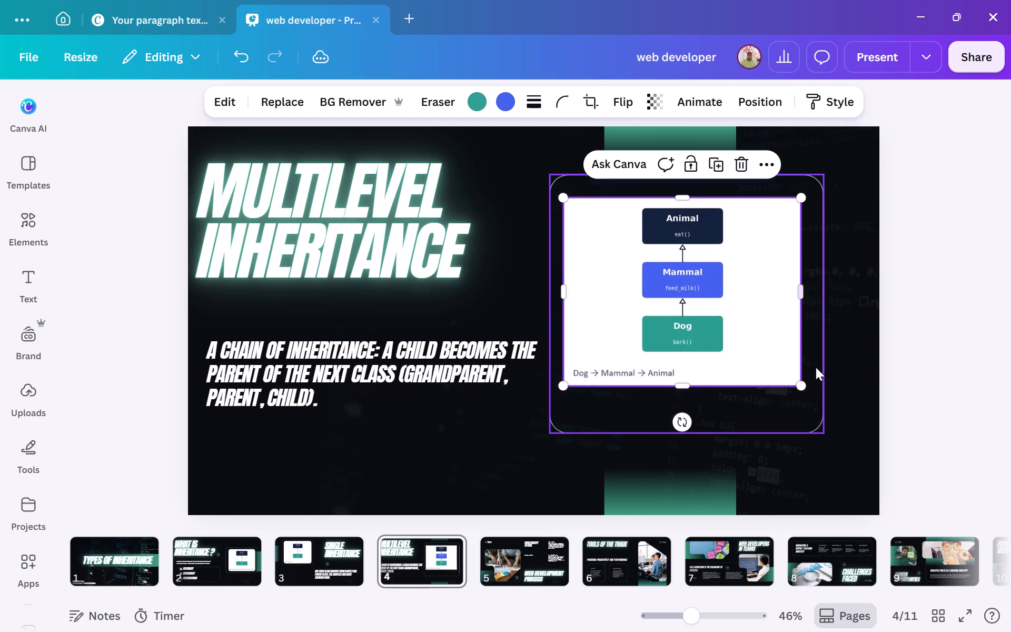
{"action": "left_click", "coordinate": [812, 410]}
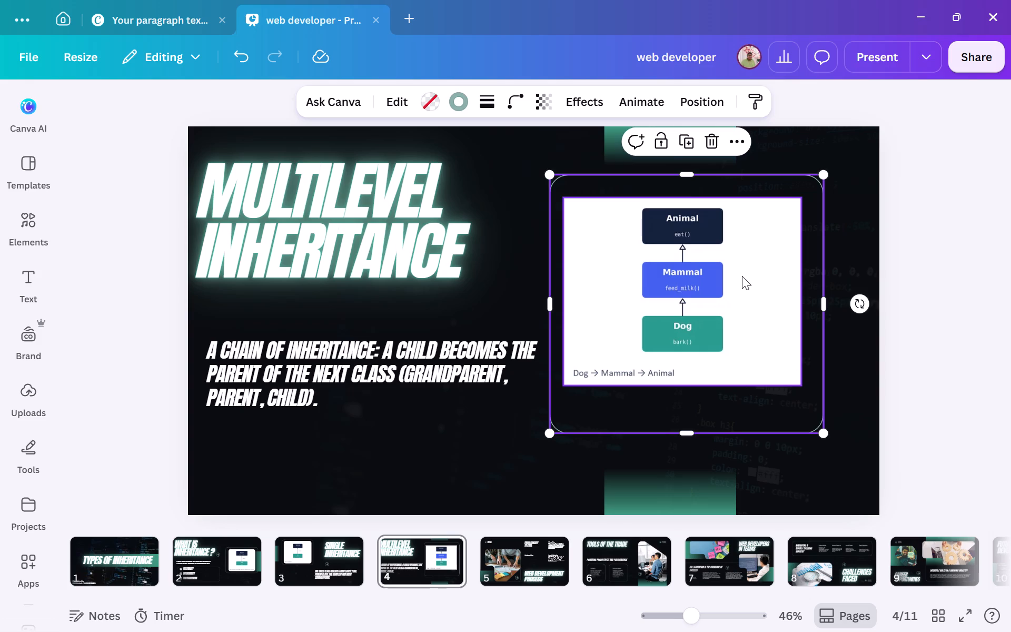
{"action": "left_click_drag", "start_coordinate": [742, 276], "coordinate": [749, 288]}
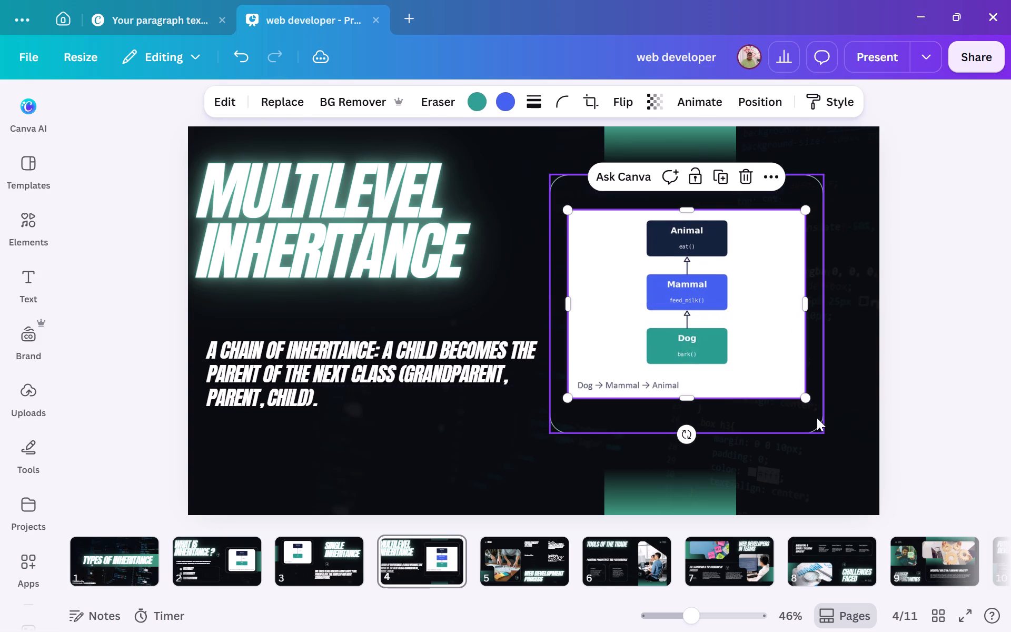
Shrink the outlined rectangle and shift the diagram up inside it so the outline frames the image with a narrow, even margin.
{"action": "left_click", "coordinate": [818, 421]}
{"action": "left_click_drag", "start_coordinate": [824, 434], "coordinate": [824, 434]}
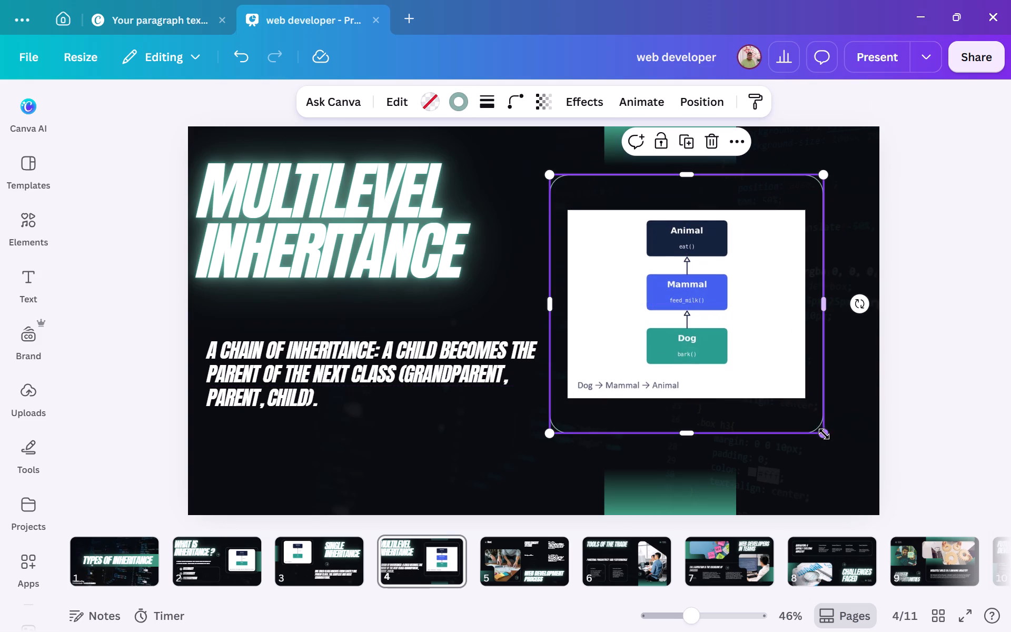
{"action": "left_click_drag", "start_coordinate": [824, 434], "coordinate": [825, 416]}
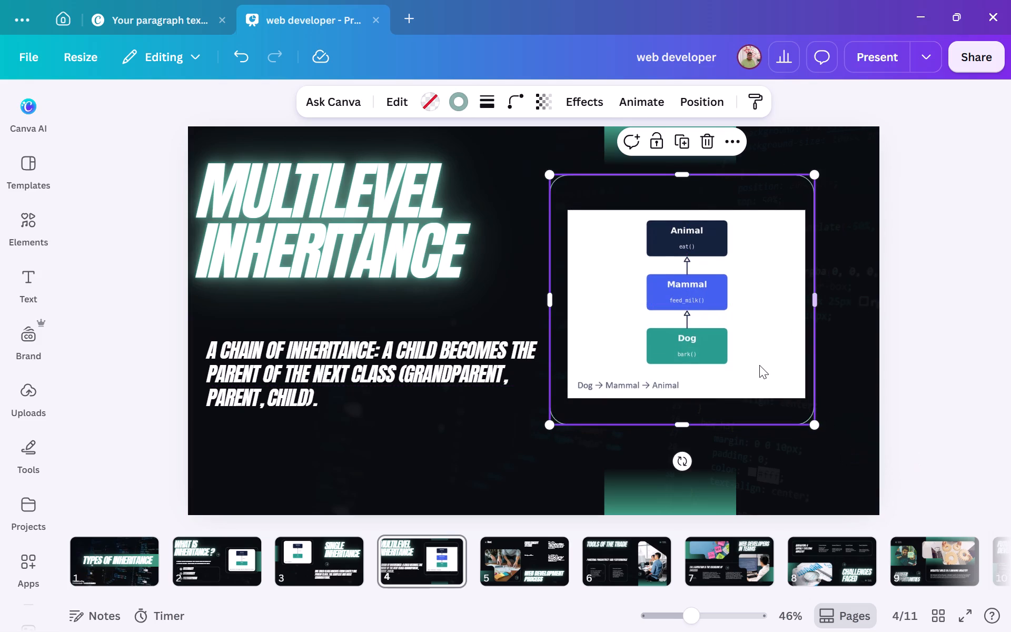
{"action": "left_click_drag", "start_coordinate": [759, 365], "coordinate": [757, 344]}
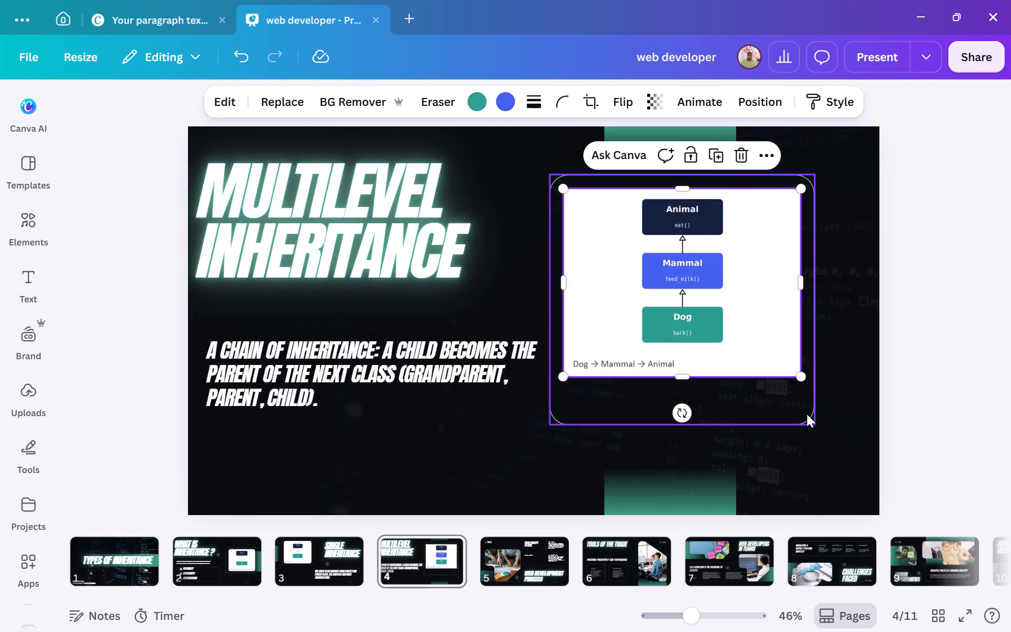
{"action": "left_click", "coordinate": [807, 414]}
{"action": "left_click_drag", "start_coordinate": [690, 423], "coordinate": [690, 422]}
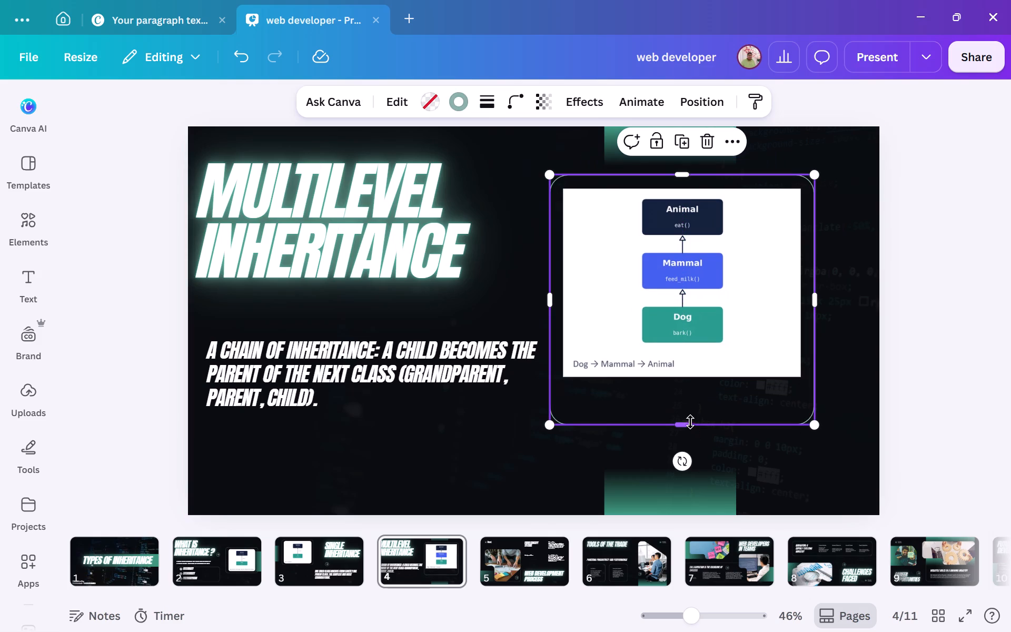
{"action": "left_click_drag", "start_coordinate": [690, 422], "coordinate": [691, 393]}
Round the corners of the diagram image on page 4 to match its outlined frame.
{"action": "left_click", "coordinate": [688, 317]}
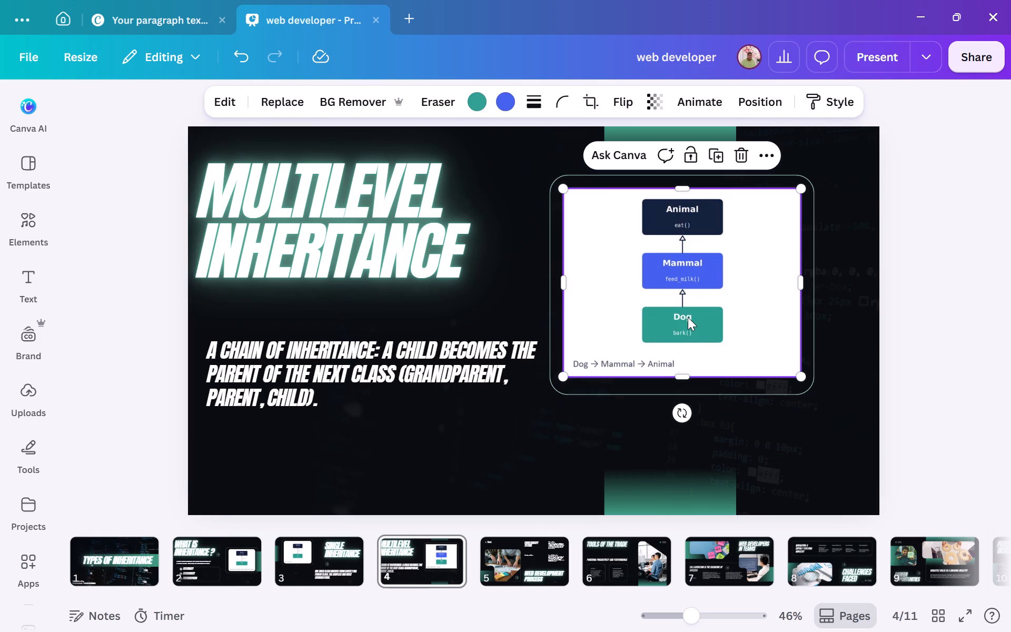
{"action": "left_click", "coordinate": [561, 104]}
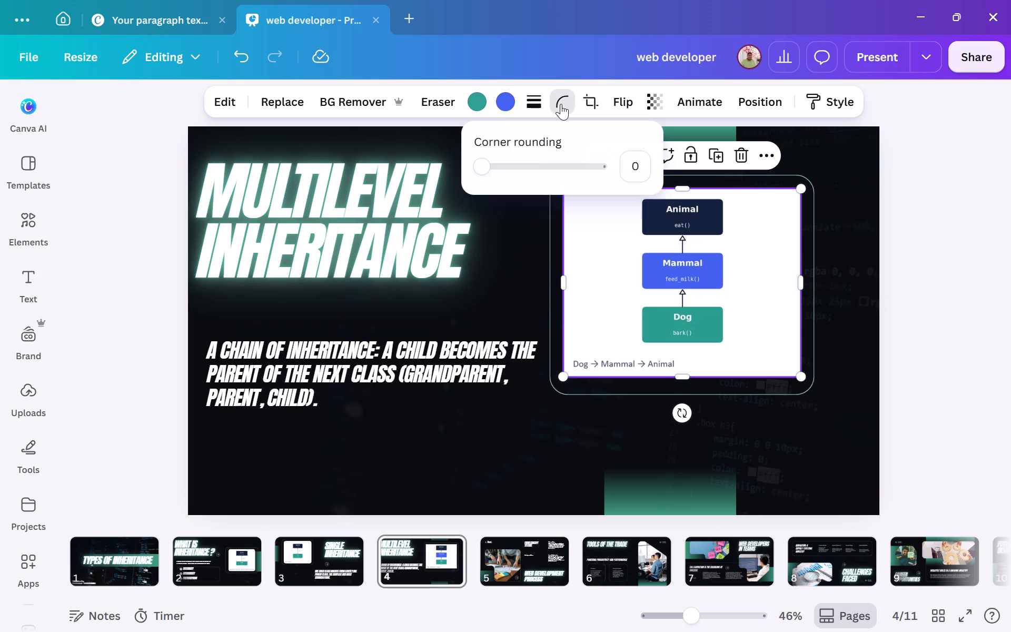
{"action": "left_click_drag", "start_coordinate": [479, 168], "coordinate": [535, 160]}
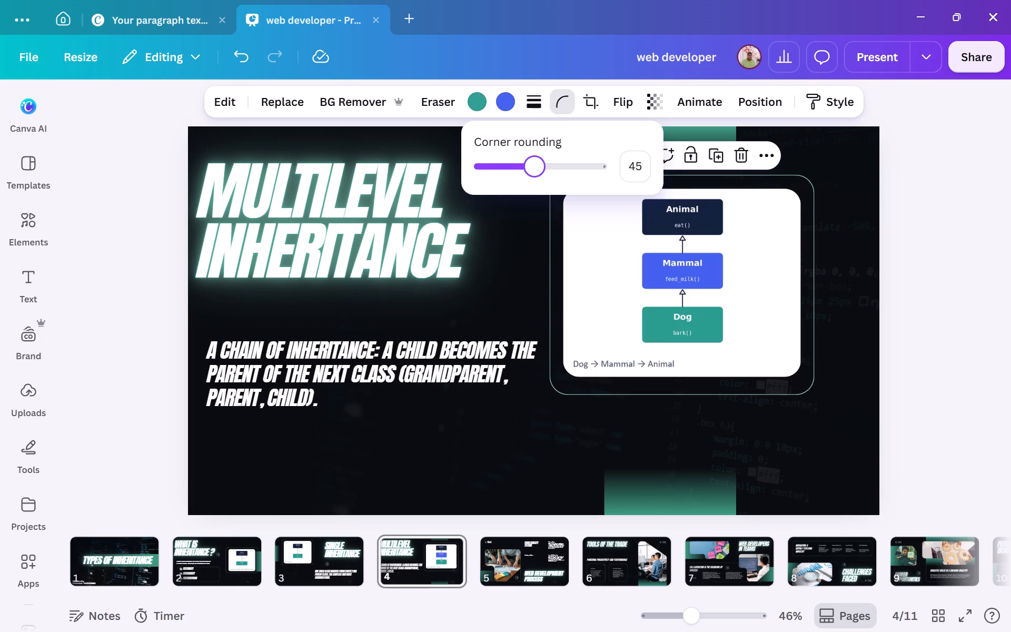
{"action": "left_click_drag", "start_coordinate": [535, 160], "coordinate": [549, 162]}
{"action": "left_click", "coordinate": [914, 207]}
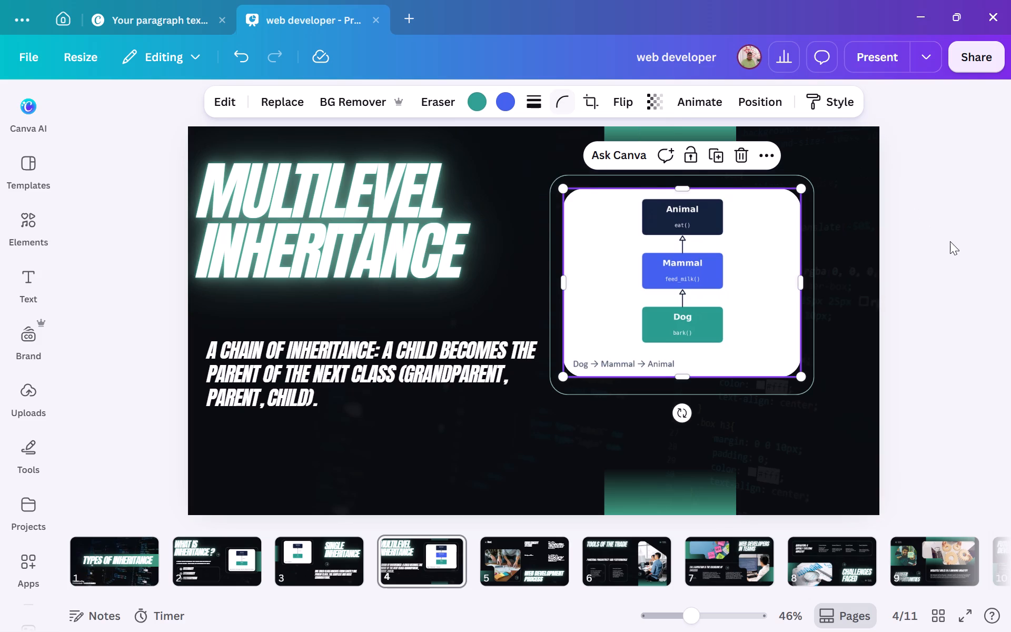
{"action": "left_click", "coordinate": [950, 241]}
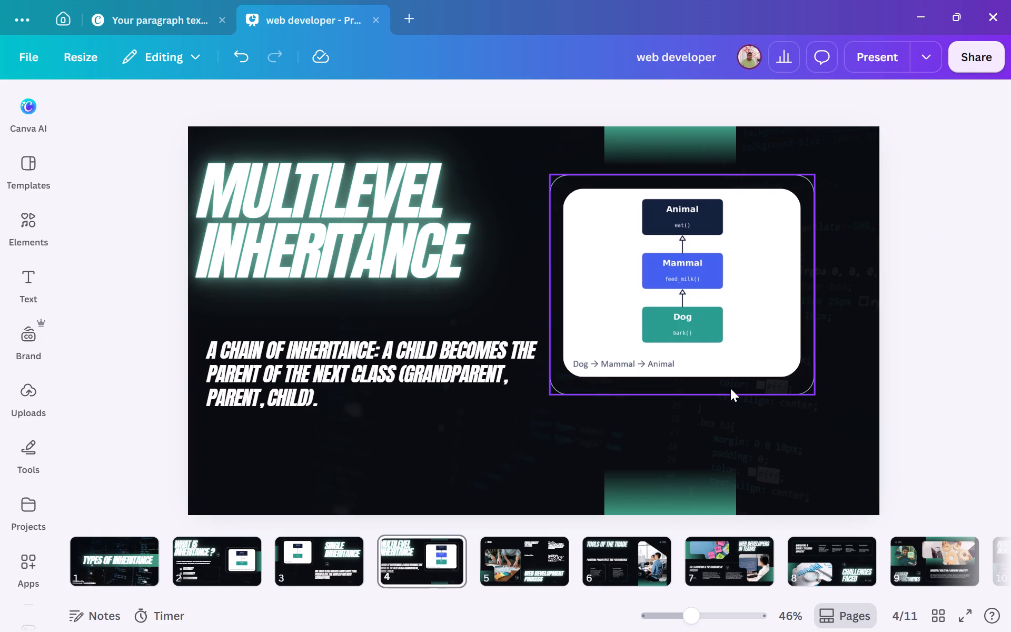
Shift the outlined rectangle and the diagram slightly lower on page 4, keeping the diagram inside its frame.
{"action": "left_click_drag", "start_coordinate": [730, 388], "coordinate": [731, 401]}
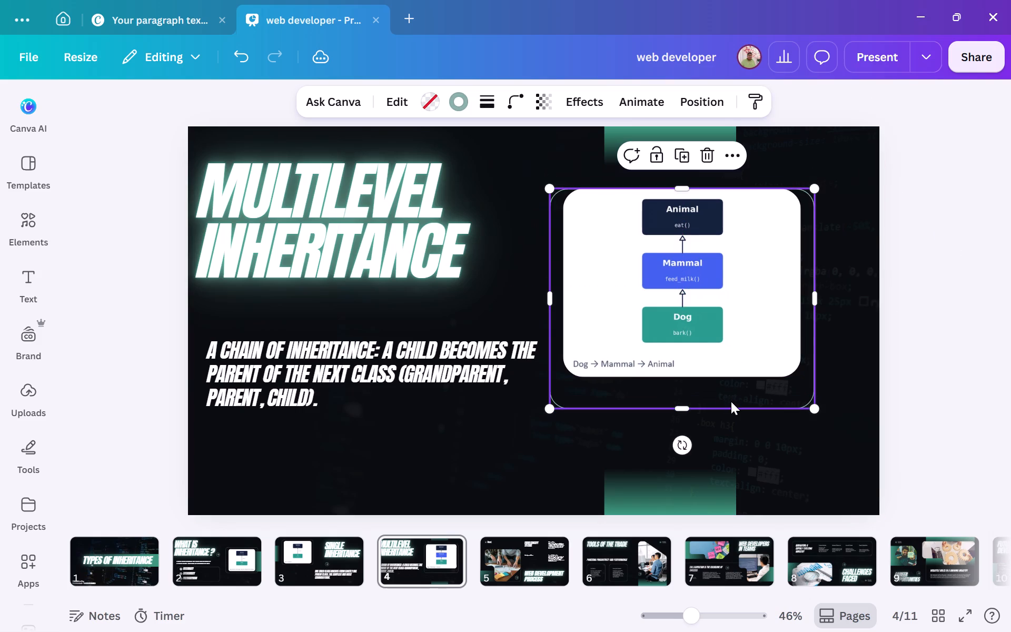
{"action": "left_click", "coordinate": [717, 319]}
{"action": "left_click_drag", "start_coordinate": [717, 319], "coordinate": [717, 332]}
{"action": "left_click", "coordinate": [953, 388]}
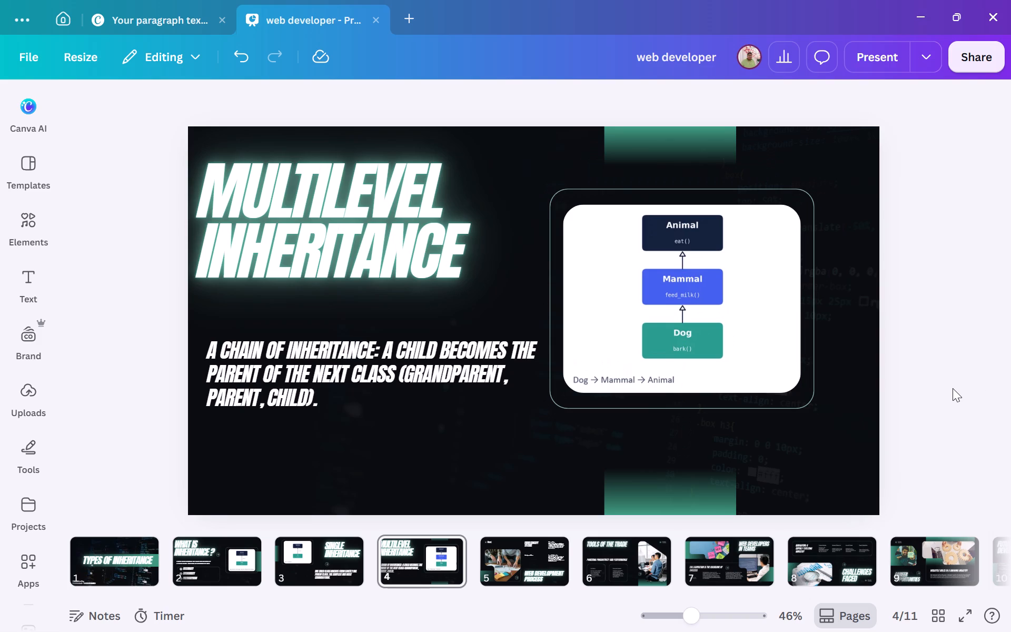
Delete the photo of people working at a table from page 5, the Web Development Process slide.
{"action": "left_click", "coordinate": [525, 564]}
{"action": "left_click", "coordinate": [356, 354]}
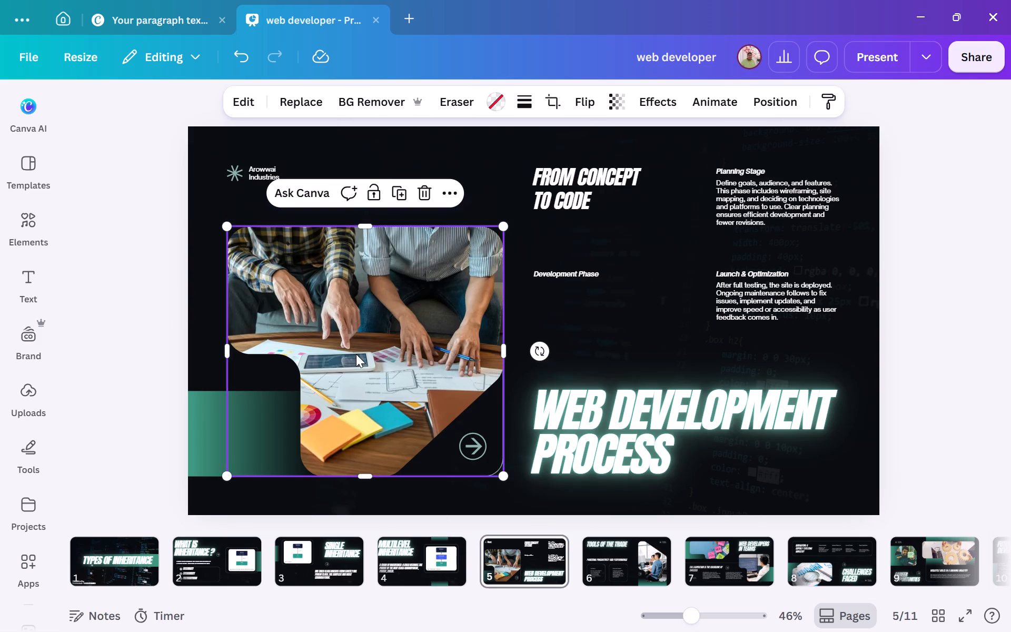
{"action": "key", "text": "Delete"}
{"action": "key", "text": "Delete"}
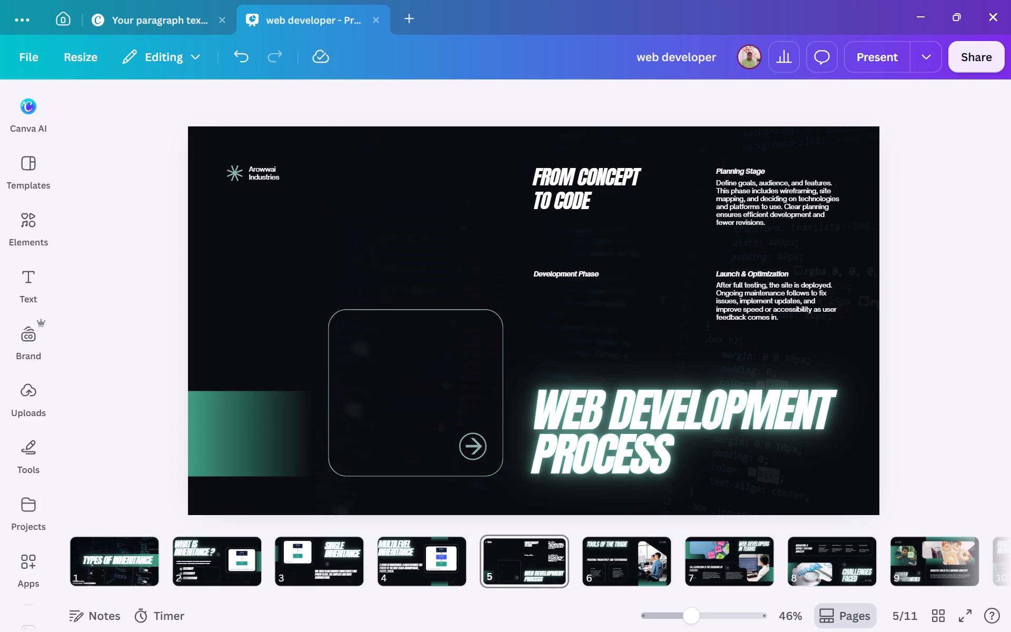
Delete the Arowwai Industries label and its star logo from page 5.
{"action": "left_click", "coordinate": [264, 176]}
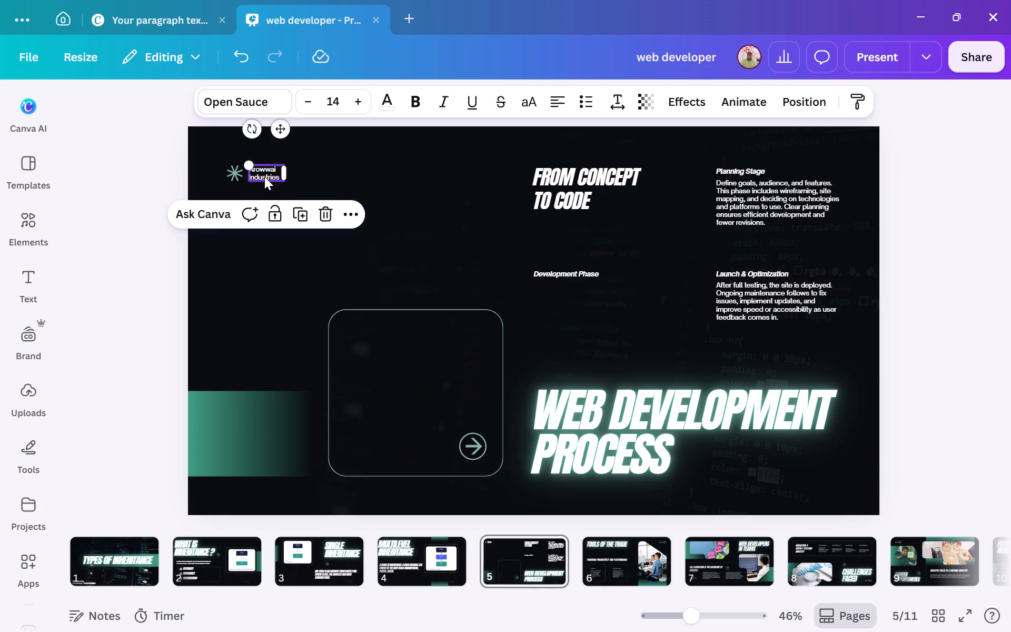
{"action": "key", "text": "Delete"}
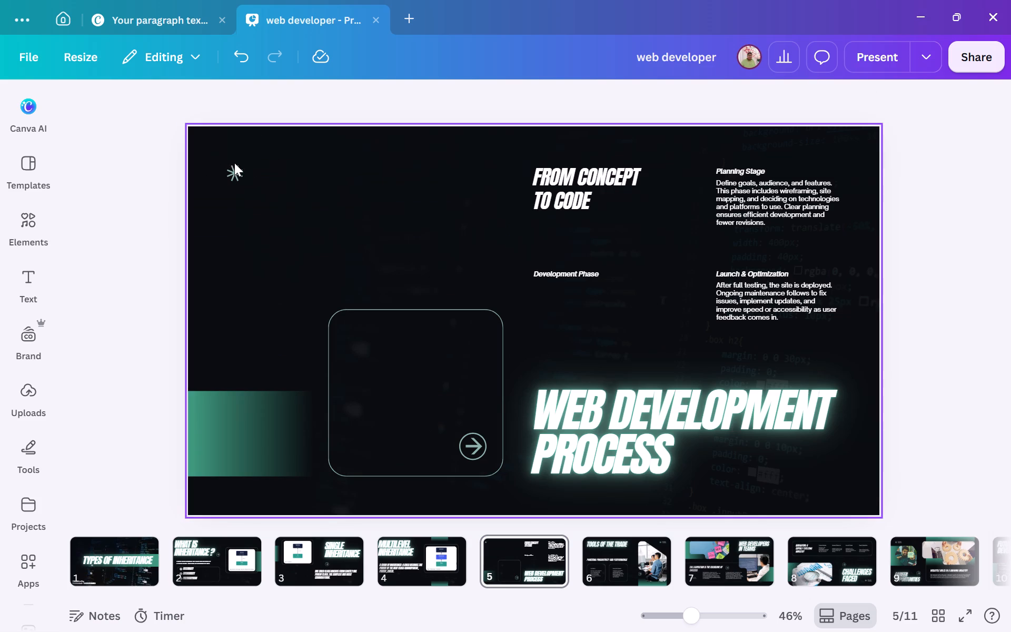
{"action": "left_click", "coordinate": [232, 166]}
{"action": "key", "text": "Delete"}
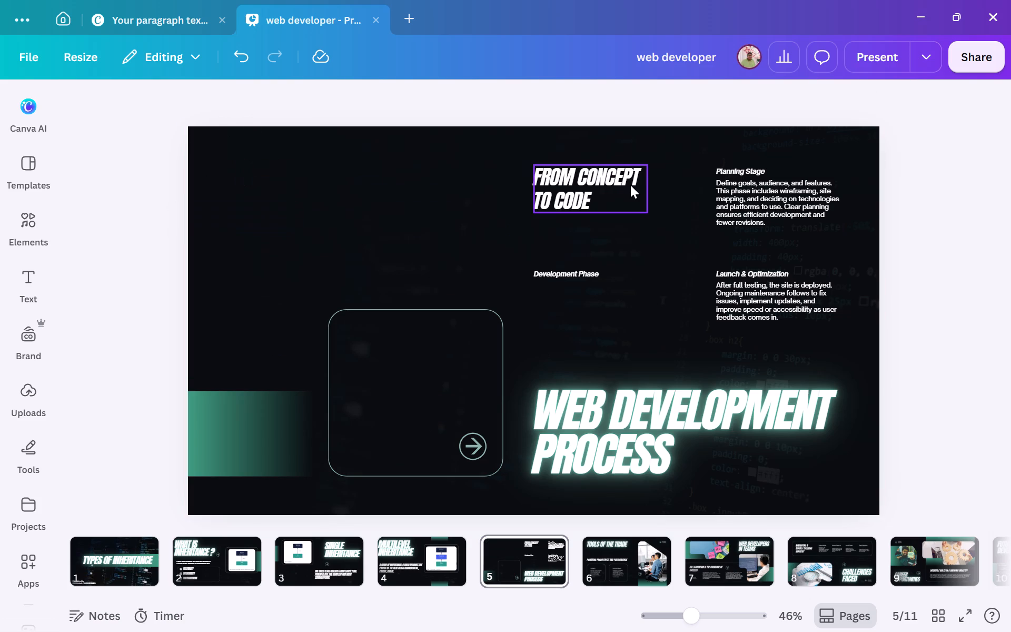
Delete the Development Phase, Launch & Optimization and Planning Stage texts and the From Concept to Code heading from page 5.
{"action": "left_click", "coordinate": [574, 270]}
{"action": "key", "text": "Delete"}
{"action": "left_click", "coordinate": [747, 293]}
{"action": "key", "text": "Delete"}
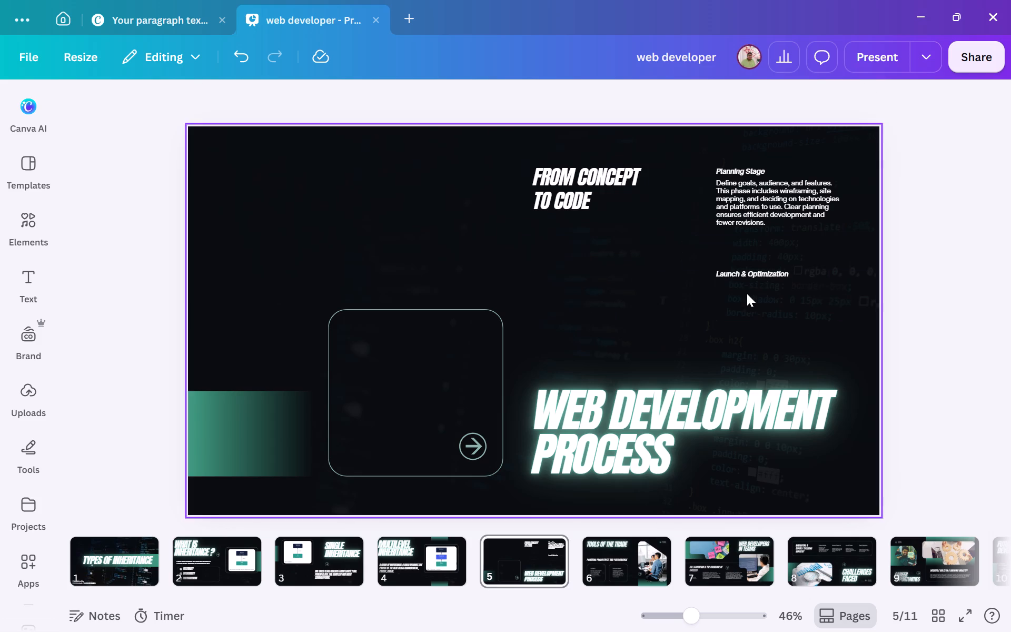
{"action": "left_click", "coordinate": [756, 272]}
{"action": "key", "text": "Delete"}
{"action": "left_click", "coordinate": [749, 195]}
{"action": "key", "text": "Delete"}
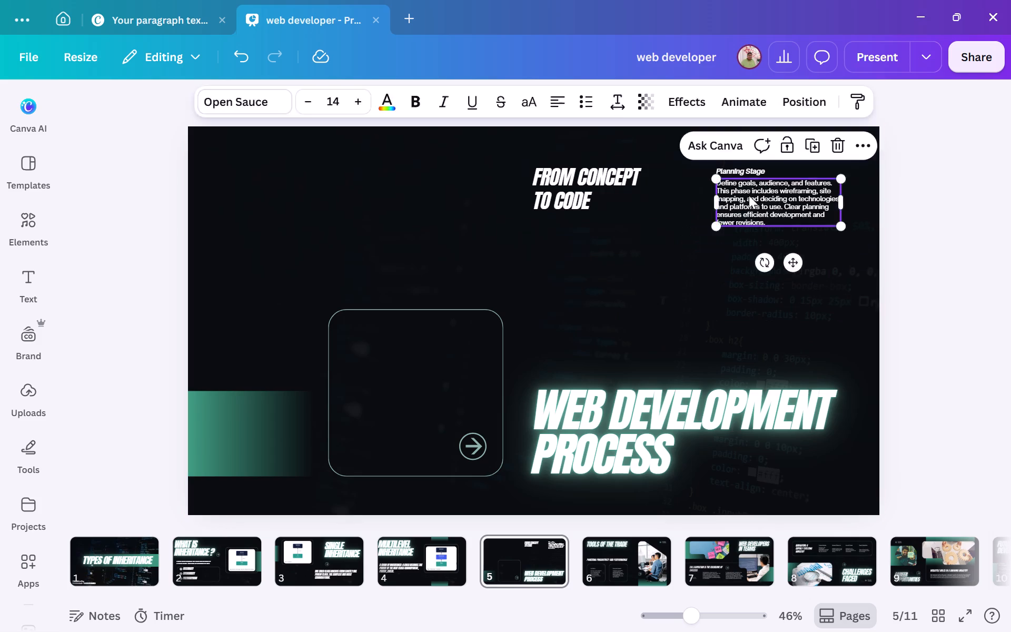
{"action": "left_click_drag", "start_coordinate": [744, 166], "coordinate": [744, 177]}
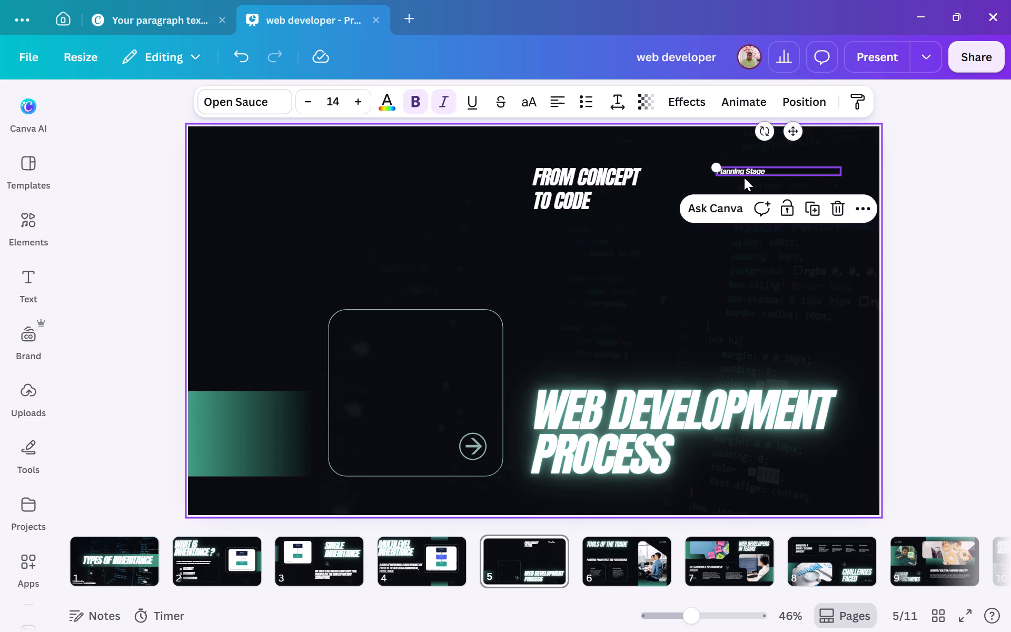
{"action": "left_click", "coordinate": [768, 171]}
{"action": "key", "text": "Delete"}
{"action": "left_click", "coordinate": [590, 185]}
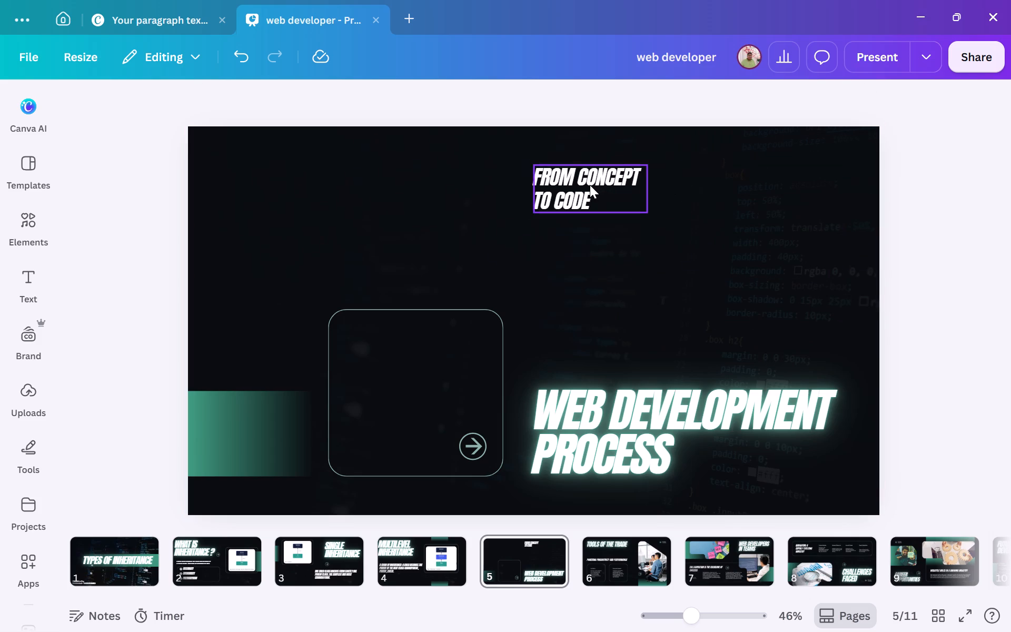
{"action": "key", "text": "Delete"}
Move the Web Development Process title to the upper-left area of page 5, above the outlined square.
{"action": "left_click_drag", "start_coordinate": [650, 405], "coordinate": [370, 175]}
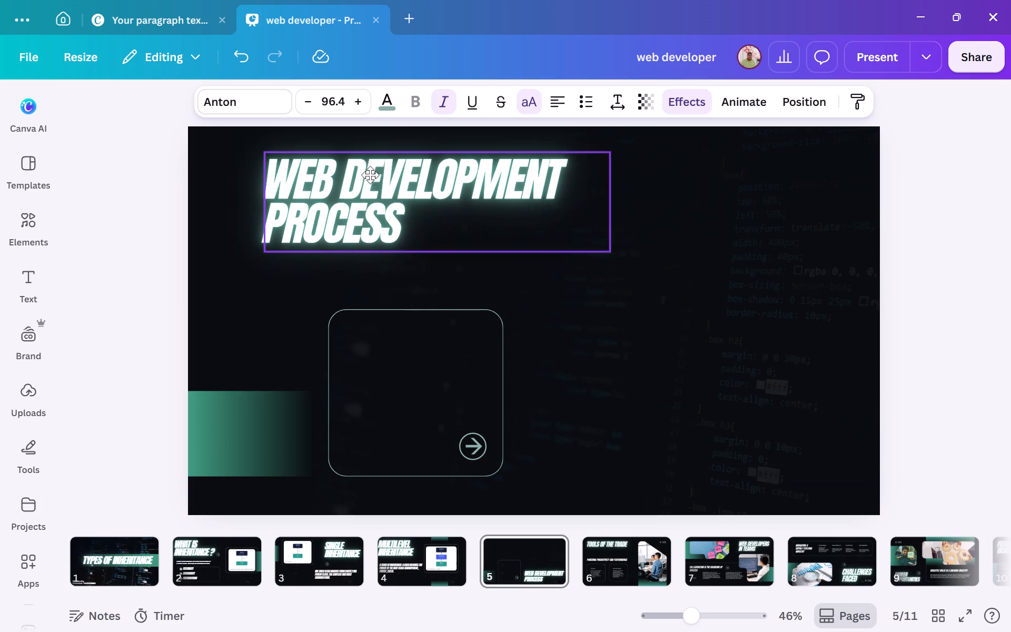
{"action": "left_click_drag", "start_coordinate": [370, 175], "coordinate": [336, 172]}
Clear all the text in page 5's Web Development Process title, keeping the empty text box.
{"action": "triple_click", "coordinate": [397, 185]}
{"action": "left_click", "coordinate": [397, 185]}
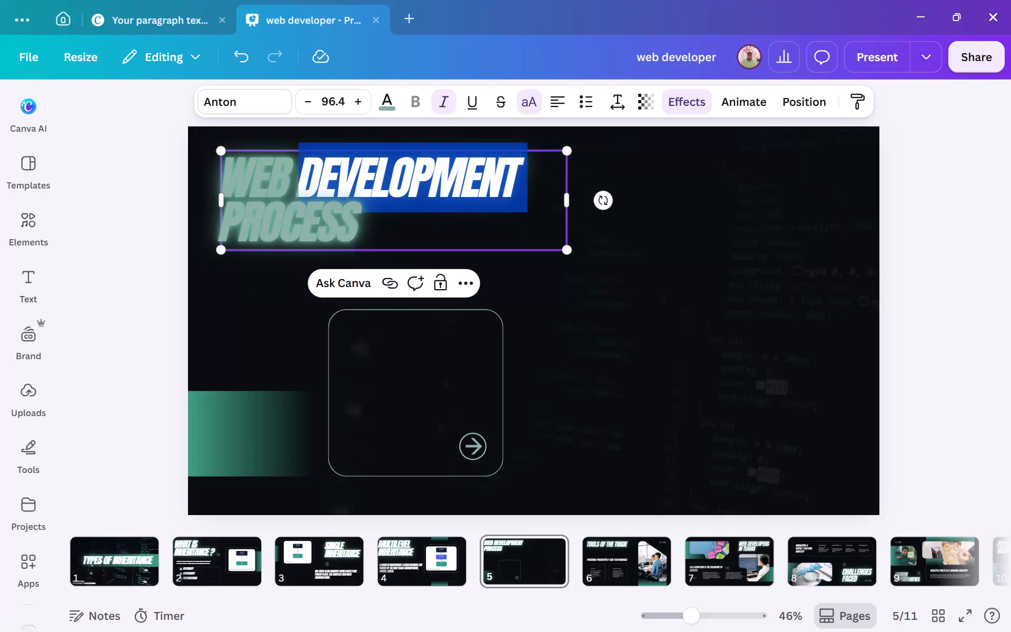
{"action": "double_click", "coordinate": [398, 238]}
{"action": "left_click", "coordinate": [260, 178]}
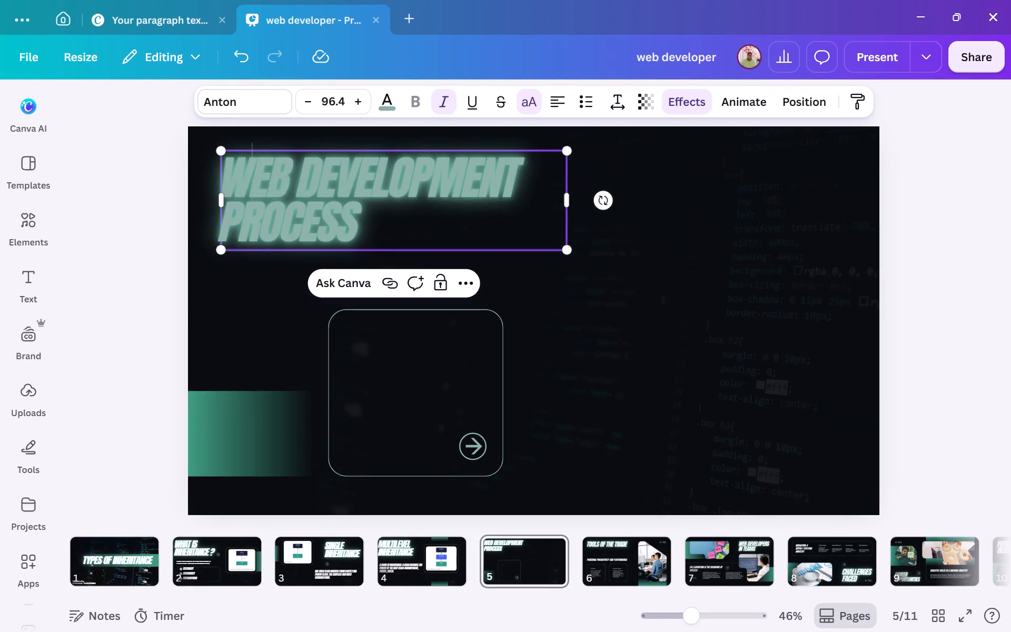
{"action": "left_click_drag", "start_coordinate": [260, 178], "coordinate": [332, 224]}
{"action": "key", "text": "BackSpace"}
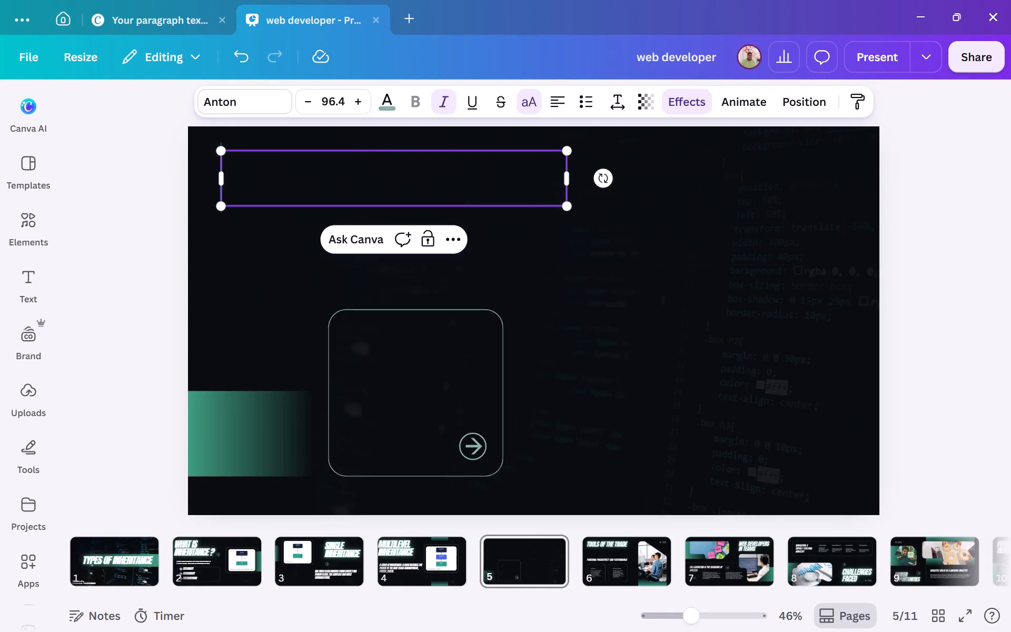
Switch to the Types_of_Inheritance deck in PowerPoint and copy the title Hierarchical Inheritance from slide 5.
{"action": "left_click", "coordinate": [735, 627]}
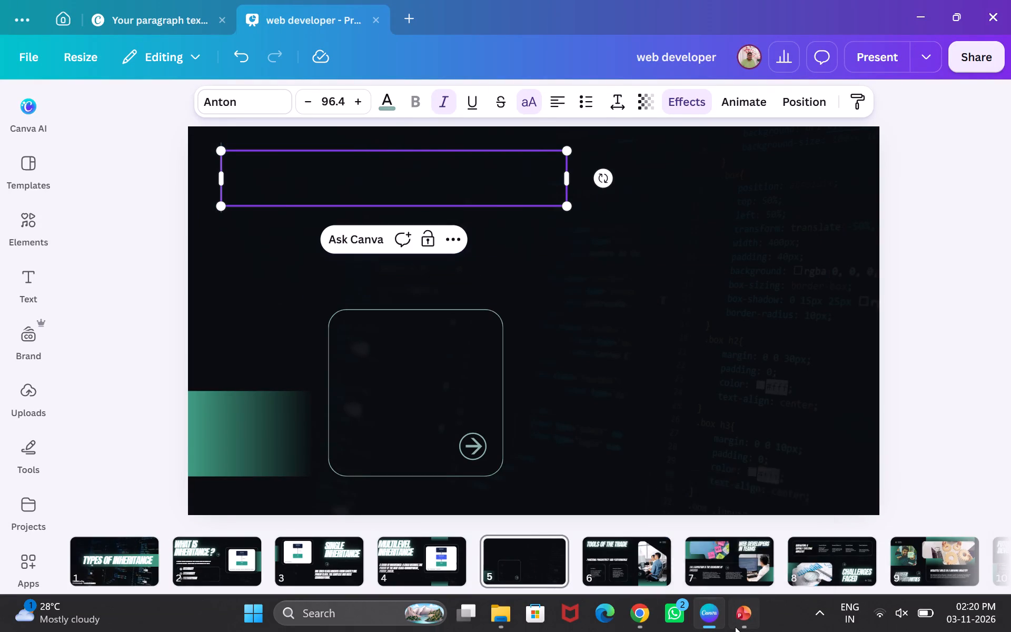
{"action": "left_click", "coordinate": [132, 389]}
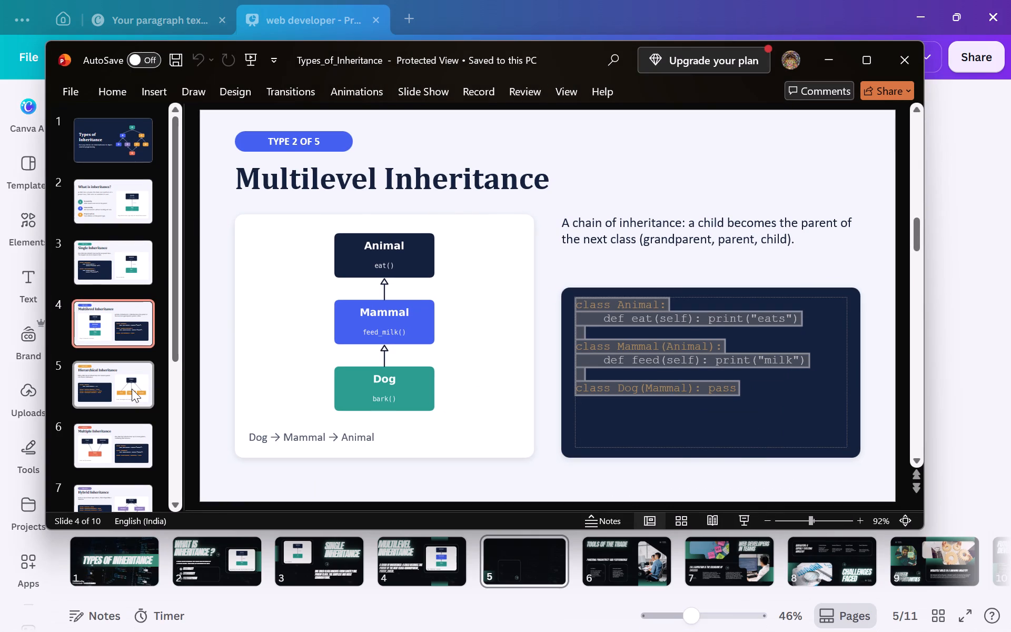
{"action": "left_click", "coordinate": [584, 179]}
{"action": "left_click_drag", "start_coordinate": [584, 179], "coordinate": [576, 179]}
{"action": "double_click", "coordinate": [576, 179]}
{"action": "left_click_drag", "start_coordinate": [576, 179], "coordinate": [443, 194]}
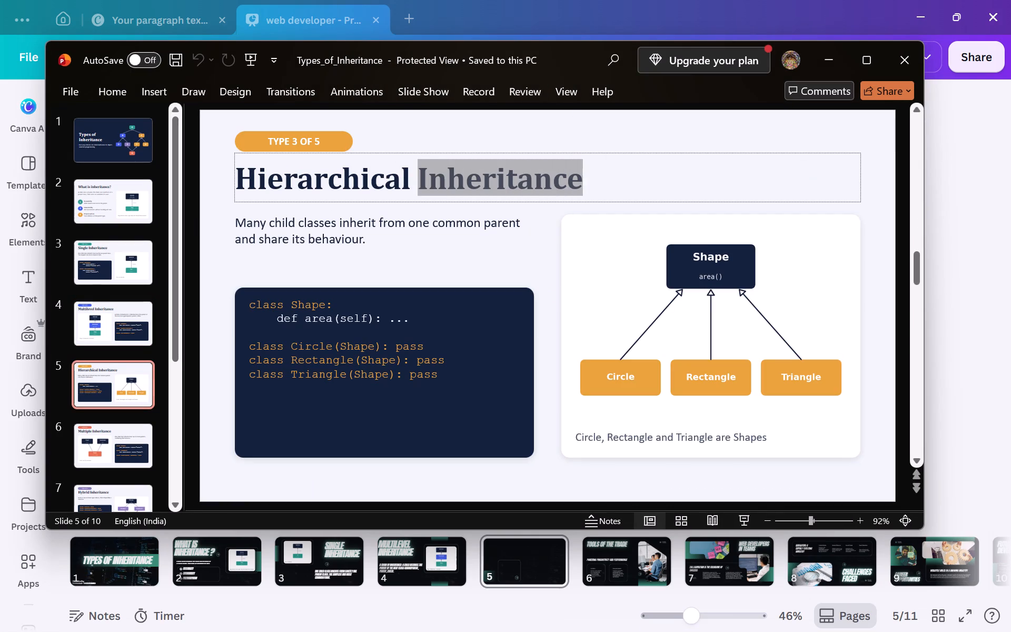
{"action": "left_click_drag", "start_coordinate": [443, 194], "coordinate": [322, 184]}
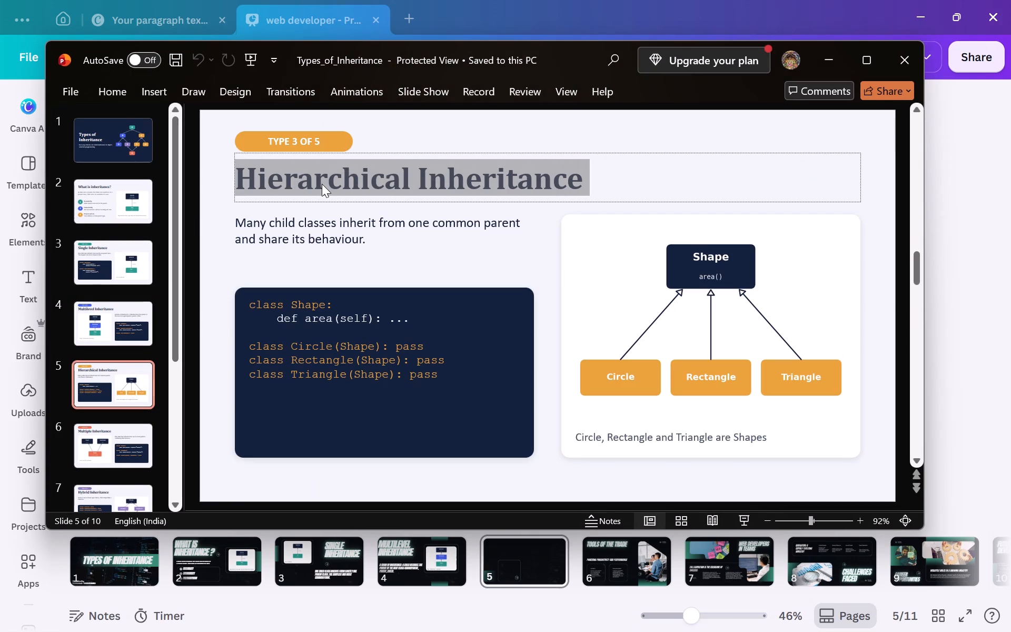
{"action": "key", "text": "ctrl+c"}
{"action": "key", "text": "ctrl+c"}
{"action": "key", "text": "ctrl+c"}
{"action": "key", "text": "ctrl+c"}
{"action": "key", "text": "ctrl+c"}
{"action": "key", "text": "ctrl+c"}
{"action": "key", "text": "ctrl+c"}
{"action": "key", "text": "ctrl+c"}
{"action": "key", "text": "ctrl+c"}
Capture a screen snip of the Shape, Circle, Rectangle and Triangle diagram card on slide 5, including its caption.
{"action": "key", "text": "shift+super+s"}
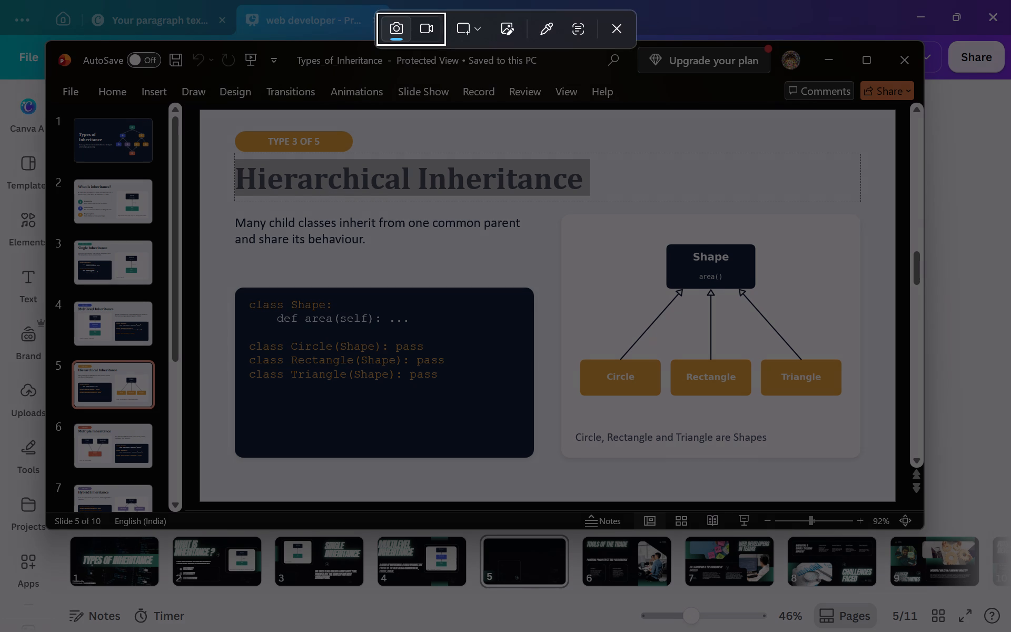
{"action": "left_click_drag", "start_coordinate": [563, 218], "coordinate": [693, 362]}
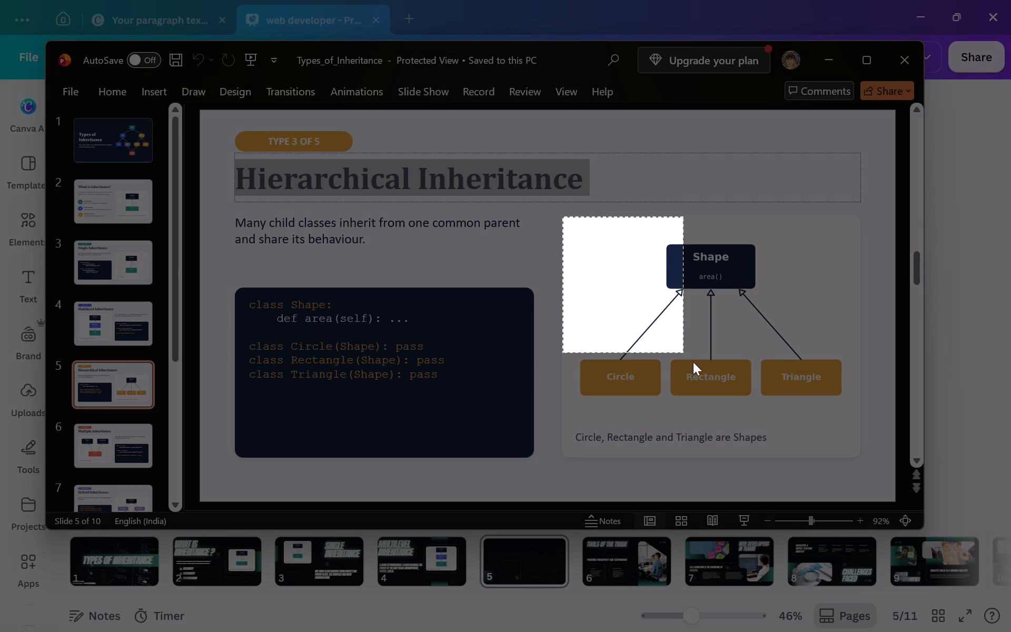
{"action": "left_click_drag", "start_coordinate": [693, 362], "coordinate": [829, 443]}
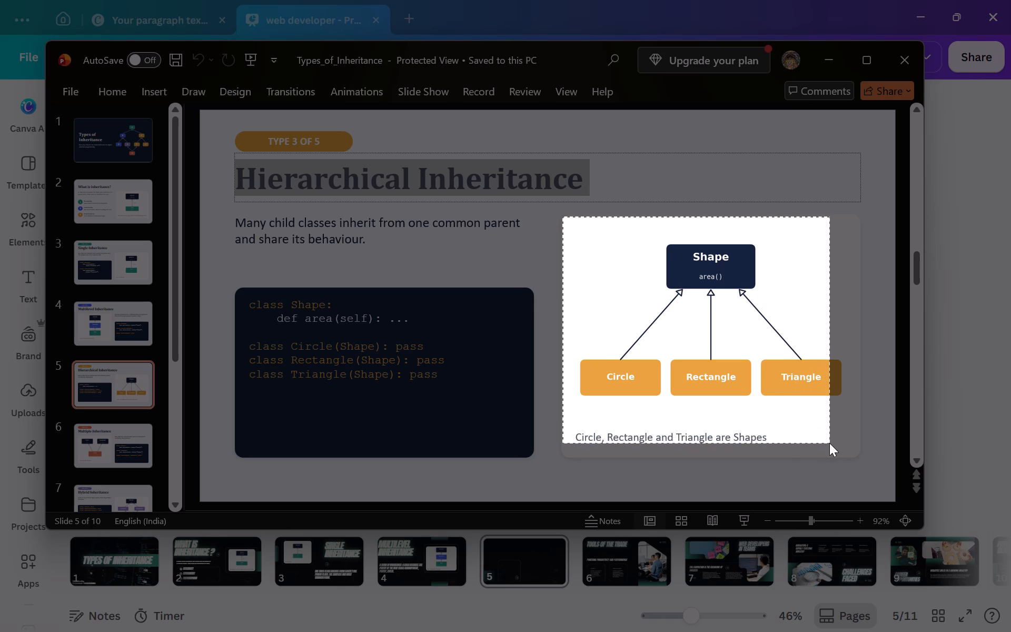
{"action": "left_click_drag", "start_coordinate": [829, 443], "coordinate": [851, 452]}
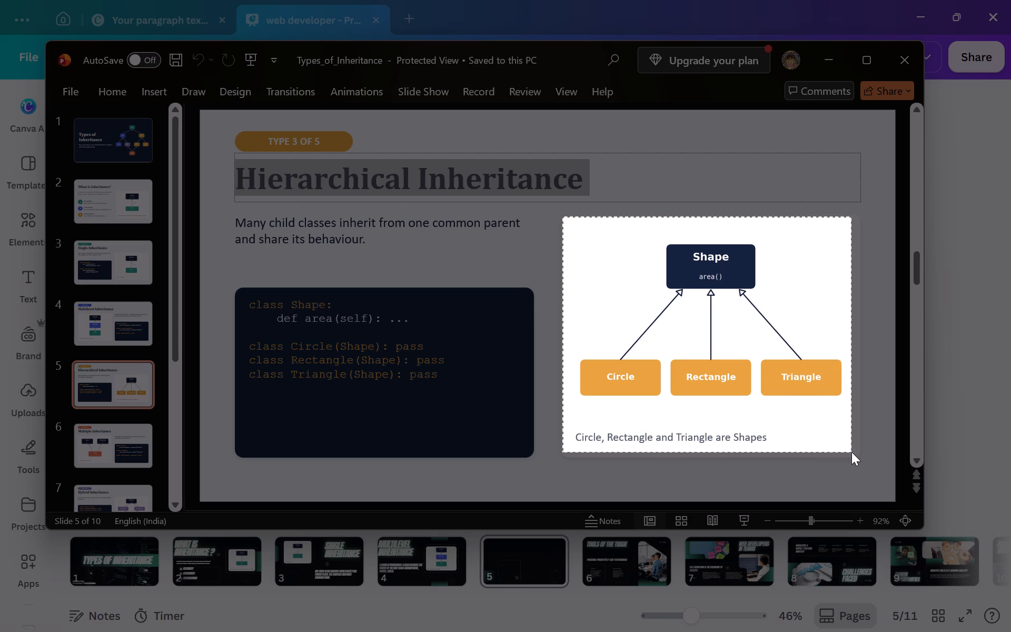
{"action": "left_click_drag", "start_coordinate": [851, 452], "coordinate": [847, 473]}
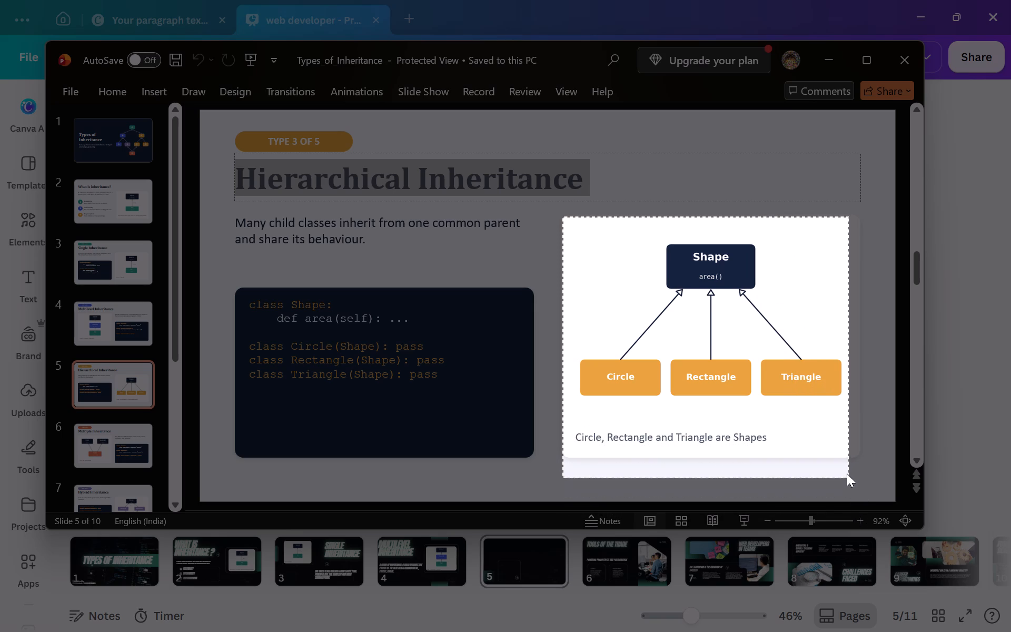
{"action": "left_click_drag", "start_coordinate": [847, 473], "coordinate": [851, 455]}
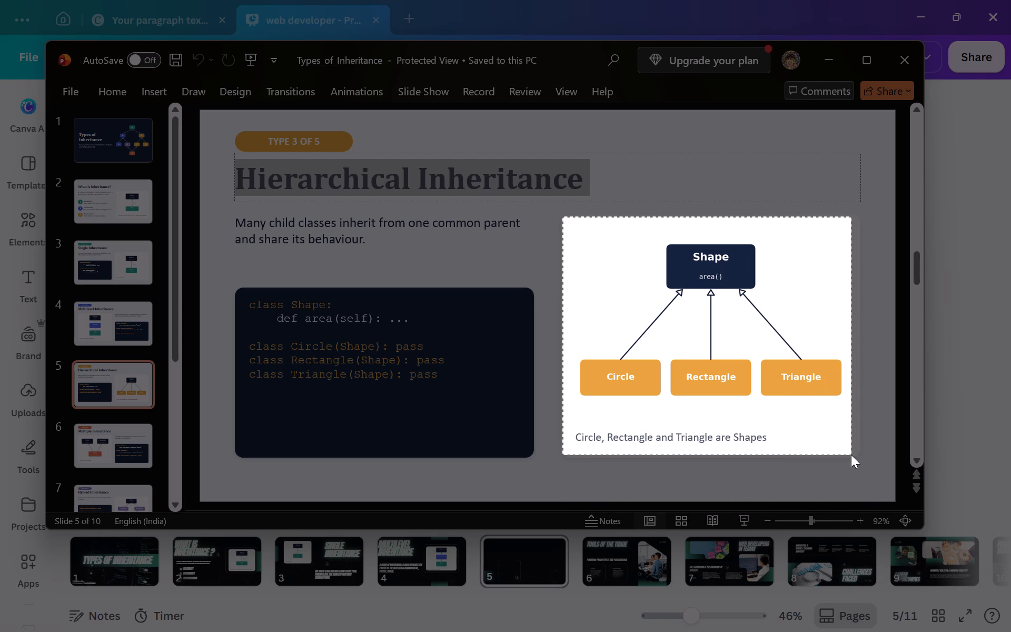
{"action": "left_click_drag", "start_coordinate": [851, 455], "coordinate": [857, 455]}
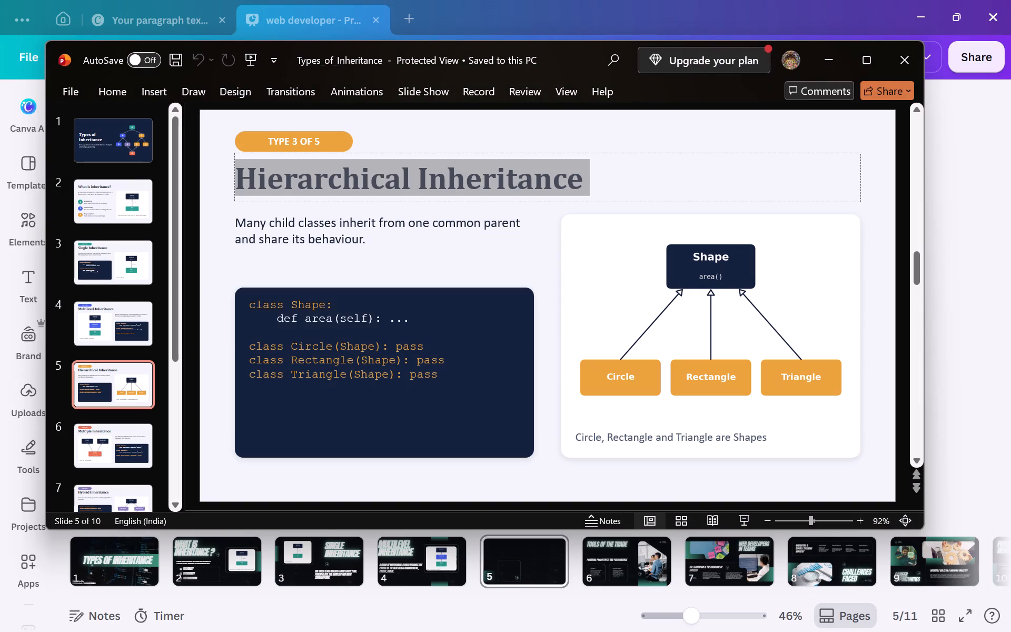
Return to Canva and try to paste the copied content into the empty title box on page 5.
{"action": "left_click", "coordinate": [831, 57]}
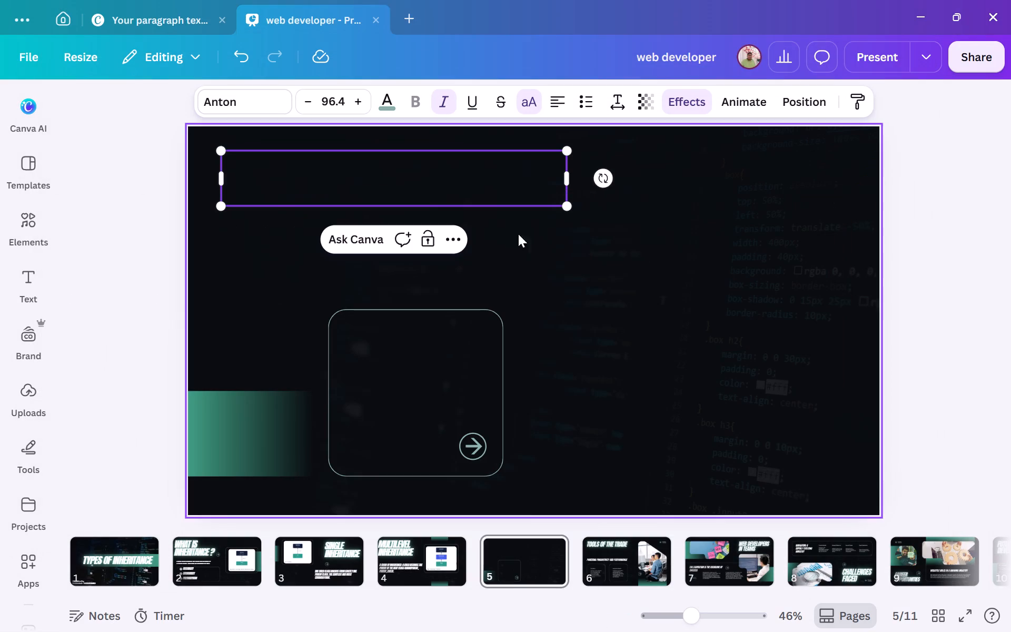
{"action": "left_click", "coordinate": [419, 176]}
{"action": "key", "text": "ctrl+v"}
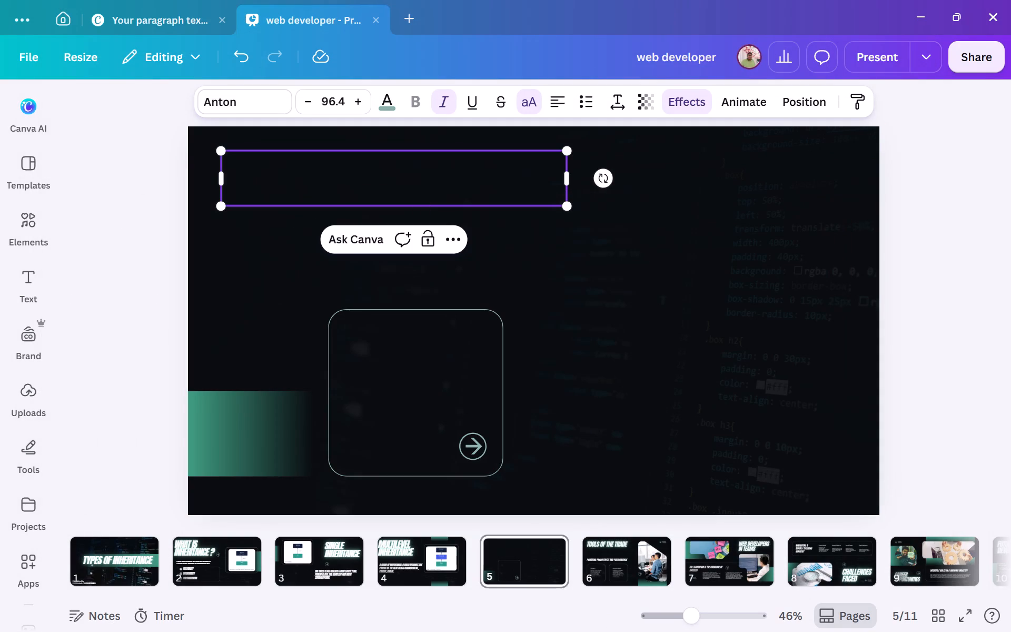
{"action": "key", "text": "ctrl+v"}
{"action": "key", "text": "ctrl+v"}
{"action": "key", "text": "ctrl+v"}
Switch to PowerPoint and copy the full Hierarchical Inheritance title from slide 5 again.
{"action": "left_click", "coordinate": [752, 622]}
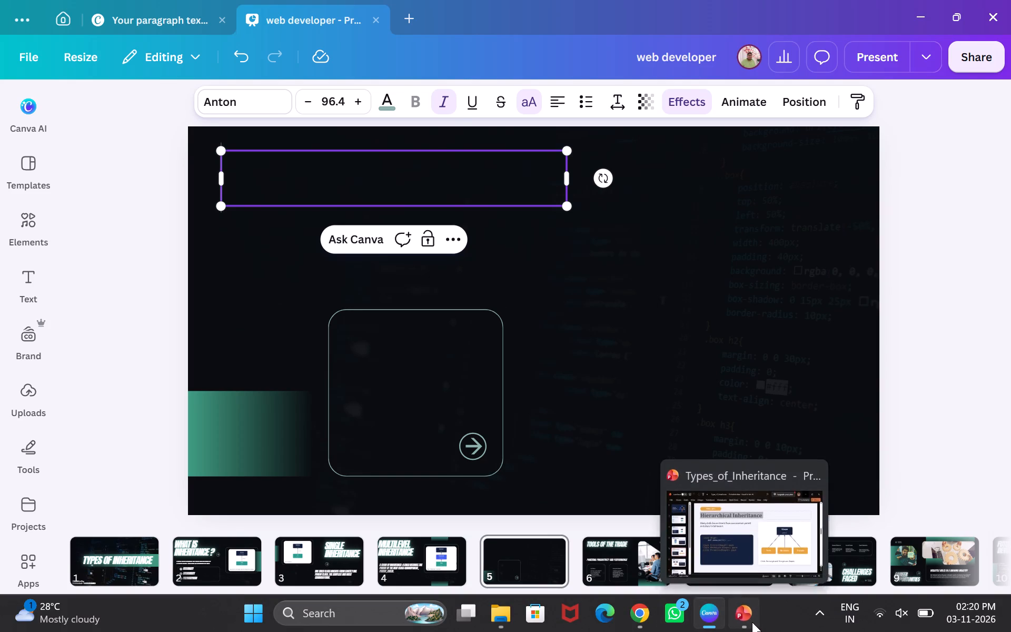
{"action": "left_click", "coordinate": [588, 179]}
{"action": "left_click_drag", "start_coordinate": [588, 179], "coordinate": [486, 188]}
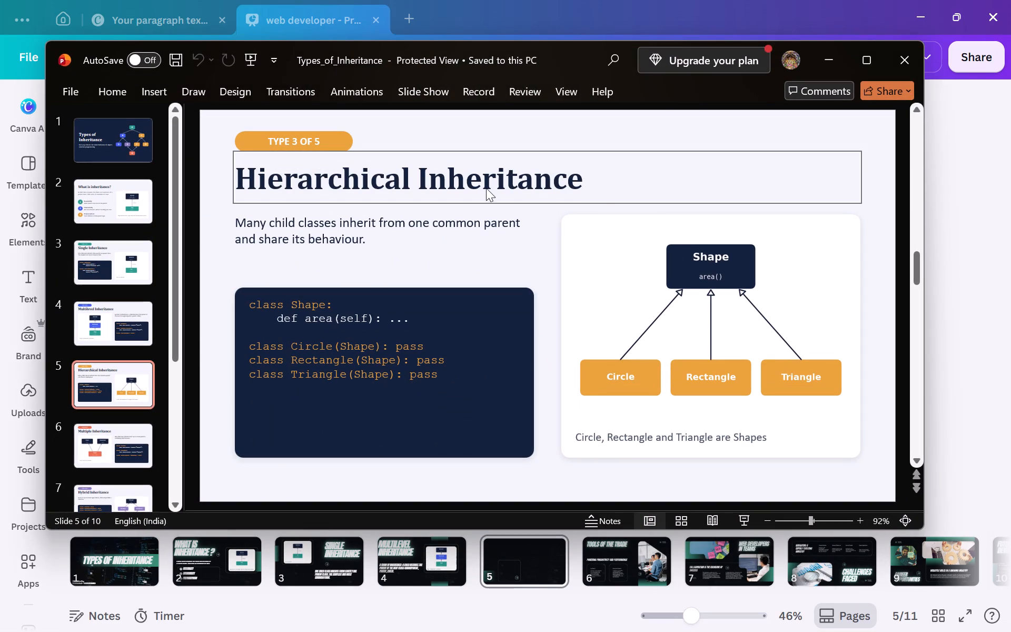
{"action": "left_click_drag", "start_coordinate": [486, 188], "coordinate": [575, 178]}
{"action": "left_click_drag", "start_coordinate": [575, 178], "coordinate": [254, 201]}
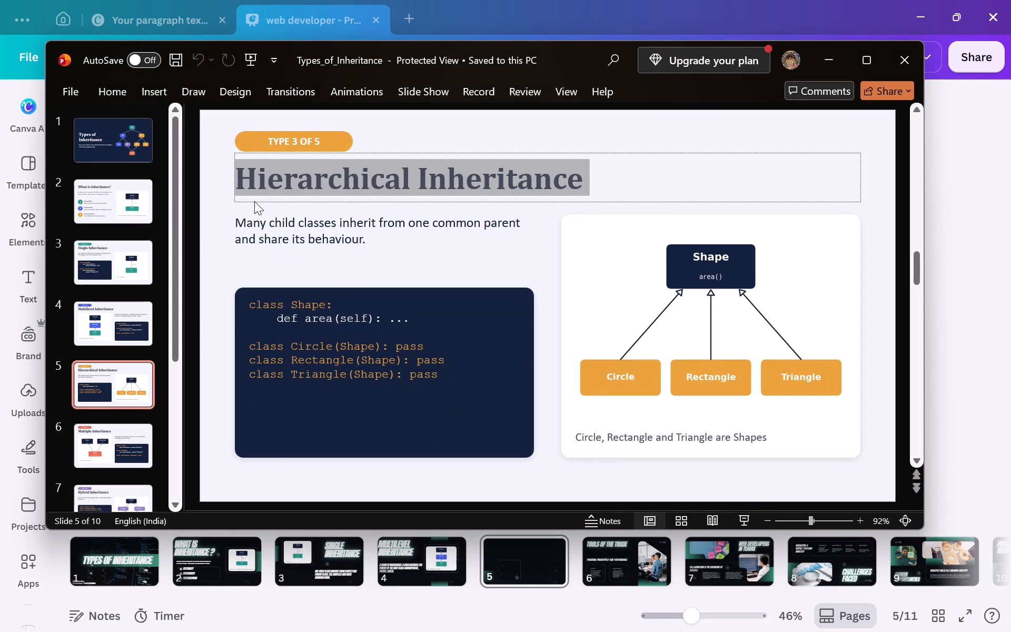
{"action": "key", "text": "ctrl+c"}
{"action": "key", "text": "ctrl+c"}
{"action": "key", "text": "ctrl+c"}
{"action": "key", "text": "ctrl+c"}
{"action": "key", "text": "ctrl+c"}
{"action": "key", "text": "ctrl+c"}
{"action": "key", "text": "ctrl+c"}
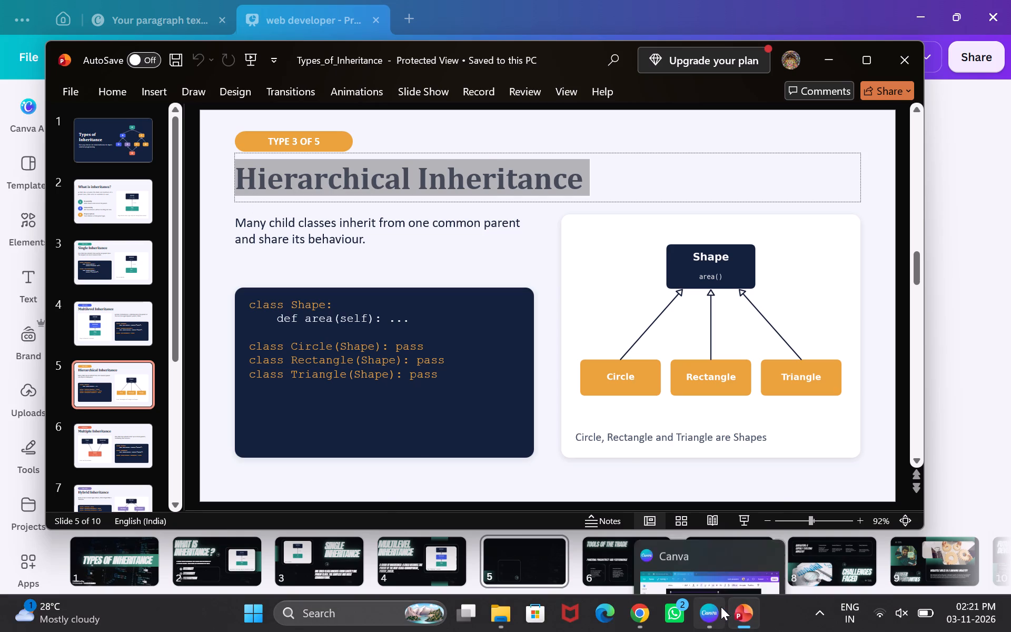
Switch to Canva and paste Hierarchical Inheritance into the empty title box on page 5.
{"action": "left_click", "coordinate": [708, 621]}
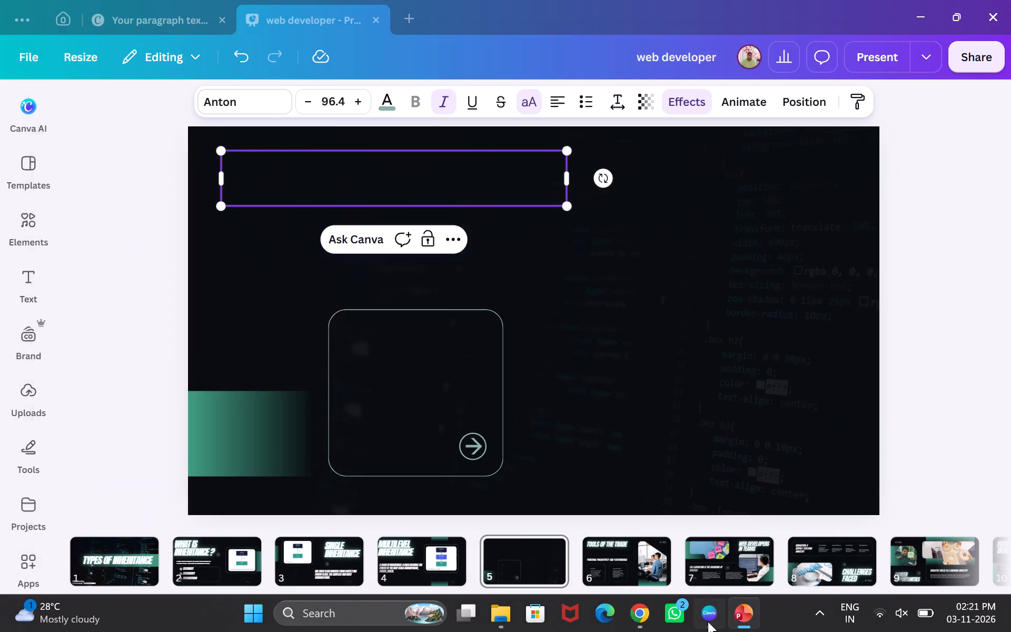
{"action": "left_click", "coordinate": [456, 184]}
{"action": "left_click", "coordinate": [456, 184]}
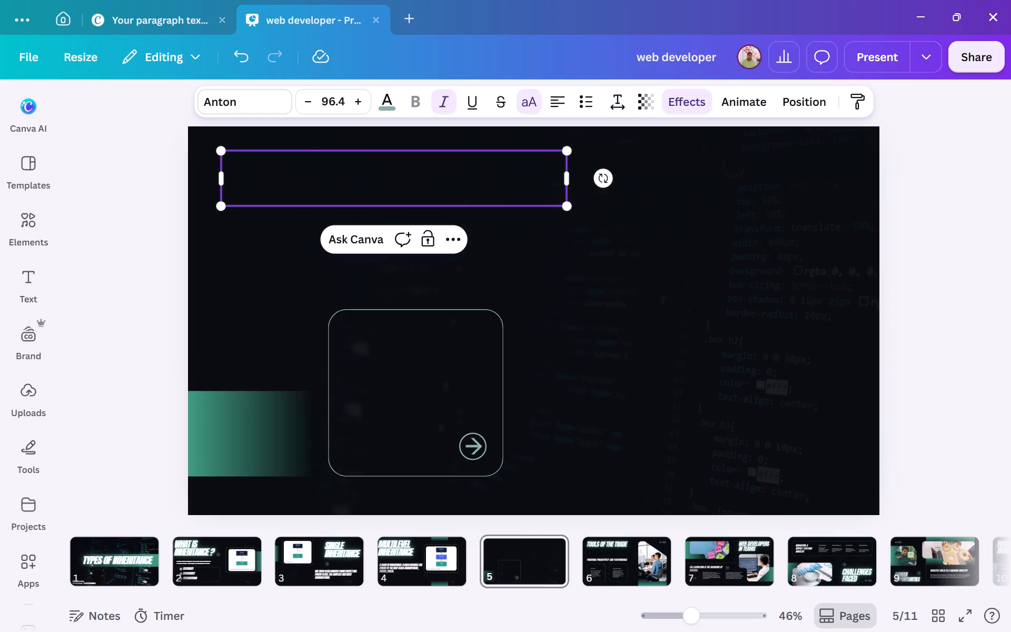
{"action": "key", "text": "ctrl+v"}
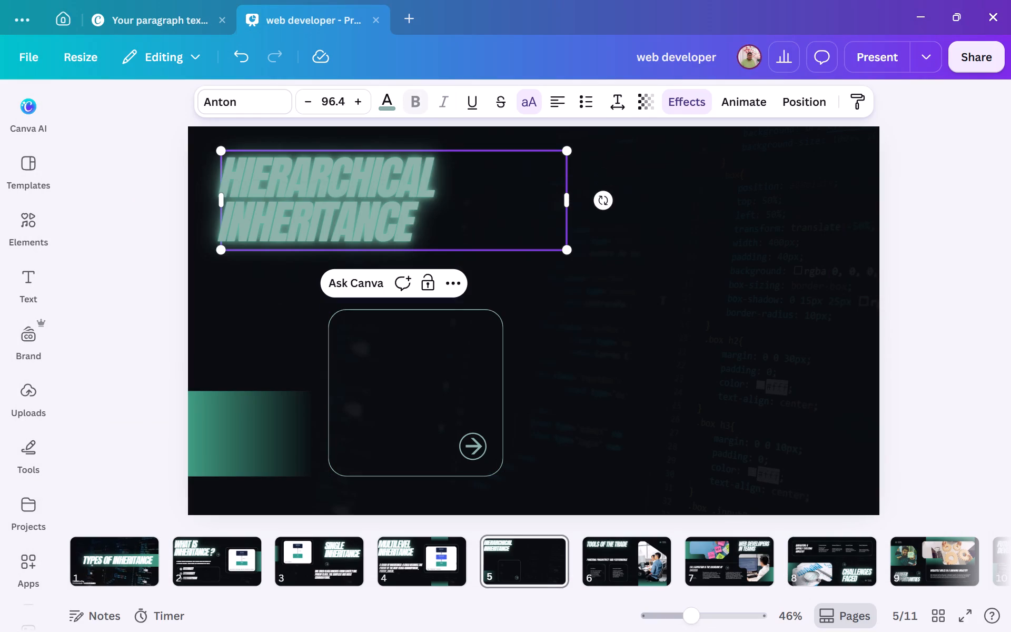
Narrow the Hierarchical Inheritance title box on page 5 and set its font size to 132.
{"action": "left_click_drag", "start_coordinate": [576, 200], "coordinate": [502, 206]}
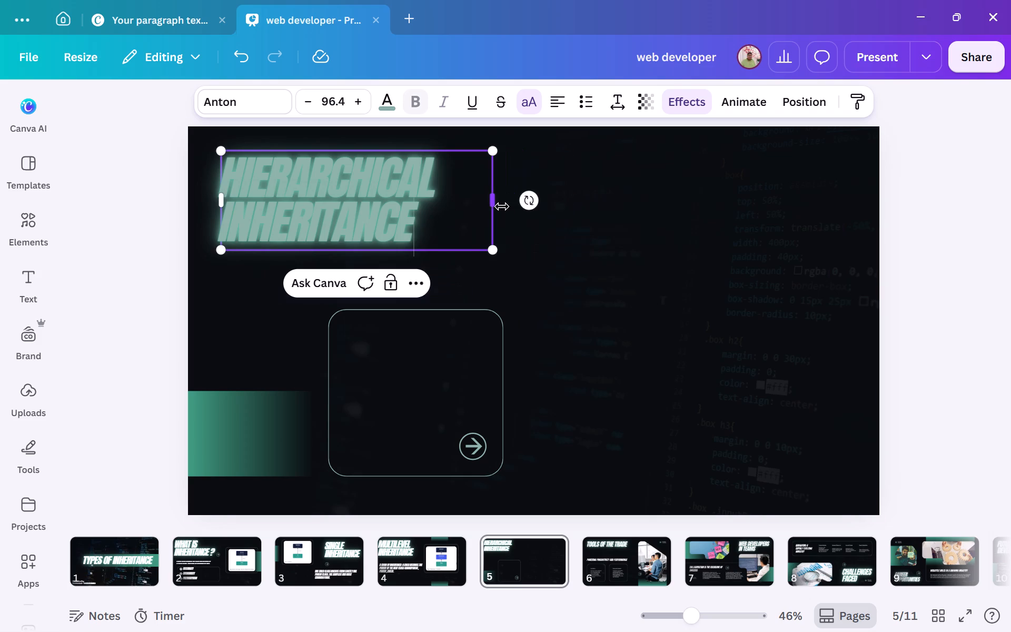
{"action": "double_click", "coordinate": [333, 102]}
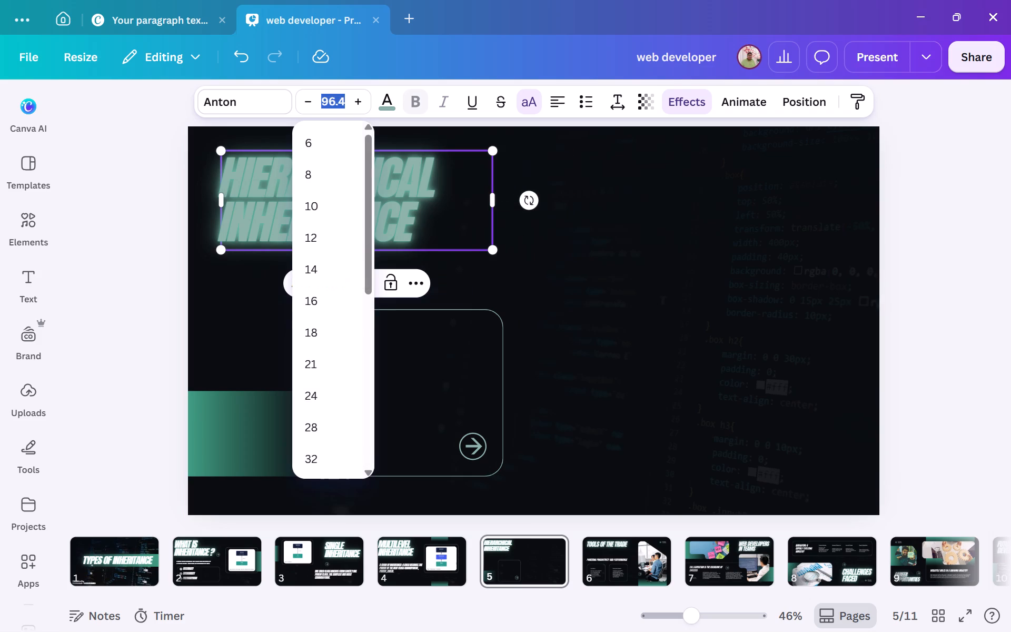
{"action": "type", "text": "132"}
{"action": "key", "text": "Return"}
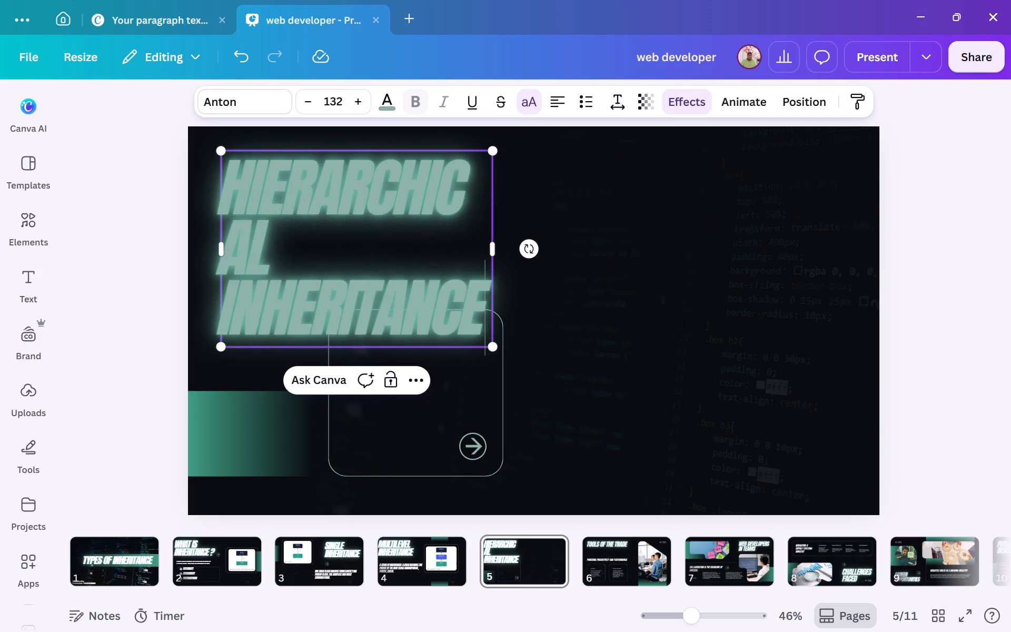
Widen the title box on page 5 so Hierarchical Inheritance fits on two lines.
{"action": "left_click_drag", "start_coordinate": [493, 246], "coordinate": [534, 231]}
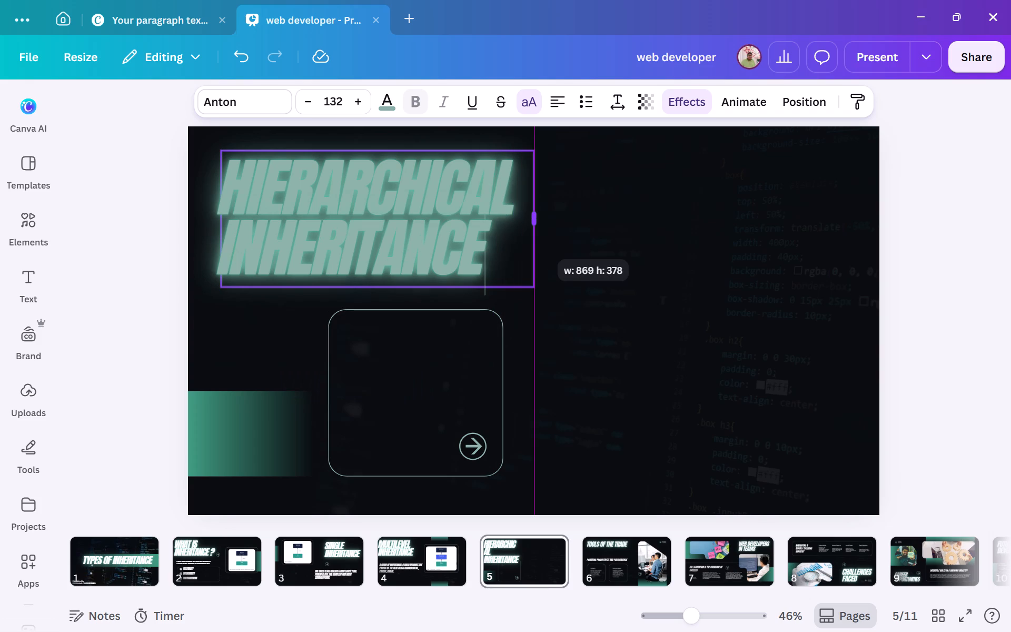
{"action": "left_click_drag", "start_coordinate": [534, 231], "coordinate": [526, 231]}
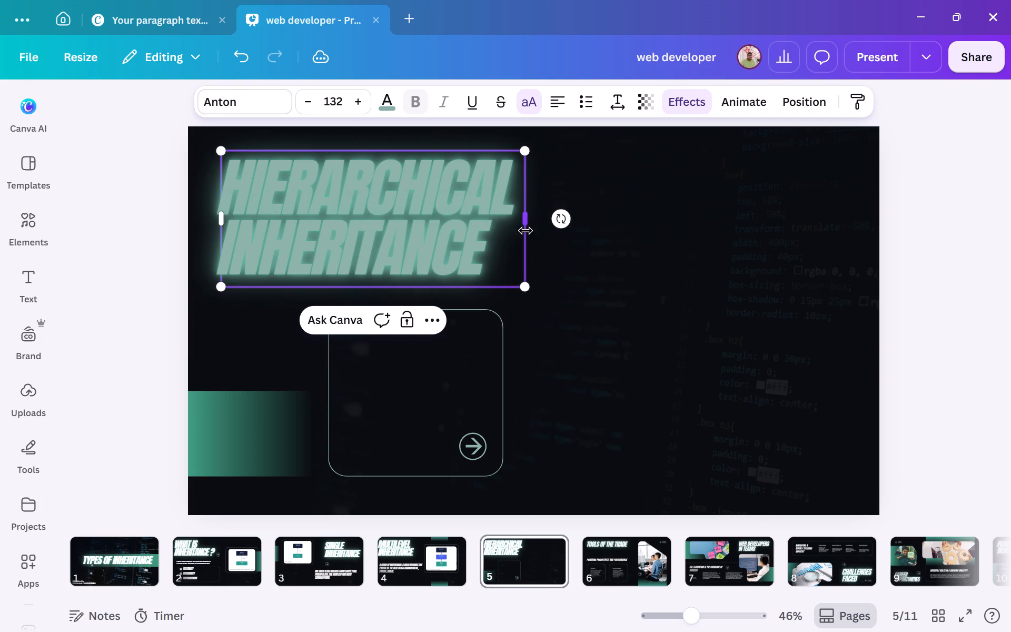
{"action": "left_click", "coordinate": [958, 235]}
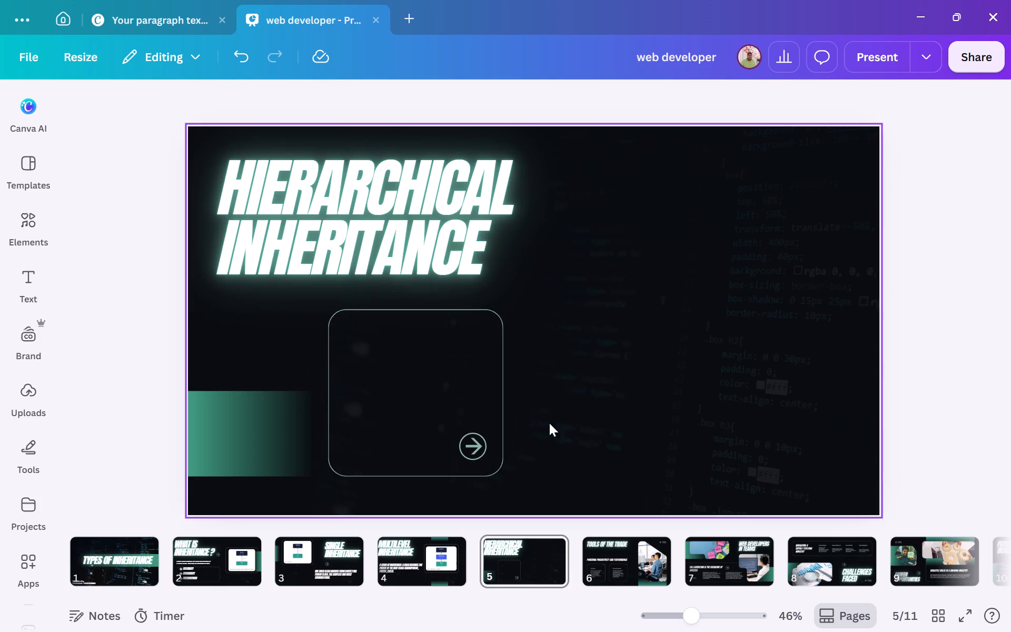
Move the rounded outline box on page 5 slightly left and down, away from the arrow icon.
{"action": "left_click_drag", "start_coordinate": [445, 414], "coordinate": [393, 429]}
Check pages 2 to 4 for leftover arrow icons and delete the one on page 3, Single Inheritance.
{"action": "left_click", "coordinate": [240, 560]}
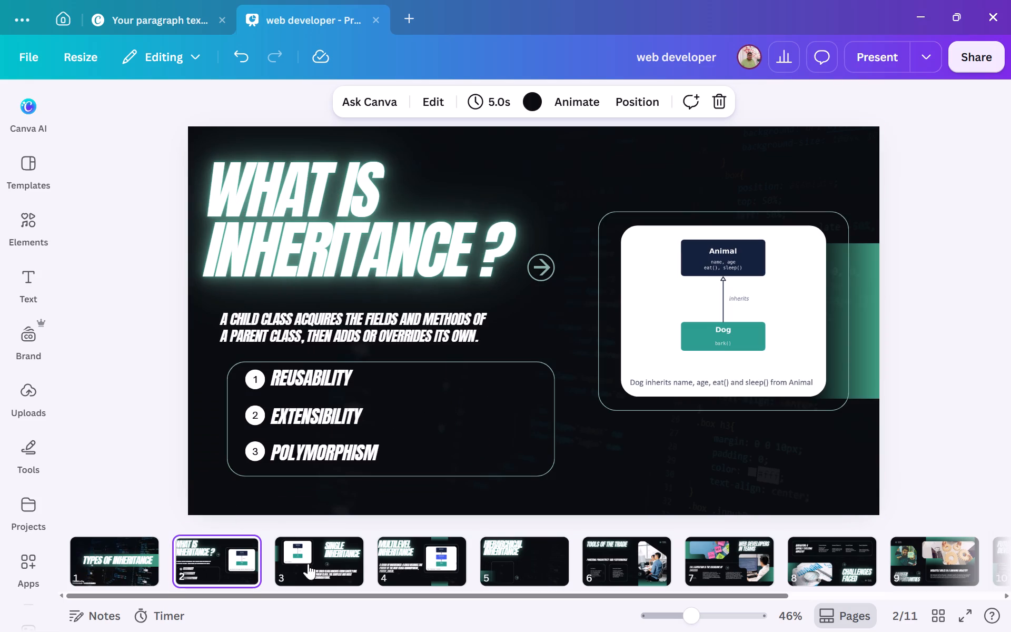
{"action": "left_click", "coordinate": [332, 564]}
{"action": "left_click", "coordinate": [418, 559]}
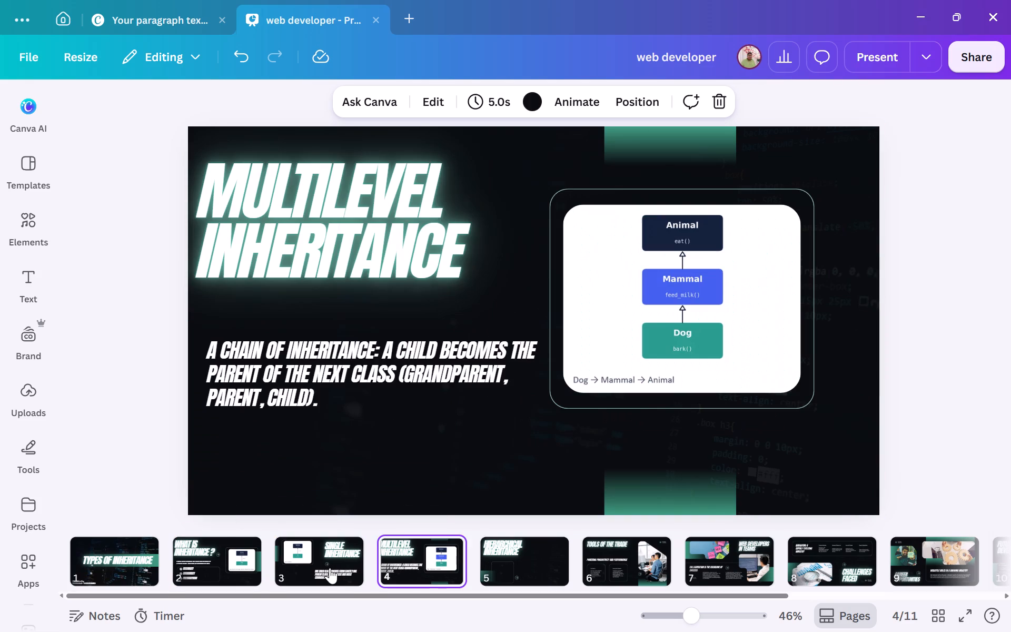
{"action": "left_click", "coordinate": [330, 568]}
{"action": "left_click", "coordinate": [582, 341]}
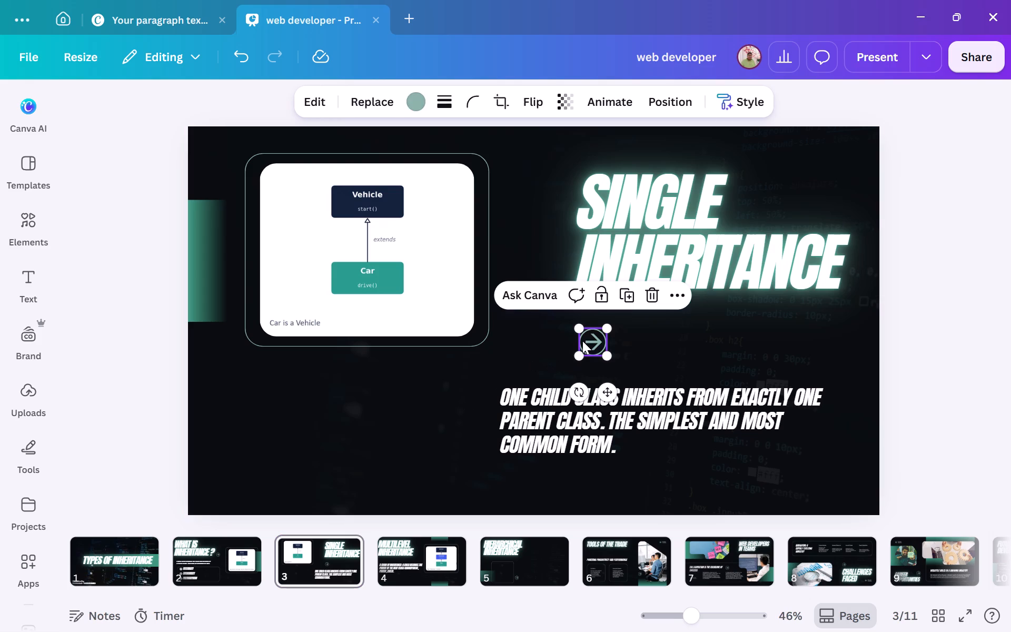
{"action": "key", "text": "Delete"}
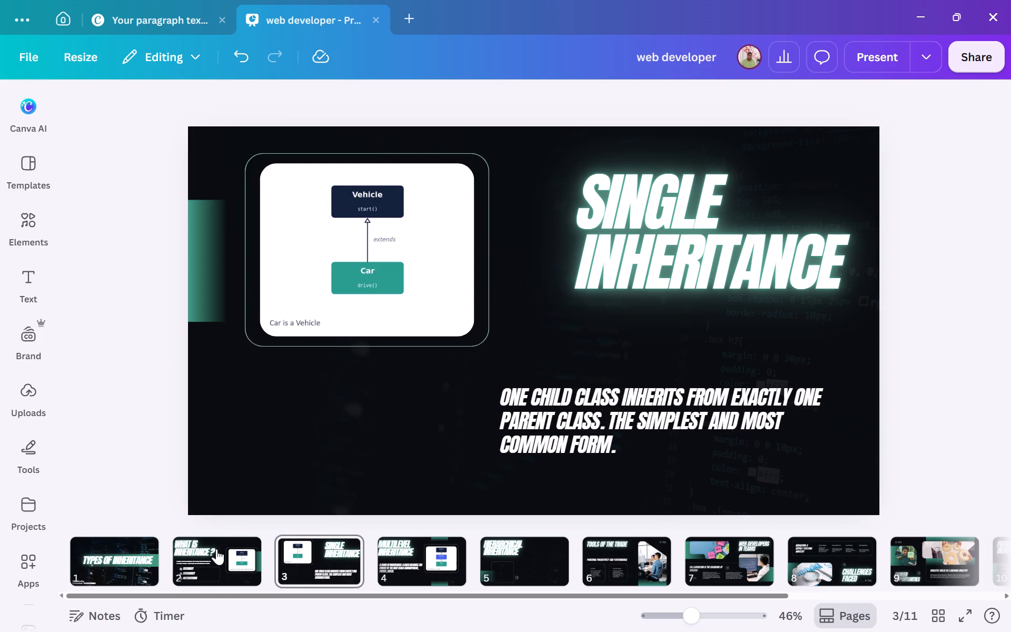
Delete the circled arrow icon beside the What is Inheritance? title on page 2.
{"action": "left_click", "coordinate": [216, 549]}
{"action": "left_click", "coordinate": [531, 272]}
{"action": "key", "text": "shift+super+s"}
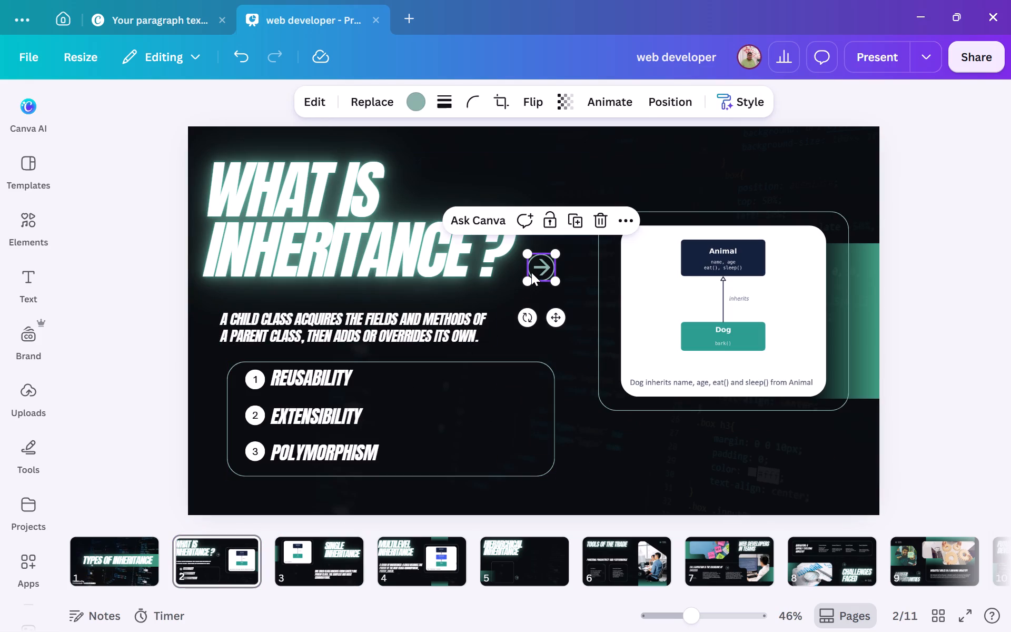
{"action": "left_click", "coordinate": [531, 272]}
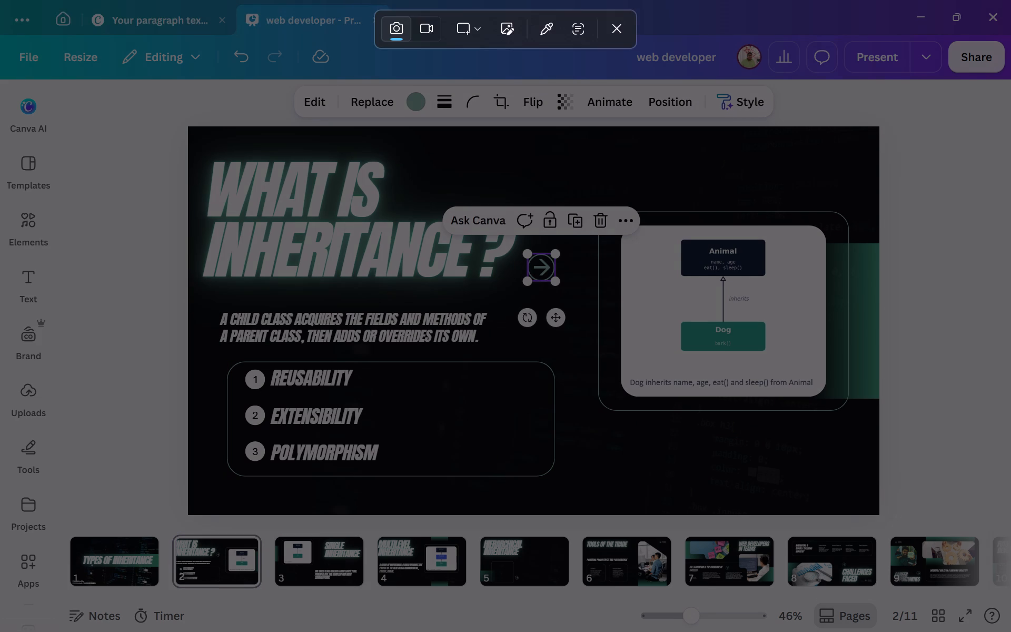
{"action": "key", "text": "Escape"}
{"action": "key", "text": "Delete"}
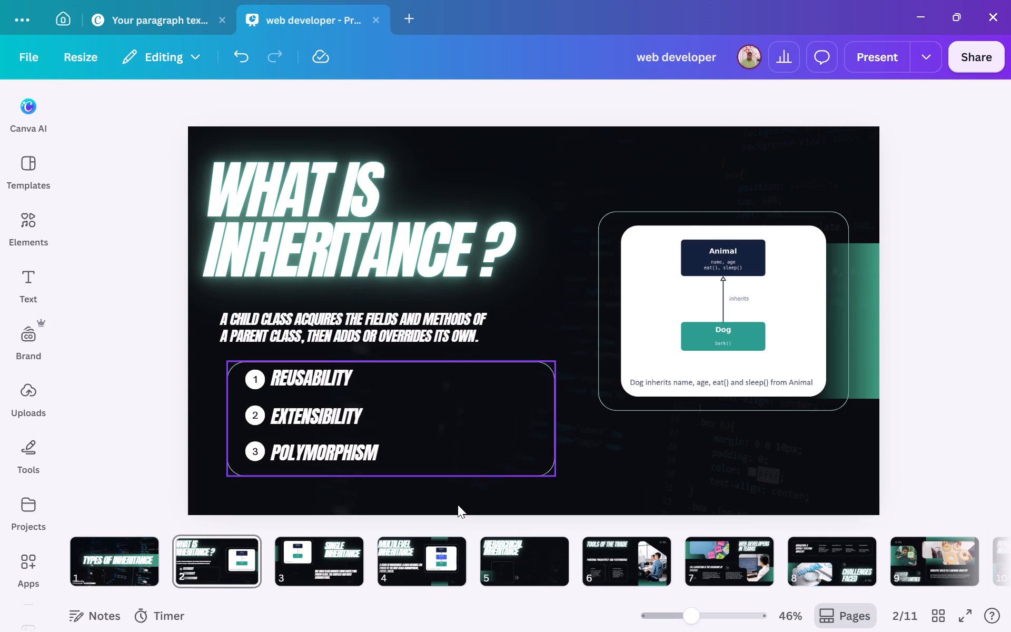
Return to page 5 and delete the circled arrow icon next to the rounded outline box.
{"action": "left_click", "coordinate": [353, 562]}
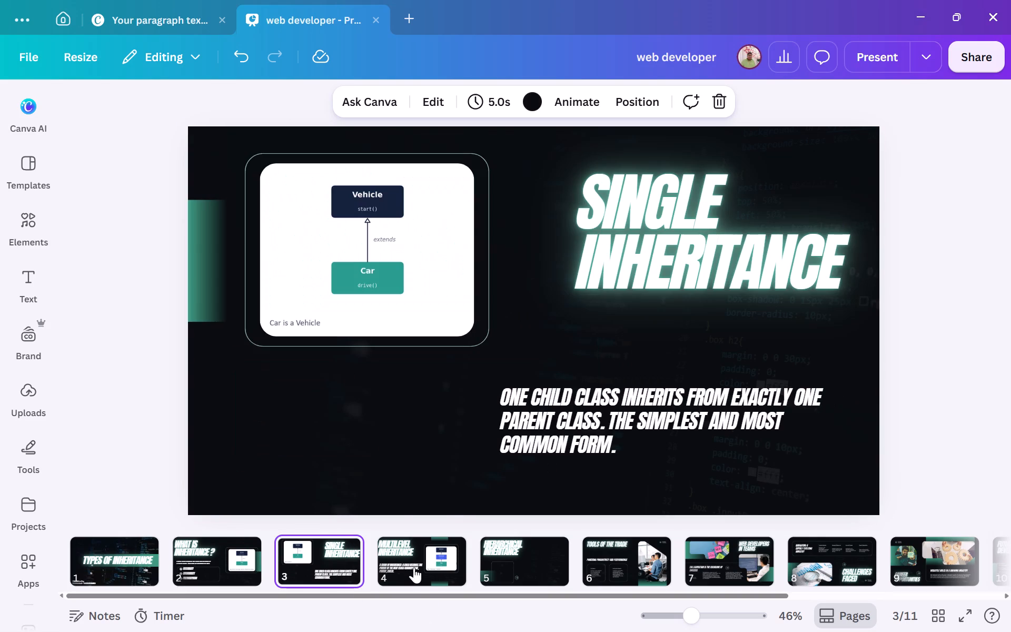
{"action": "left_click", "coordinate": [423, 573]}
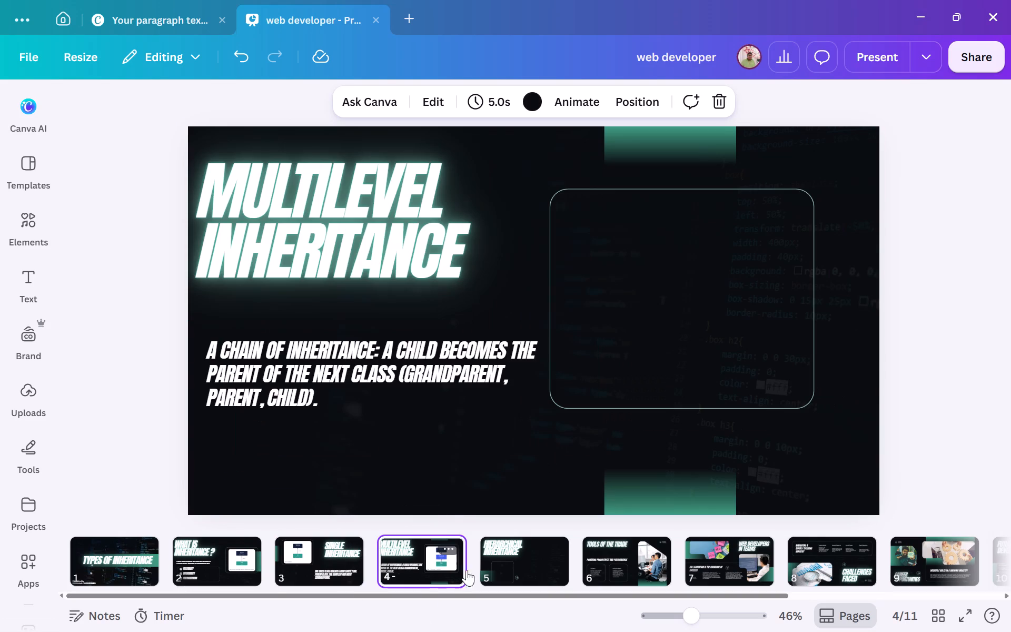
{"action": "left_click", "coordinate": [523, 576]}
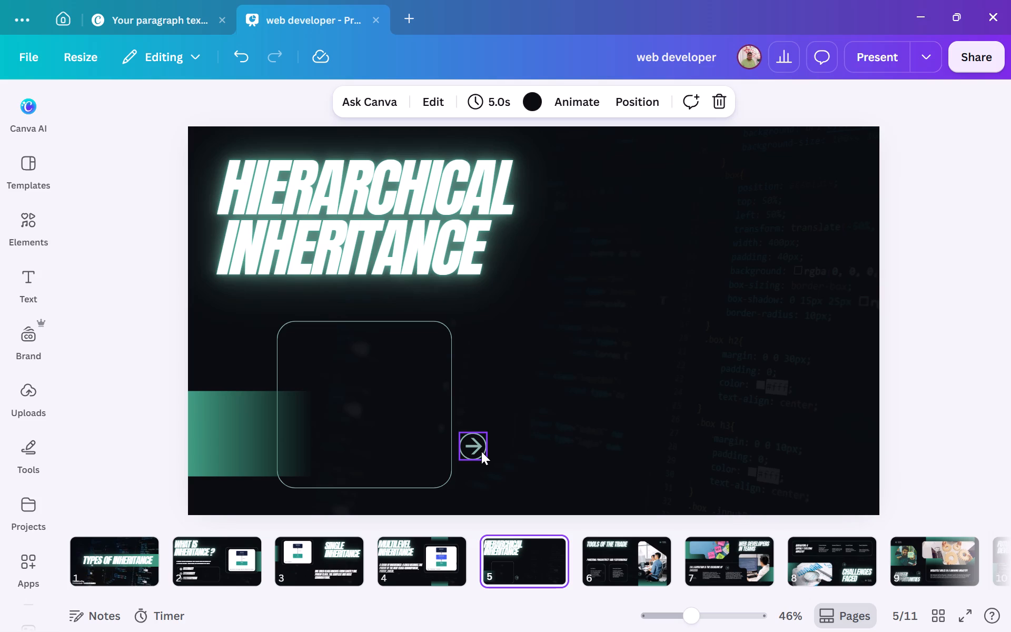
{"action": "left_click", "coordinate": [481, 451]}
{"action": "key", "text": "Delete"}
Enlarge the rounded outline box on page 5 by extending its left, top and right sides.
{"action": "left_click", "coordinate": [340, 412]}
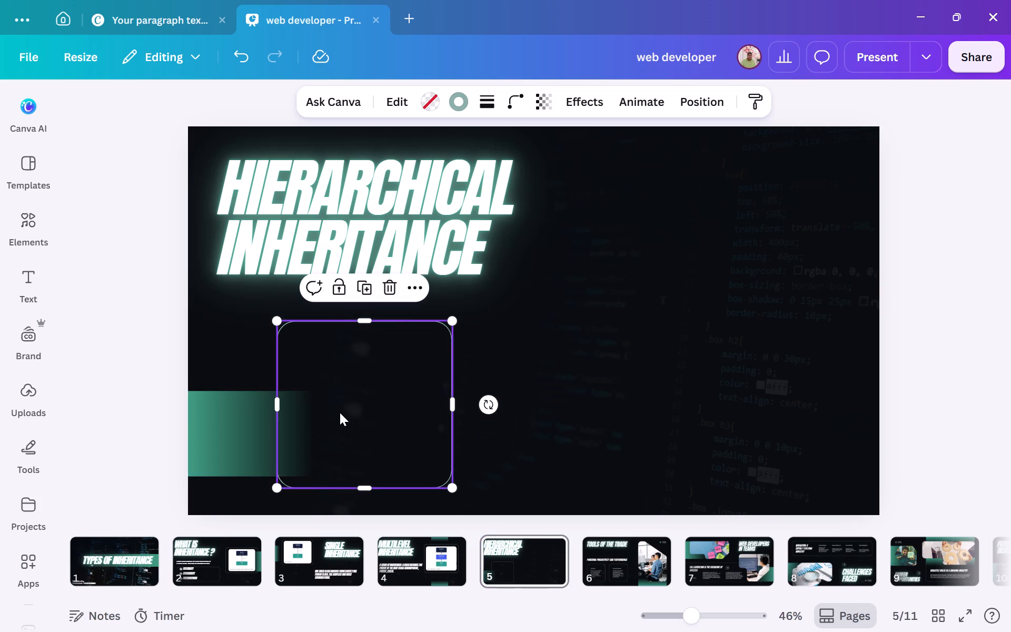
{"action": "left_click_drag", "start_coordinate": [277, 404], "coordinate": [244, 401]}
{"action": "left_click_drag", "start_coordinate": [358, 319], "coordinate": [359, 306]}
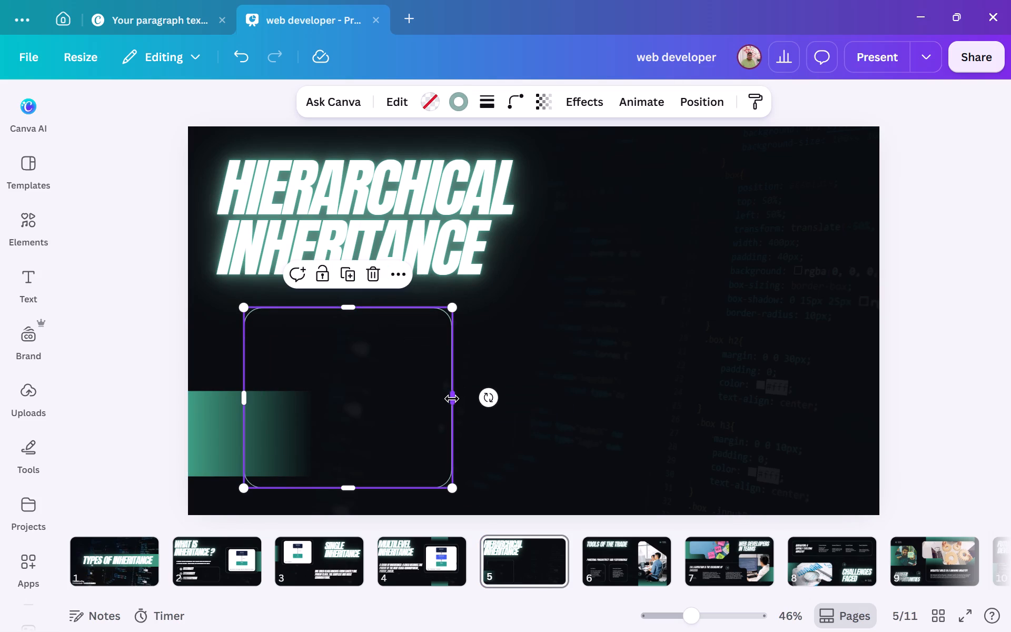
{"action": "left_click_drag", "start_coordinate": [452, 399], "coordinate": [466, 397]}
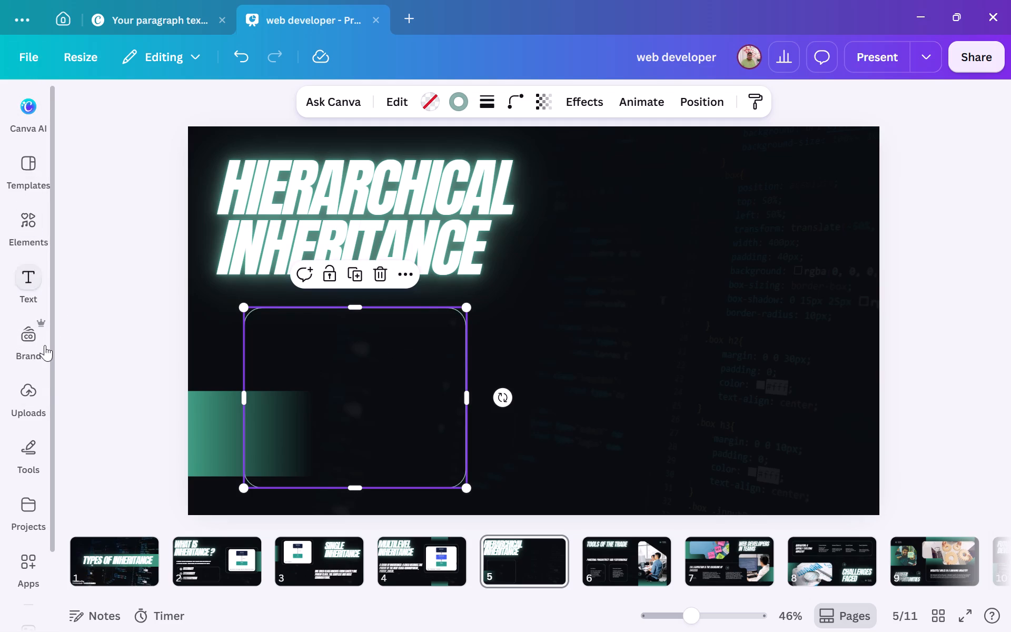
{"action": "left_click", "coordinate": [45, 383]}
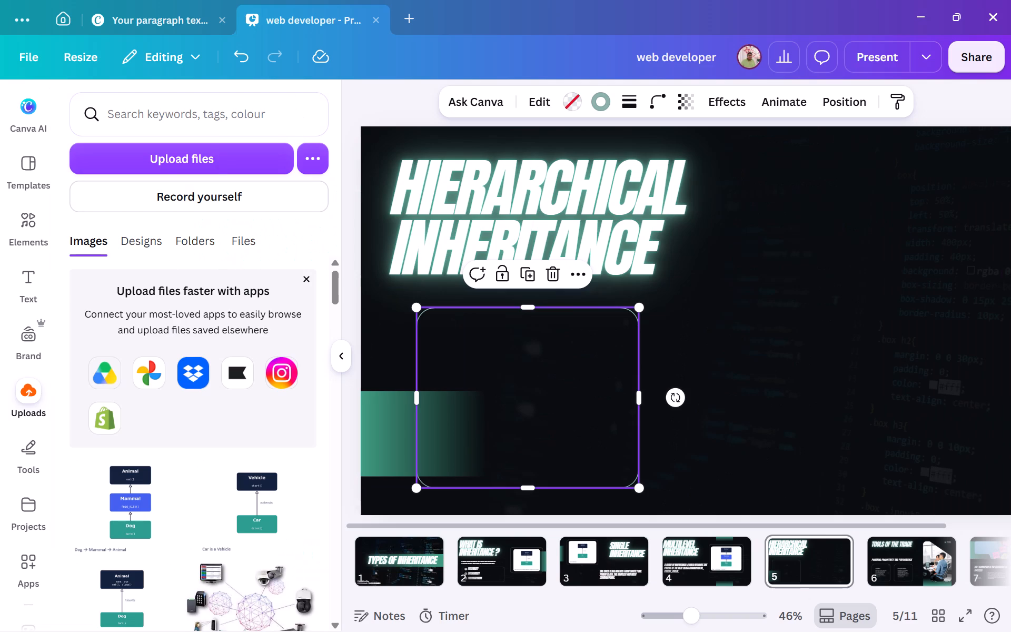
{"action": "left_click", "coordinate": [212, 157]}
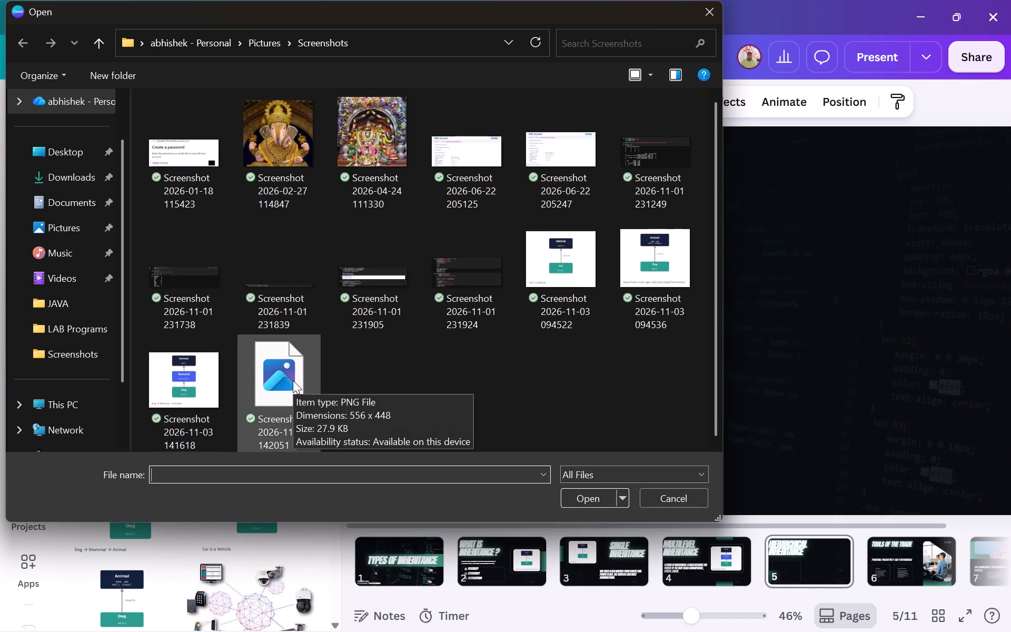
{"action": "left_click", "coordinate": [293, 380]}
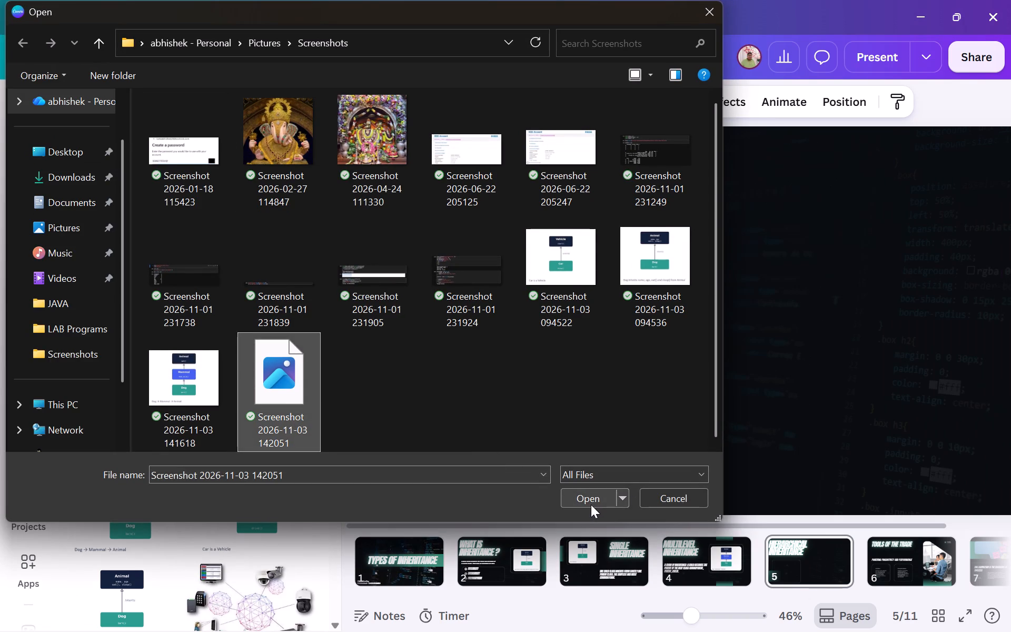
{"action": "left_click", "coordinate": [591, 505]}
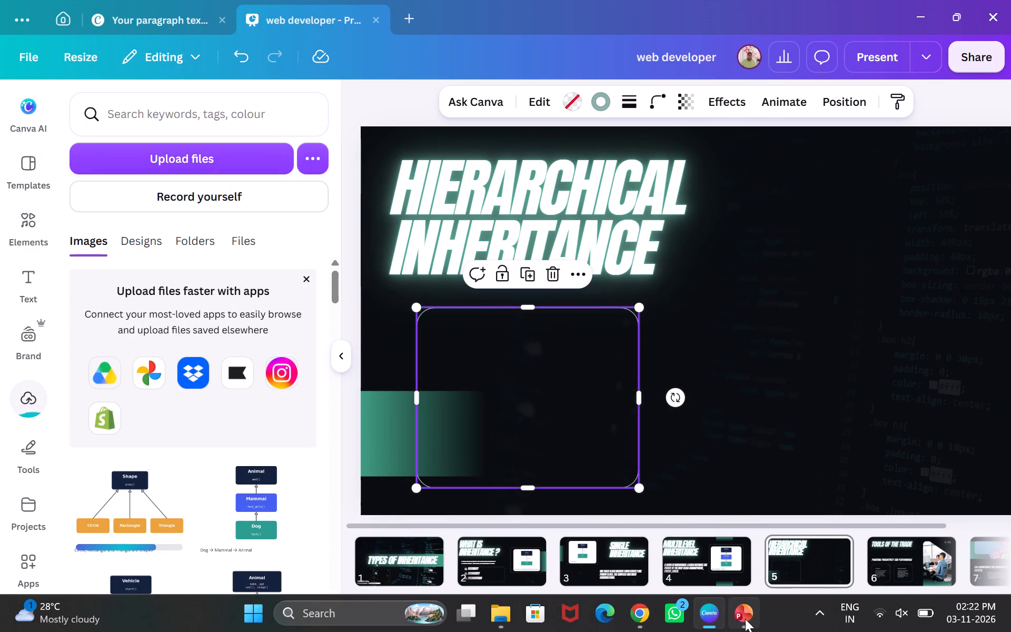
Switch to PowerPoint and copy the description sentence below the Hierarchical Inheritance title on slide 5.
{"action": "left_click", "coordinate": [728, 620]}
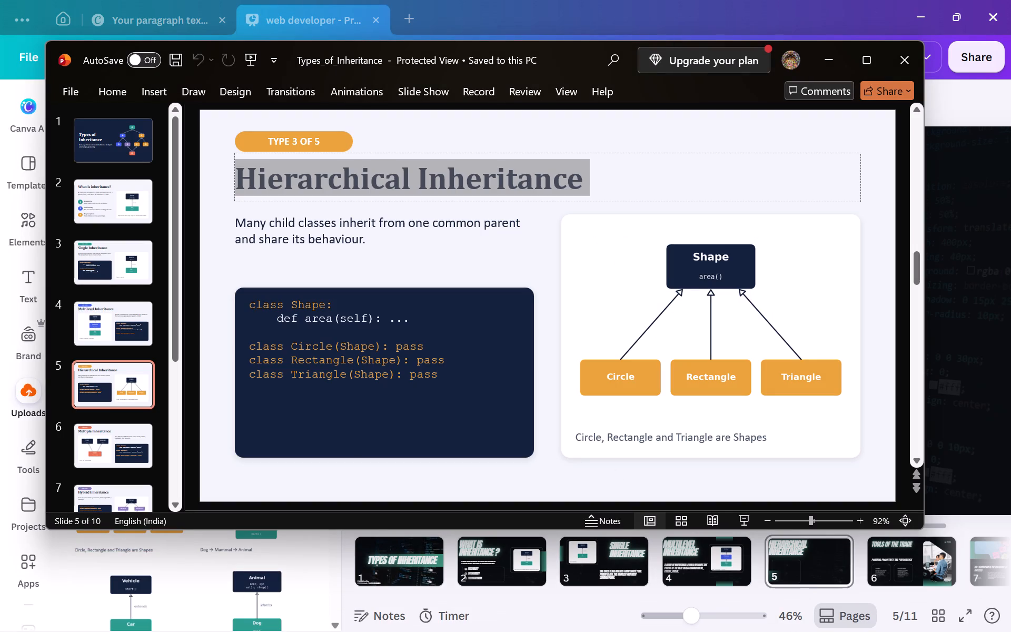
{"action": "left_click_drag", "start_coordinate": [235, 222], "coordinate": [364, 237]}
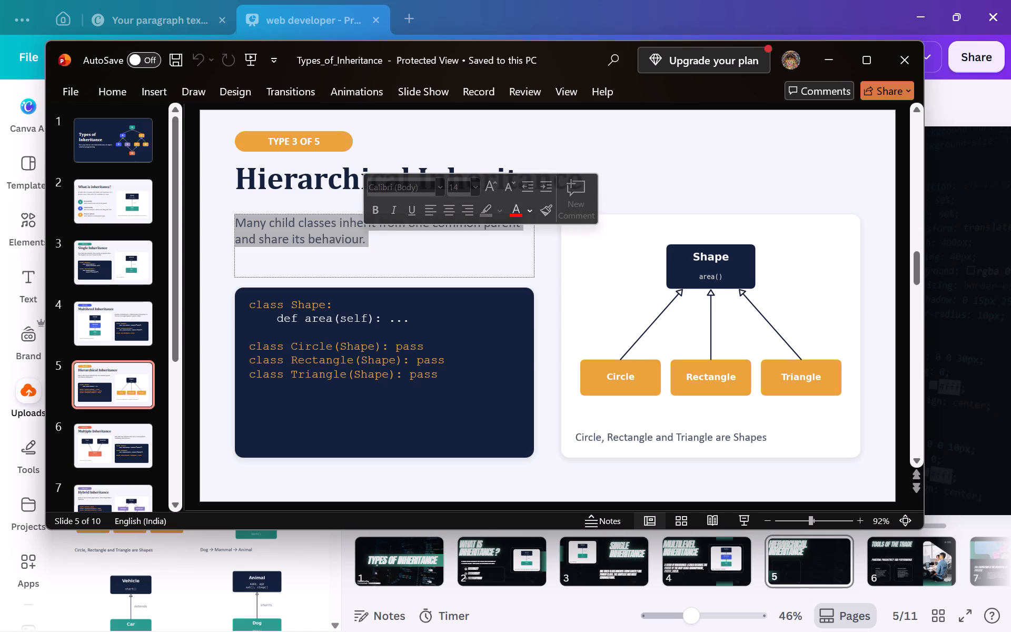
{"action": "key", "text": "ctrl+c"}
{"action": "key", "text": "ctrl+c"}
{"action": "key", "text": "ctrl+c"}
{"action": "key", "text": "ctrl+c"}
{"action": "key", "text": "ctrl+c"}
{"action": "key", "text": "ctrl+c"}
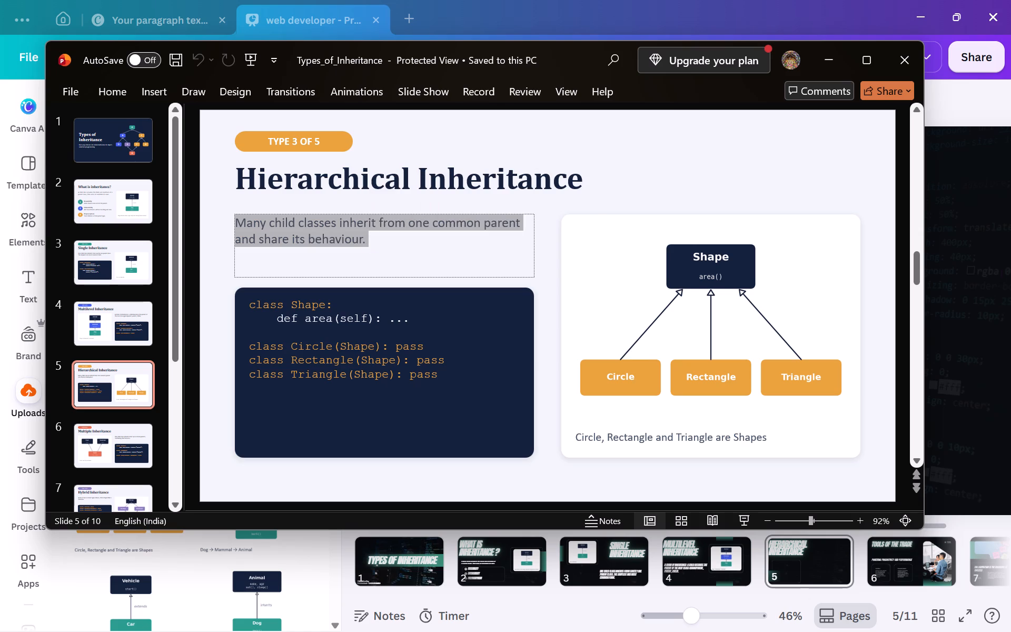
{"action": "key", "text": "ctrl+c"}
{"action": "key", "text": "ctrl+c"}
{"action": "key", "text": "ctrl+c"}
Return to Canva and duplicate the Powering Productivity and Performance heading on page 6.
{"action": "left_click", "coordinate": [826, 53]}
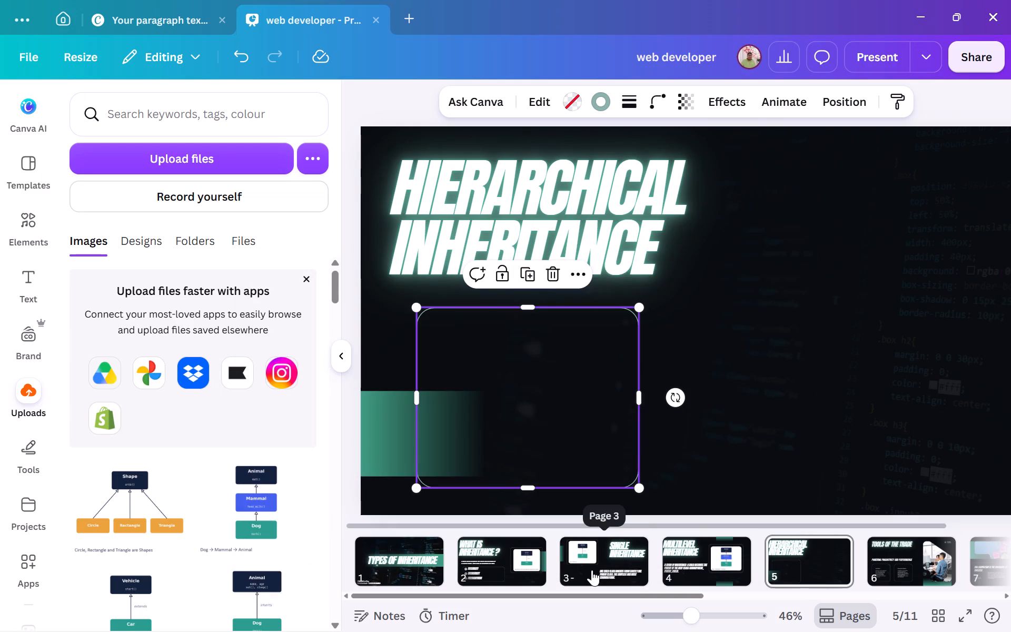
{"action": "left_click", "coordinate": [899, 550]}
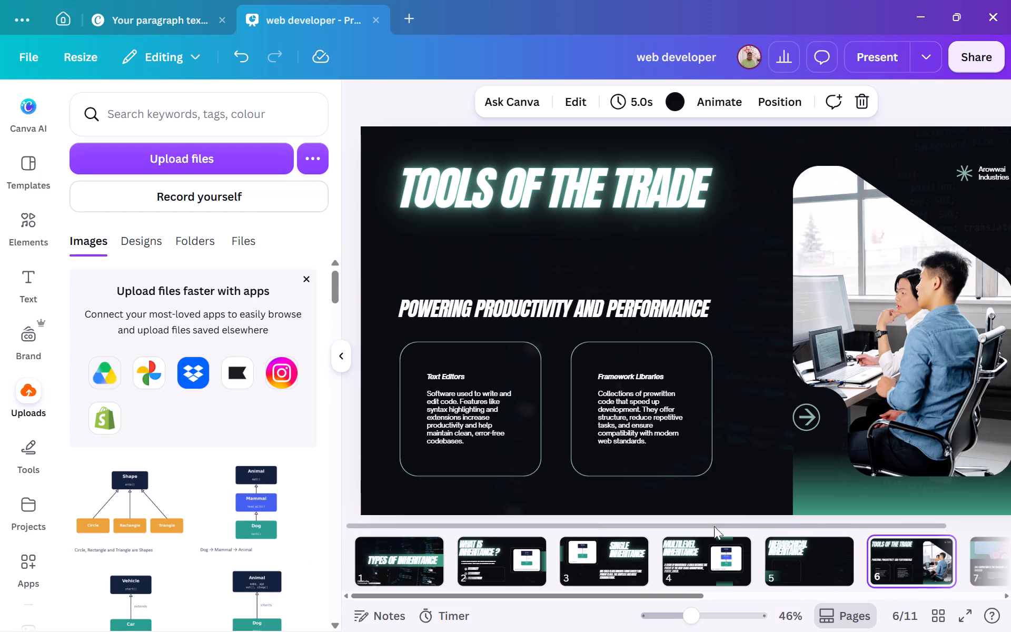
{"action": "left_click", "coordinate": [346, 355]}
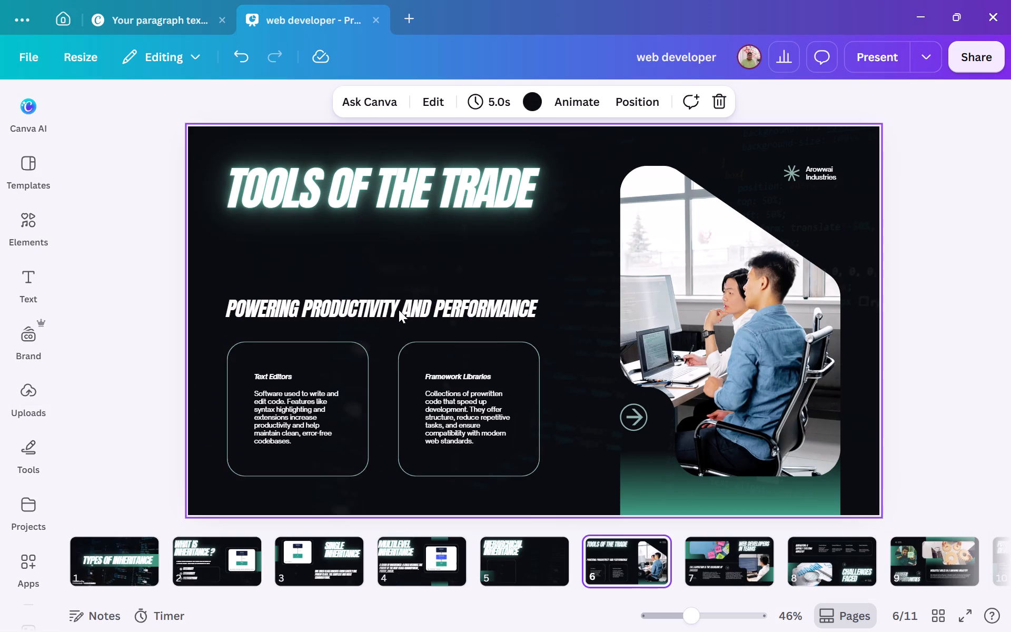
{"action": "left_click", "coordinate": [399, 310]}
{"action": "left_click", "coordinate": [453, 260]}
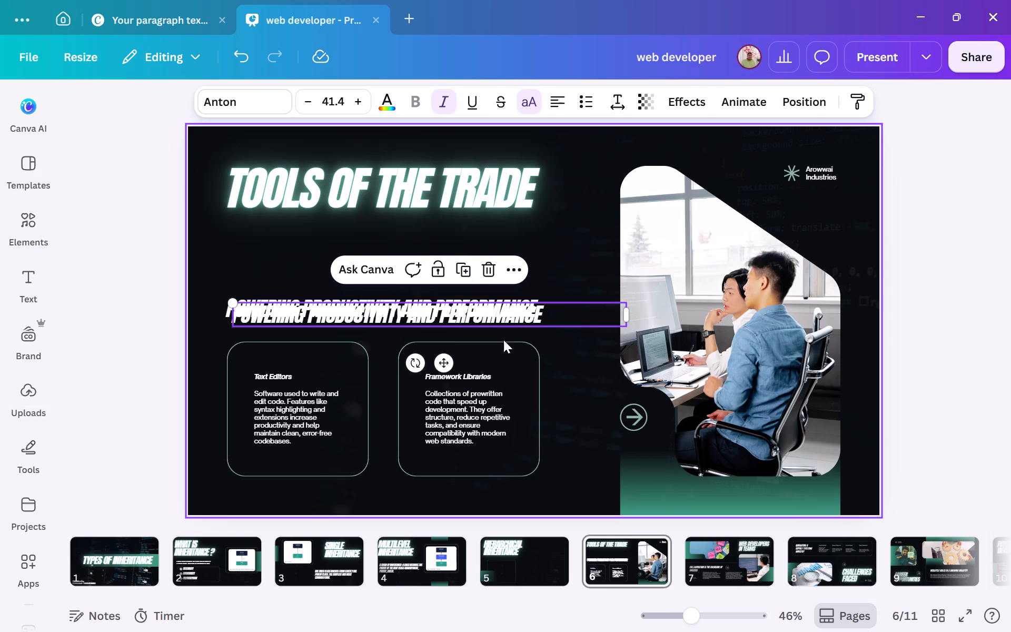
Move the duplicated heading from page 6 to page 5 and place it to the right of the rounded outline box.
{"action": "left_click_drag", "start_coordinate": [509, 301], "coordinate": [577, 327]}
{"action": "left_click_drag", "start_coordinate": [577, 327], "coordinate": [574, 323]}
{"action": "left_click_drag", "start_coordinate": [574, 323], "coordinate": [536, 550]}
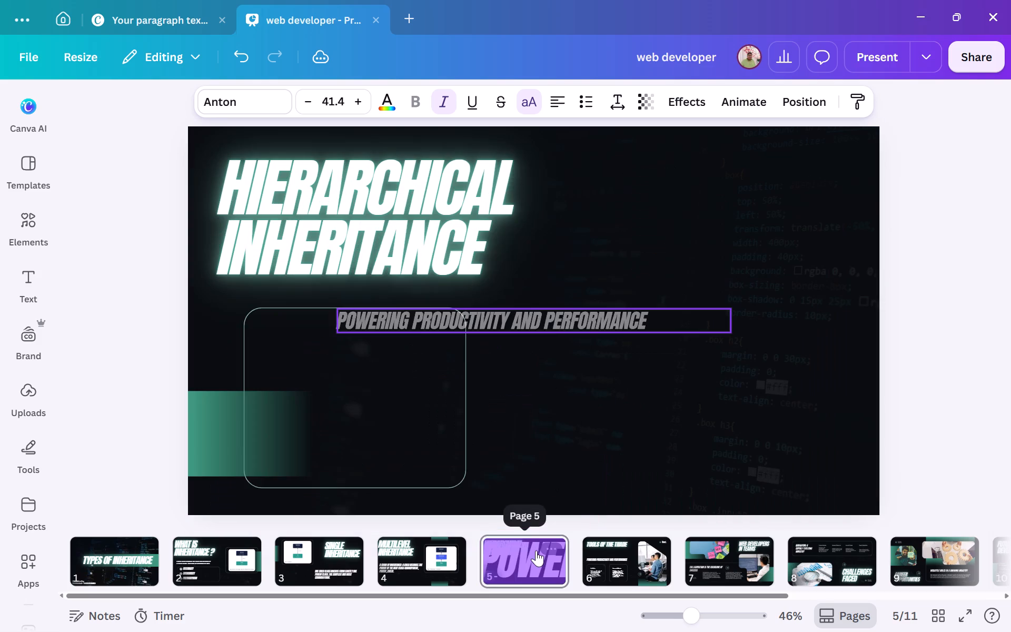
{"action": "left_click_drag", "start_coordinate": [536, 550], "coordinate": [656, 459]}
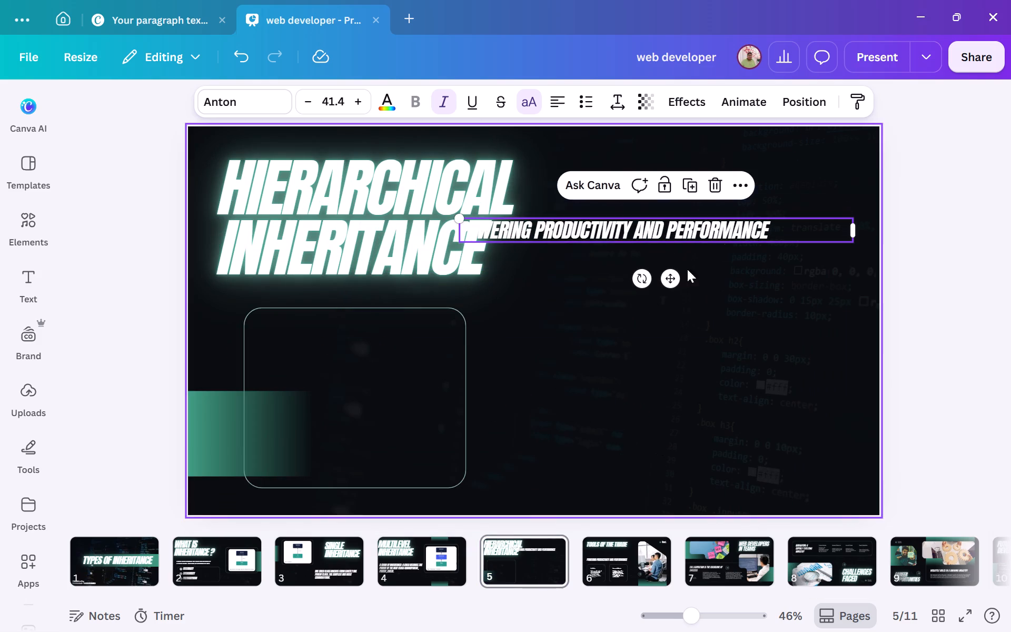
{"action": "left_click_drag", "start_coordinate": [669, 285], "coordinate": [693, 384]}
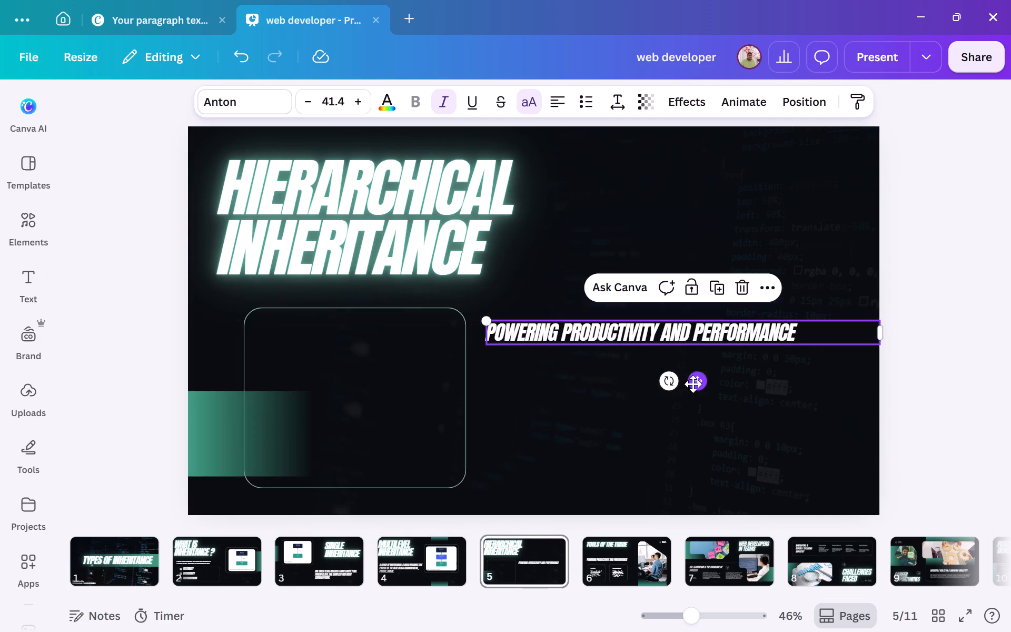
Replace the moved heading's text on page 5 with the copied sentence about many child classes inheriting from one common parent.
{"action": "double_click", "coordinate": [796, 330]}
{"action": "key", "text": "BackSpace"}
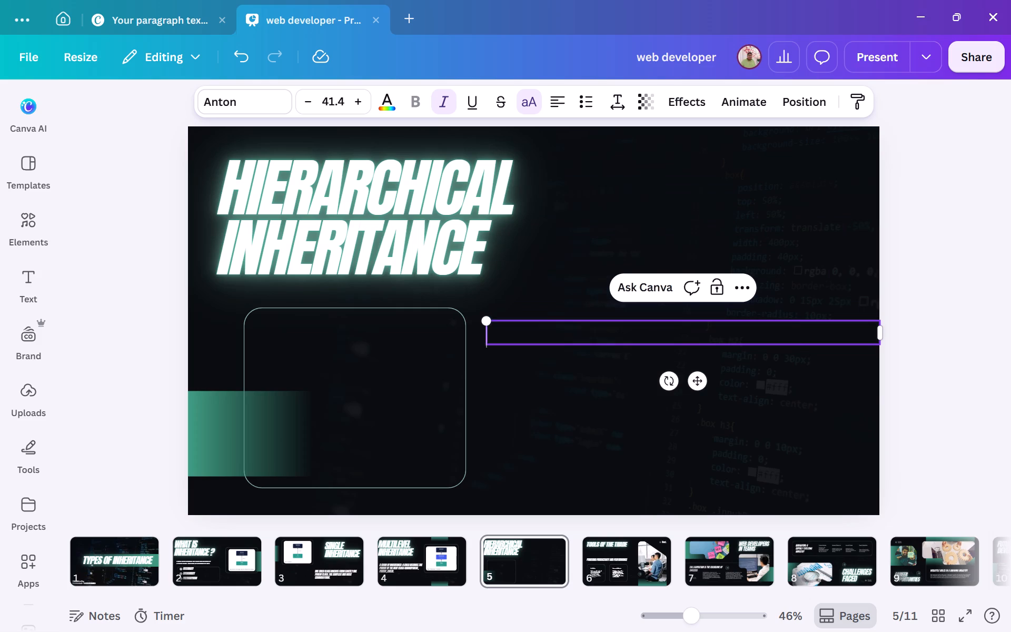
{"action": "key", "text": "ctrl+v"}
{"action": "key", "text": "ctrl+v"}
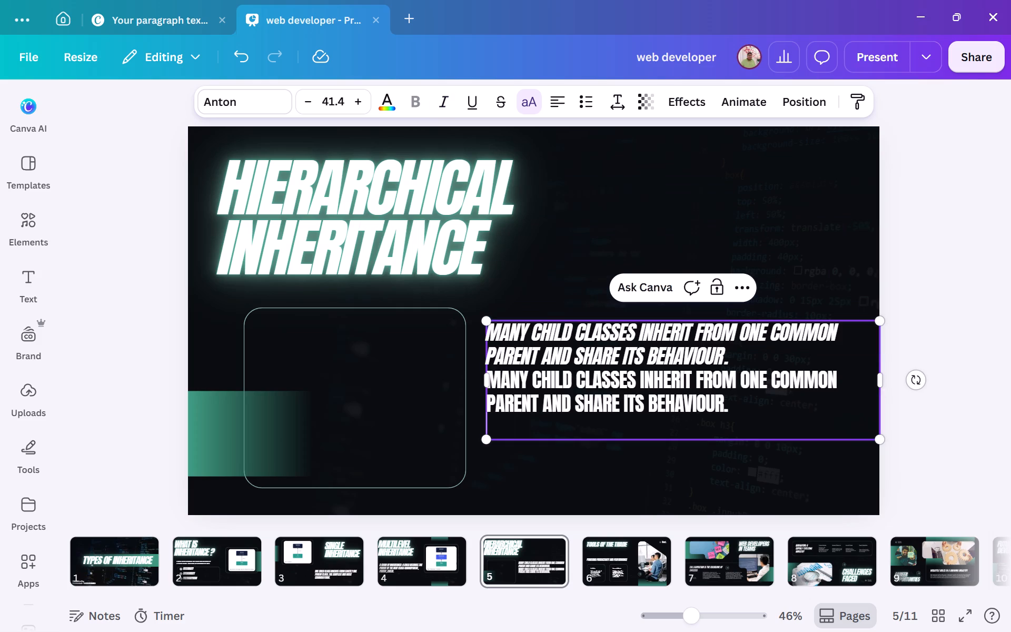
Delete the second pasted copy of the description on page 5, keeping only the italic sentence.
{"action": "key", "text": "BackSpace"}
{"action": "key", "text": "BackSpace"}
{"action": "key", "text": "BackSpace"}
{"action": "key", "text": "BackSpace"}
{"action": "key", "text": "BackSpace"}
{"action": "key", "text": "BackSpace"}
{"action": "key", "text": "BackSpace"}
{"action": "key", "text": "BackSpace"}
{"action": "key", "text": "BackSpace"}
{"action": "key", "text": "BackSpace"}
{"action": "key", "text": "BackSpace"}
{"action": "key", "text": "BackSpace"}
{"action": "key", "text": "BackSpace"}
{"action": "key", "text": "BackSpace"}
{"action": "key", "text": "BackSpace"}
{"action": "key", "text": "BackSpace"}
{"action": "key", "text": "BackSpace"}
{"action": "key", "text": "BackSpace"}
{"action": "key", "text": "BackSpace"}
{"action": "key", "text": "BackSpace"}
{"action": "key", "text": "BackSpace"}
{"action": "key", "text": "BackSpace"}
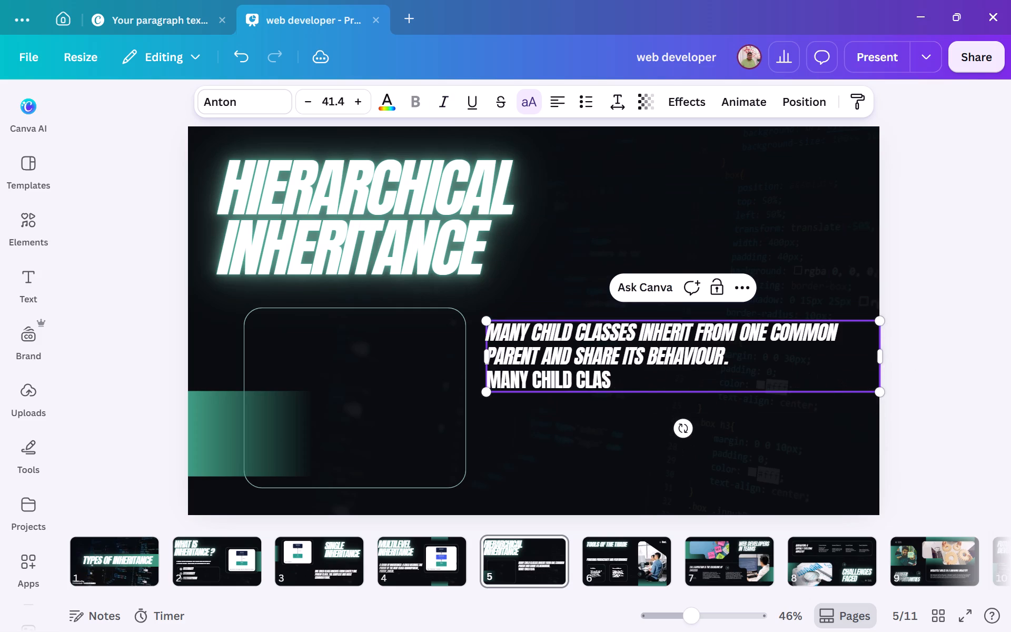
{"action": "key", "text": "BackSpace"}
{"action": "key", "text": "BackSpace"}
{"action": "key", "text": "BackSpace"}
{"action": "key", "text": "BackSpace"}
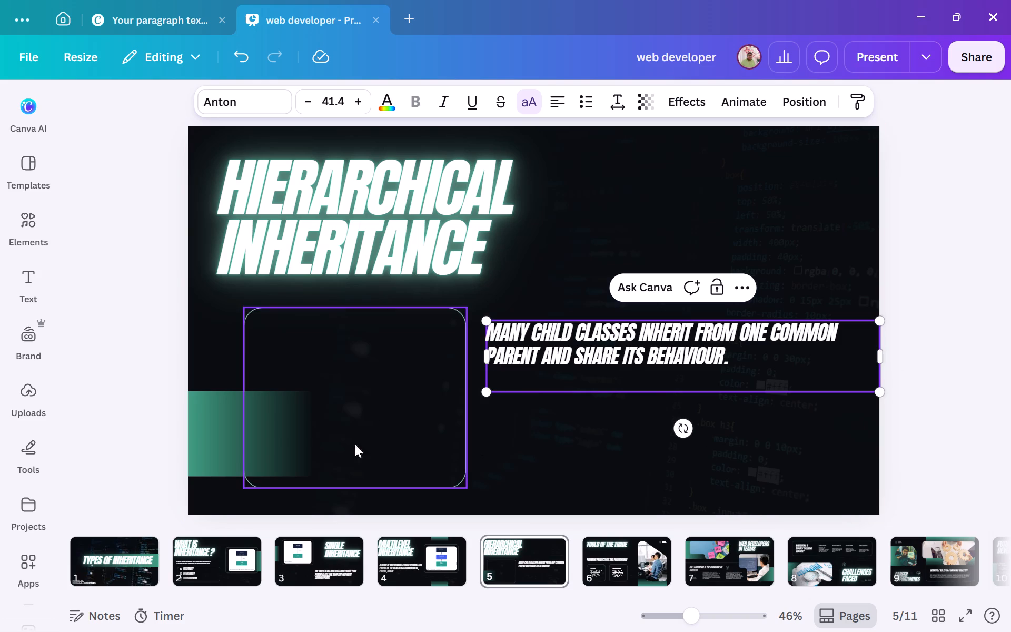
Check the font size and styling of the description texts on pages 2, 3 and 4.
{"action": "left_click", "coordinate": [224, 547]}
{"action": "left_click", "coordinate": [296, 312]}
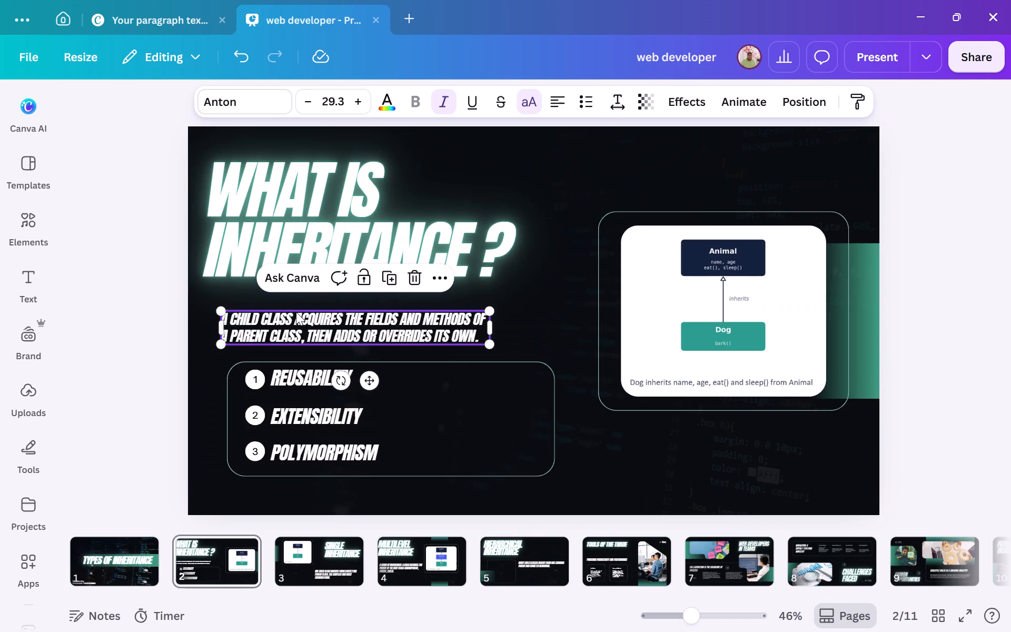
{"action": "left_click", "coordinate": [325, 552]}
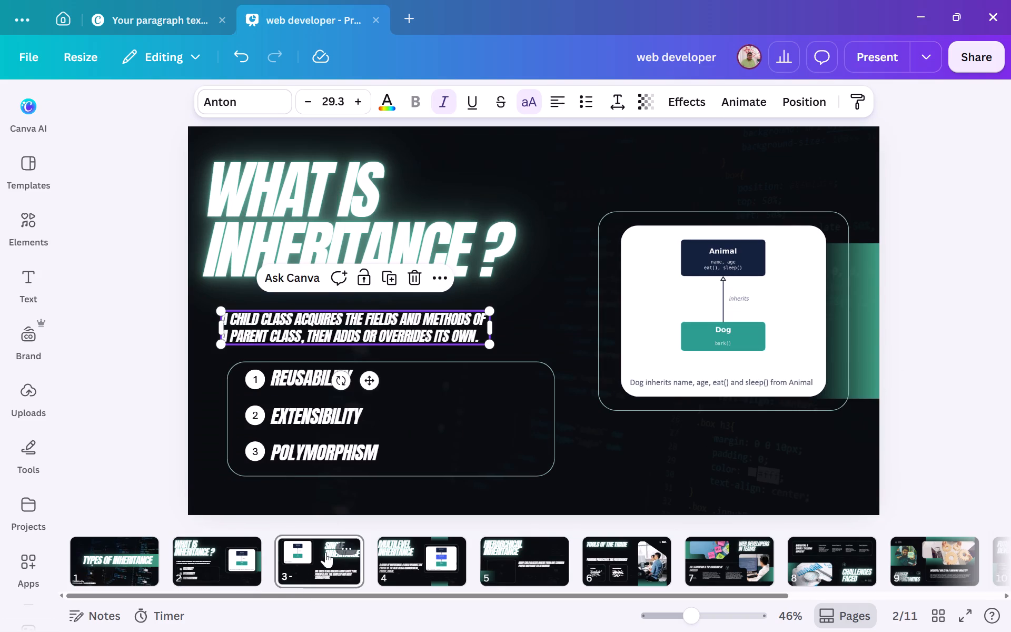
{"action": "left_click", "coordinate": [607, 434]}
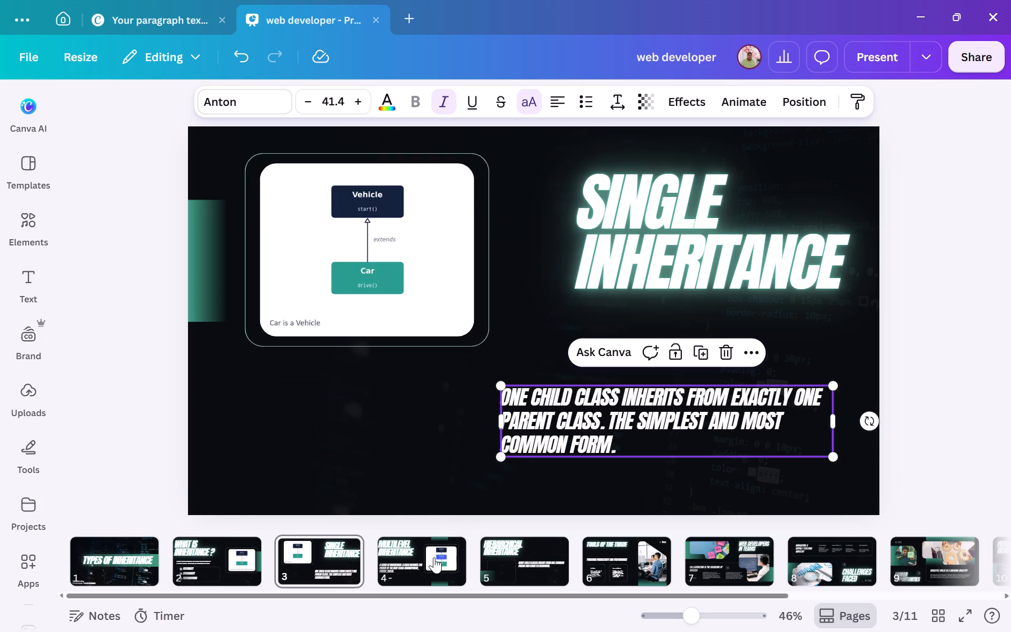
{"action": "left_click", "coordinate": [434, 557]}
{"action": "left_click", "coordinate": [371, 351]}
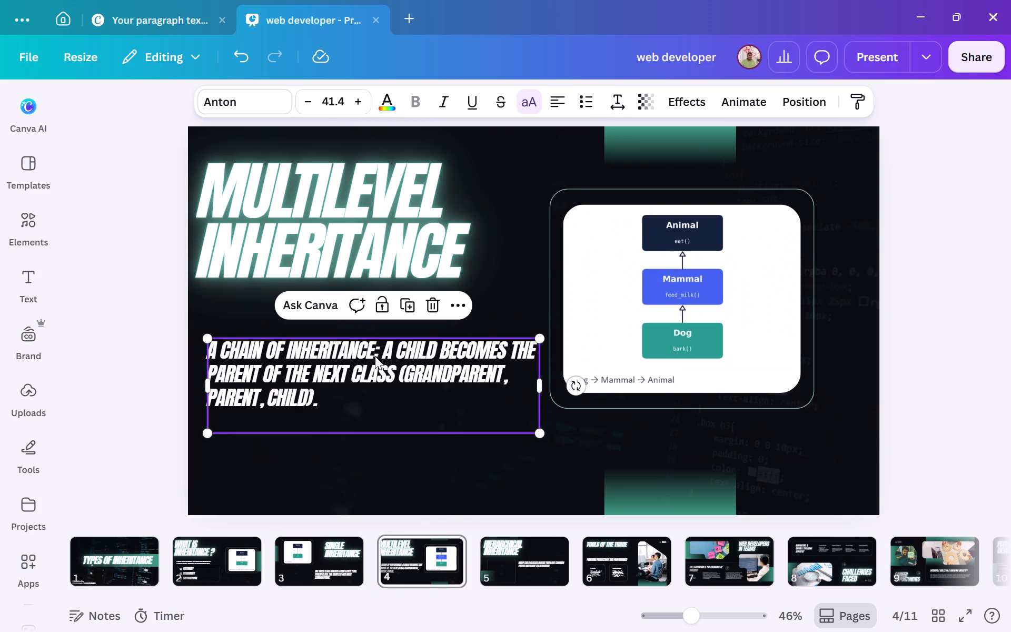
{"action": "left_click", "coordinate": [321, 539]}
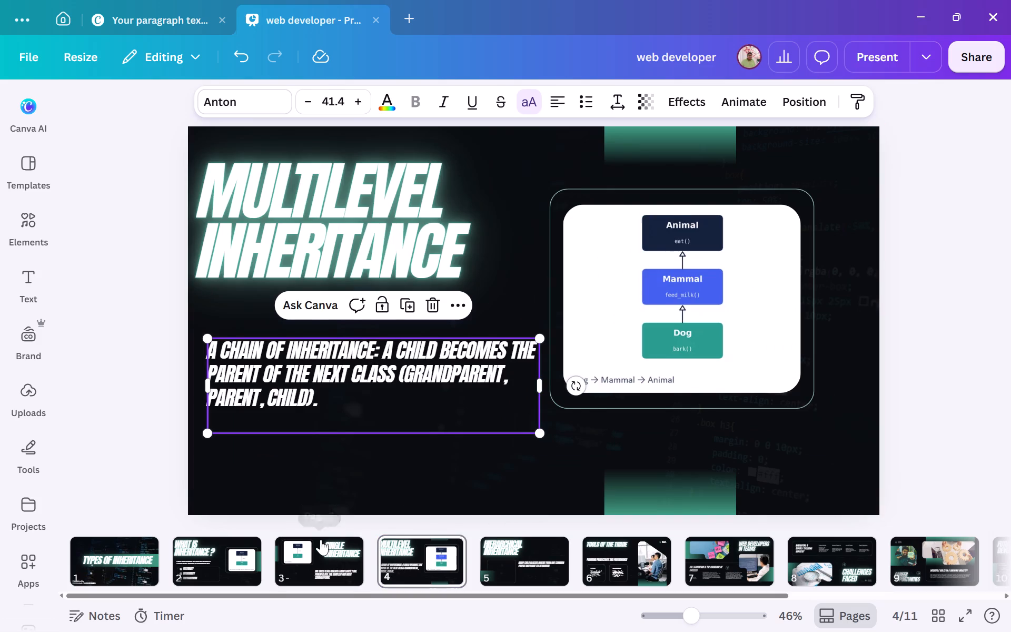
{"action": "left_click", "coordinate": [590, 420]}
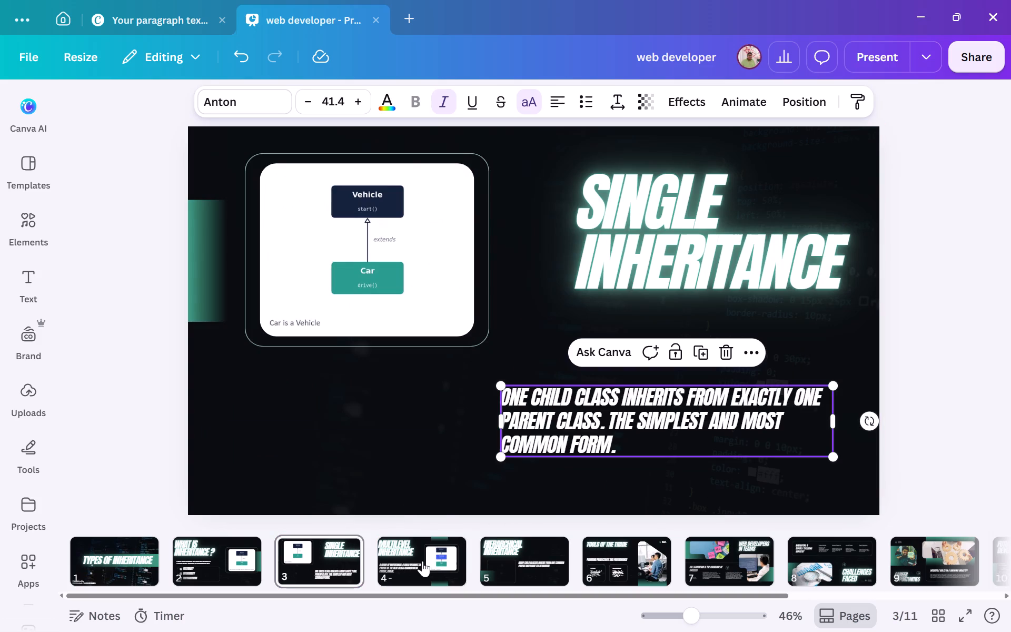
{"action": "left_click", "coordinate": [422, 561]}
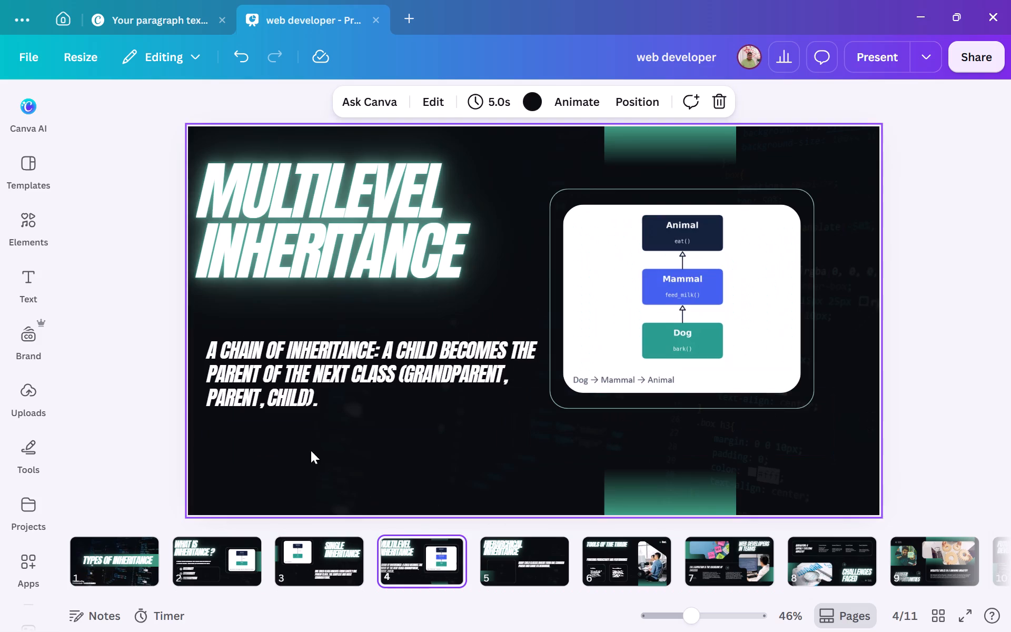
{"action": "left_click", "coordinate": [306, 396]}
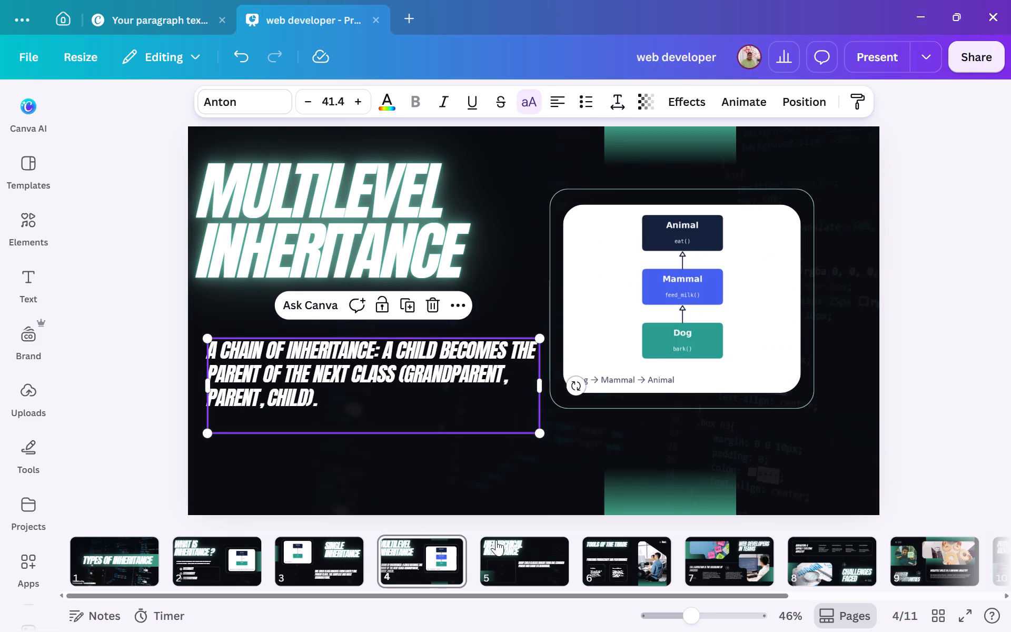
Narrow the description text box on page 5 to about 1,004 wide and shift it slightly right and down.
{"action": "left_click", "coordinate": [506, 544]}
{"action": "left_click", "coordinate": [643, 359]}
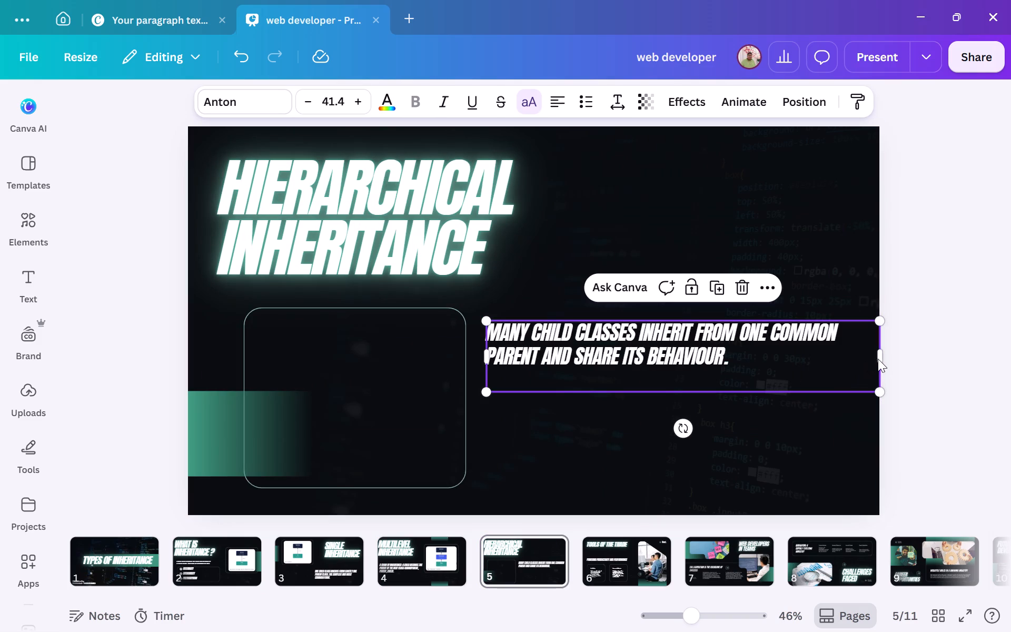
{"action": "left_click_drag", "start_coordinate": [881, 358], "coordinate": [849, 358]}
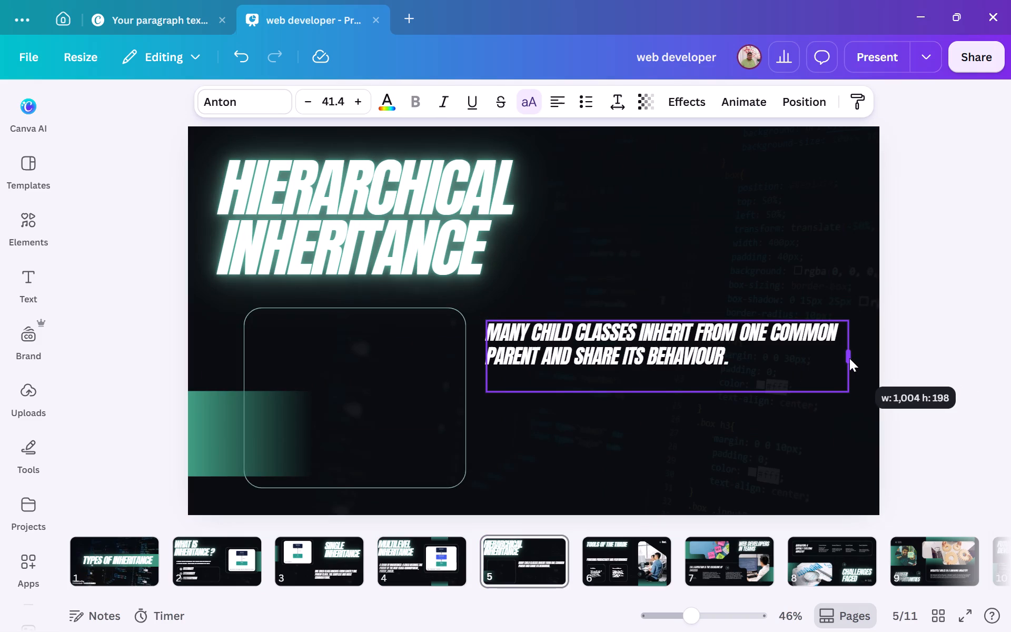
{"action": "left_click_drag", "start_coordinate": [849, 358], "coordinate": [849, 358]}
{"action": "left_click_drag", "start_coordinate": [755, 390], "coordinate": [766, 389]}
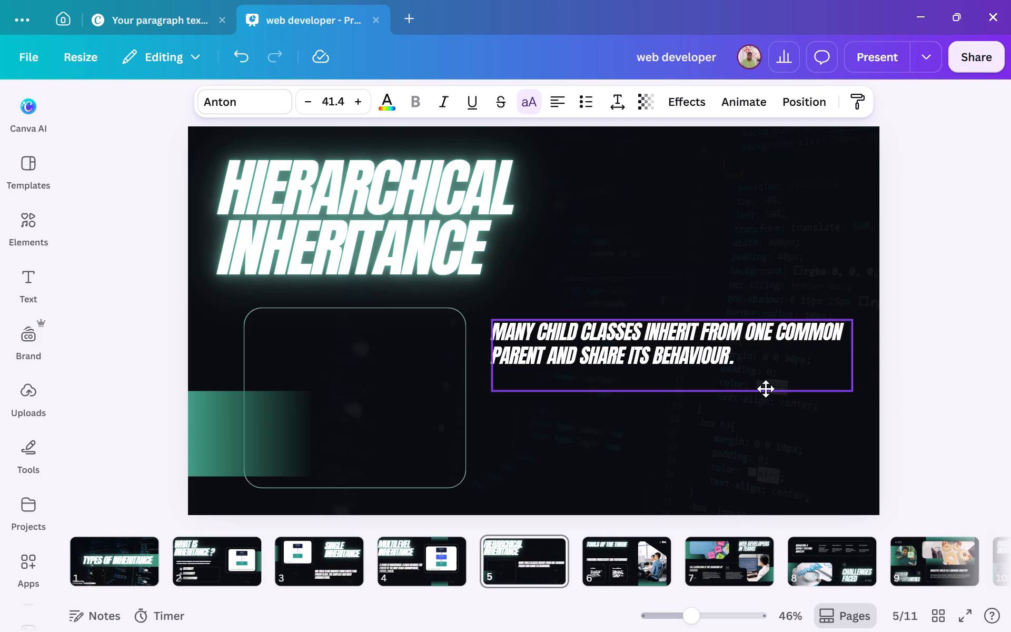
{"action": "left_click_drag", "start_coordinate": [766, 389], "coordinate": [771, 409]}
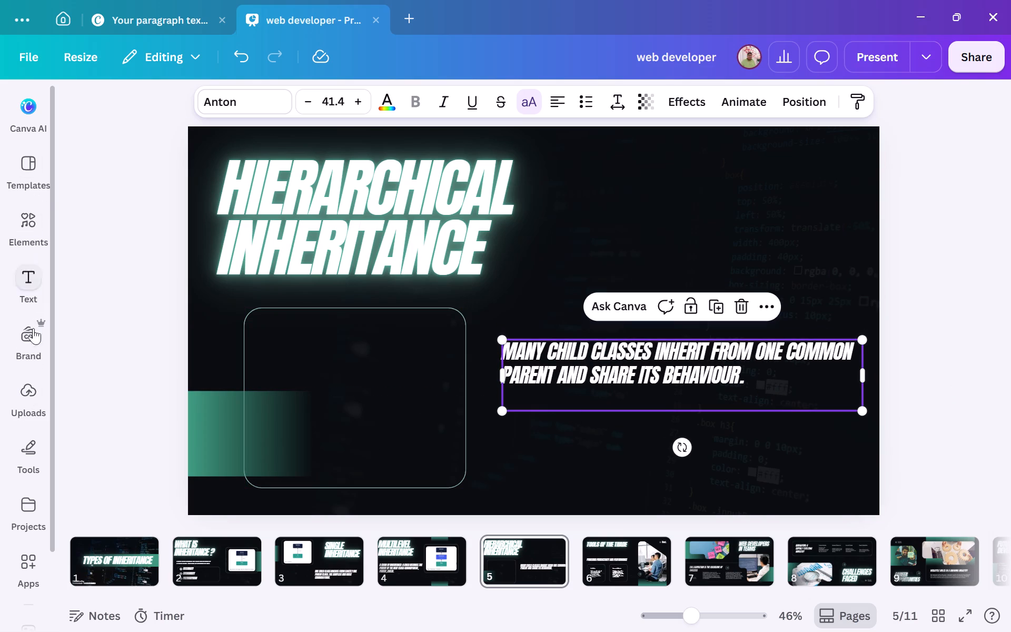
Insert the uploaded Shape diagram with Circle, Rectangle and Triangle on page 5 and move it up beside the heading.
{"action": "left_click", "coordinate": [29, 400]}
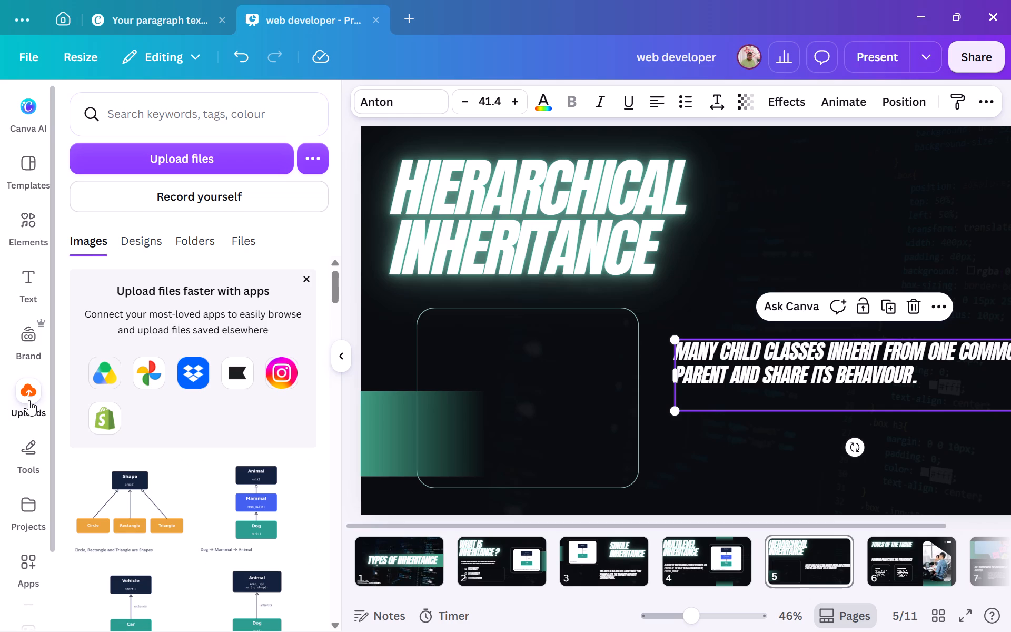
{"action": "left_click", "coordinate": [132, 480]}
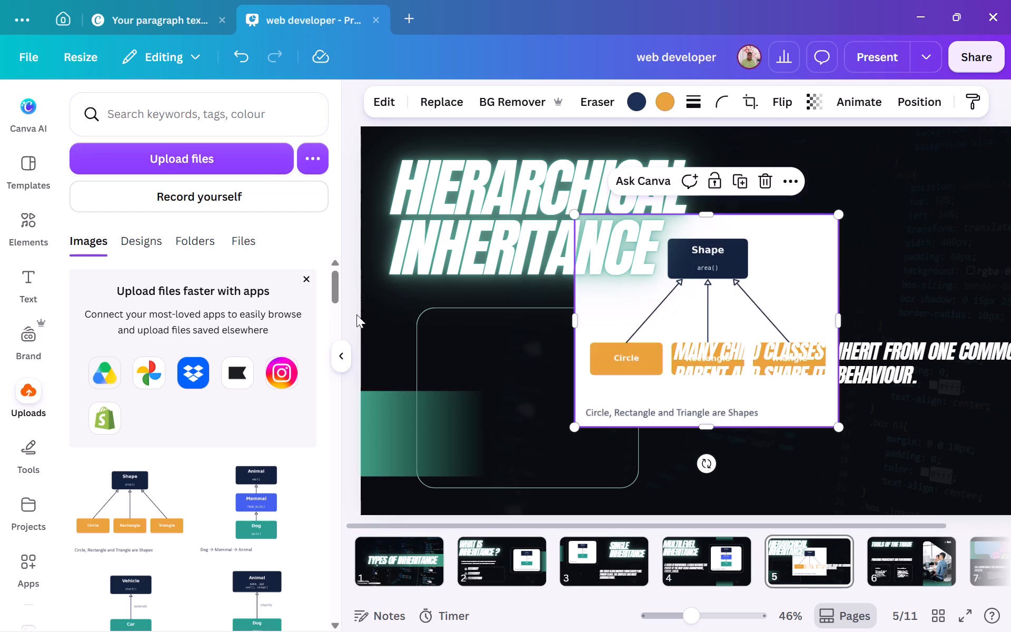
{"action": "left_click", "coordinate": [334, 347]}
{"action": "left_click_drag", "start_coordinate": [526, 313], "coordinate": [625, 265]}
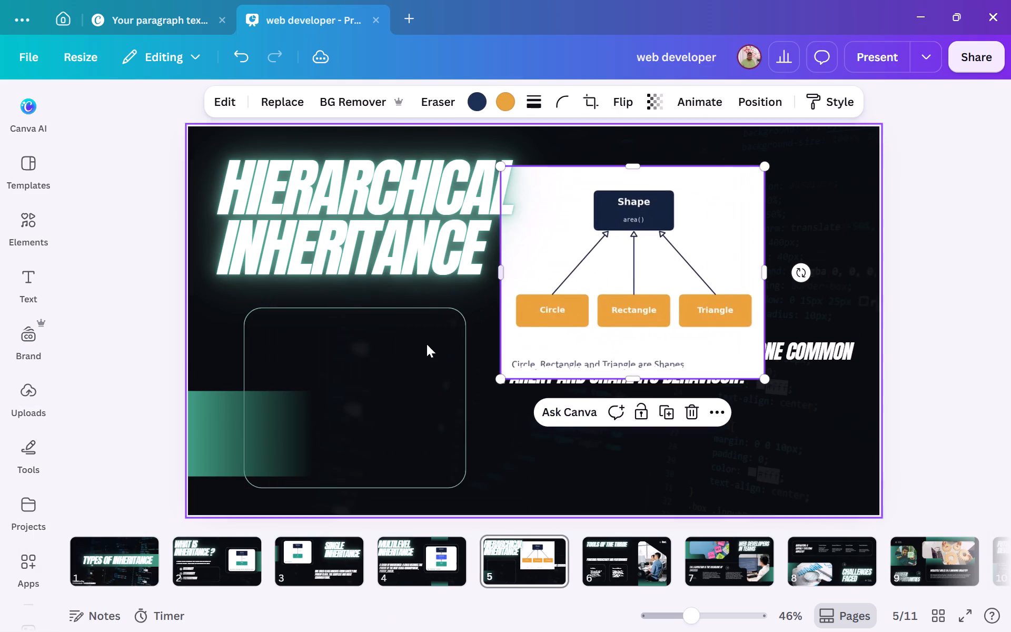
Enlarge the rounded outline box to about 690 by 560 and position it just below the heading.
{"action": "left_click_drag", "start_coordinate": [388, 359], "coordinate": [374, 325]}
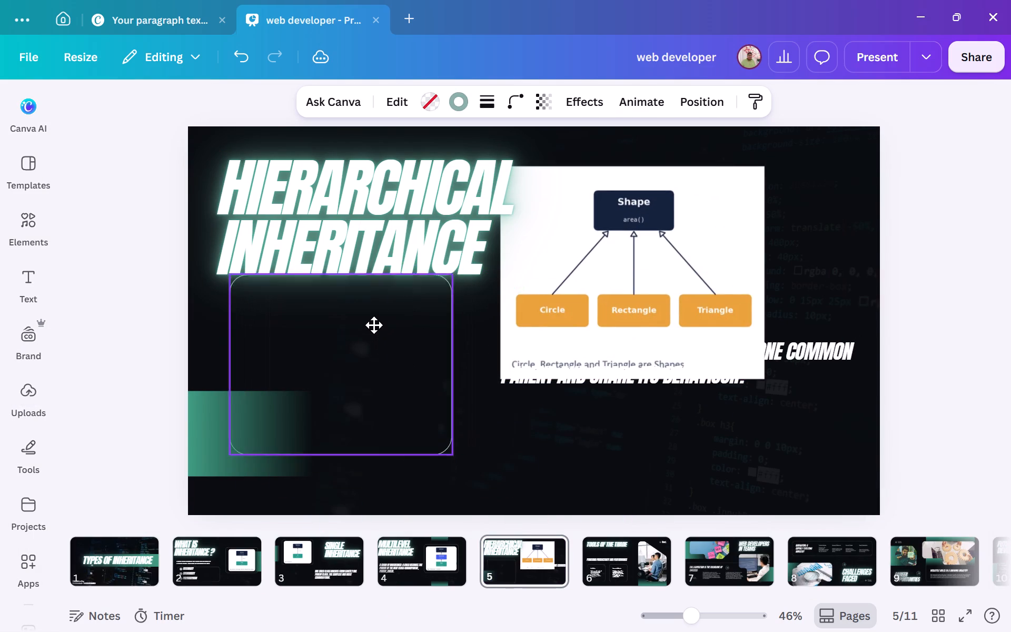
{"action": "left_click_drag", "start_coordinate": [374, 325], "coordinate": [373, 339]}
{"action": "left_click_drag", "start_coordinate": [453, 464], "coordinate": [486, 481]}
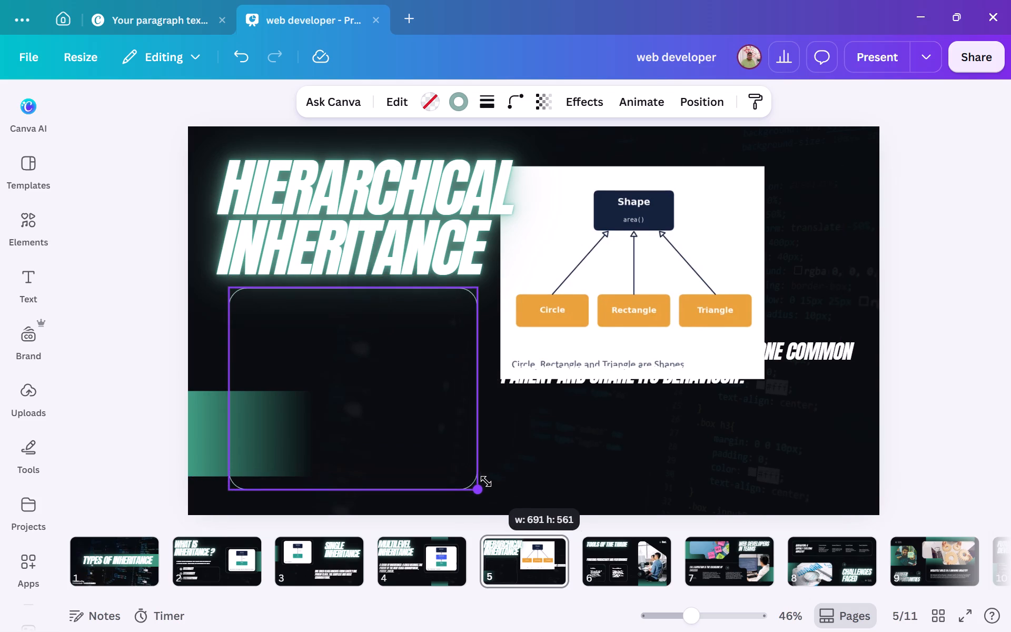
{"action": "left_click_drag", "start_coordinate": [486, 481], "coordinate": [474, 490]}
{"action": "left_click_drag", "start_coordinate": [375, 414], "coordinate": [373, 427]}
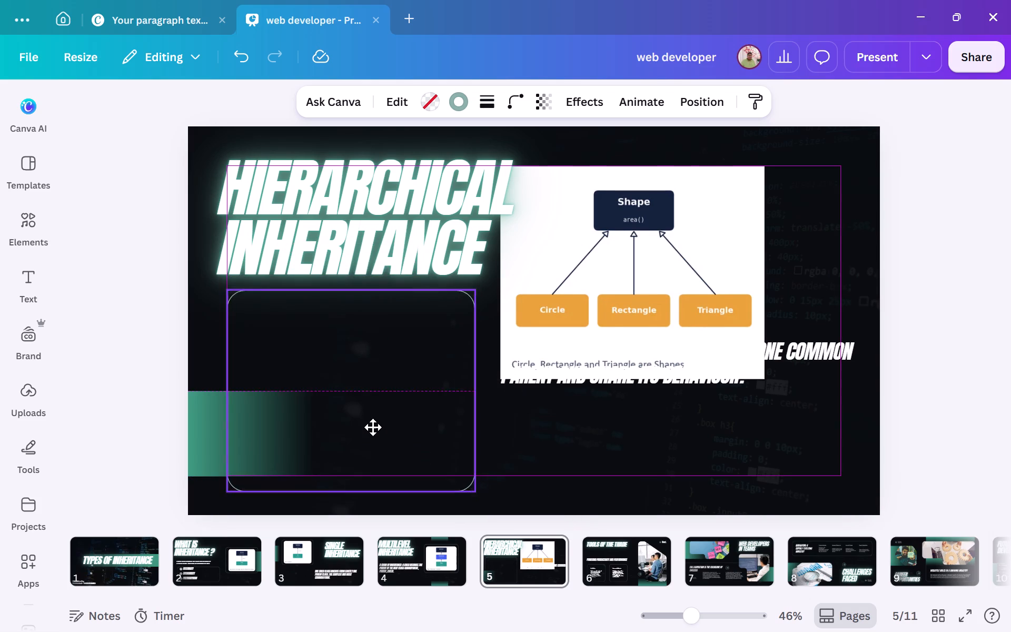
{"action": "left_click_drag", "start_coordinate": [373, 427], "coordinate": [372, 430]}
Scale the Shape diagram down to fit within the outline box's size, then place it above the description text.
{"action": "left_click_drag", "start_coordinate": [608, 287], "coordinate": [343, 412]}
{"action": "left_click_drag", "start_coordinate": [499, 501], "coordinate": [429, 472]}
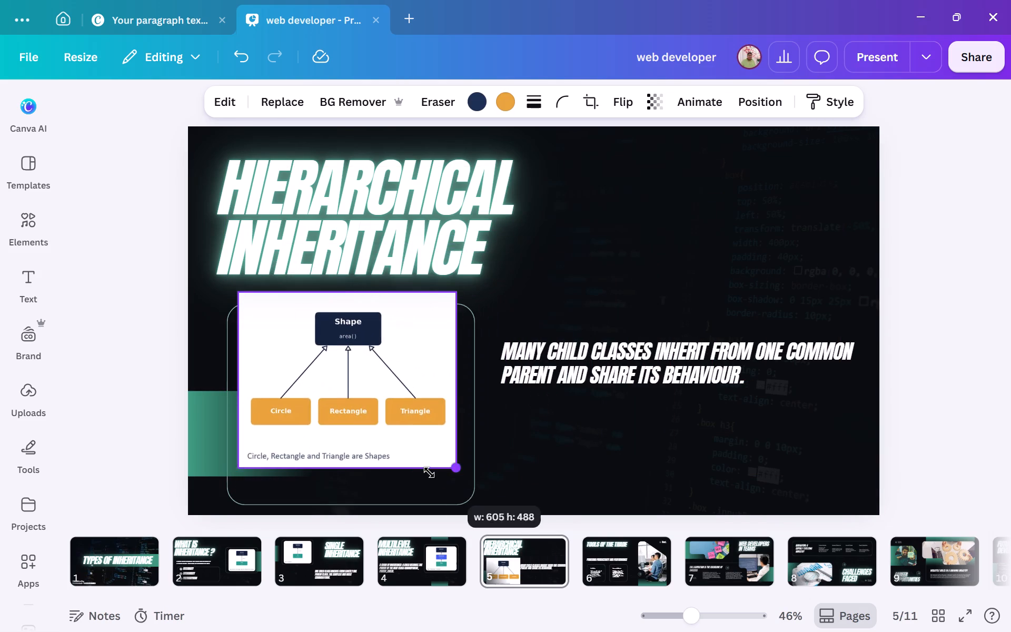
{"action": "left_click_drag", "start_coordinate": [429, 472], "coordinate": [421, 469]}
{"action": "left_click_drag", "start_coordinate": [394, 391], "coordinate": [740, 245]}
Move the outline box up off the green gradient block, then pull the block away from the page edge and rotate it 180°.
{"action": "left_click", "coordinate": [376, 412]}
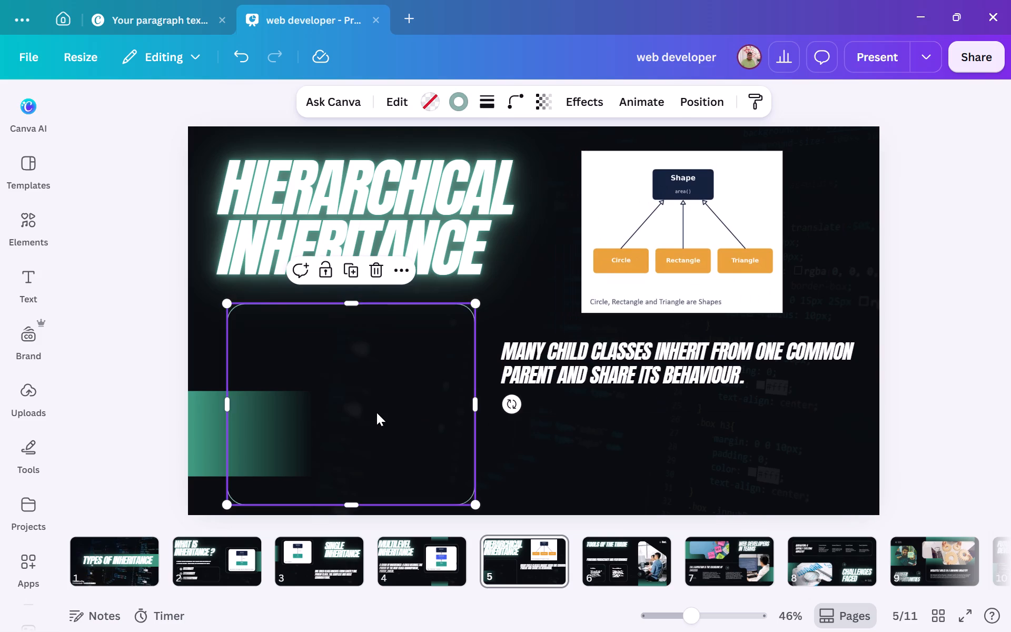
{"action": "left_click_drag", "start_coordinate": [376, 412], "coordinate": [389, 394]}
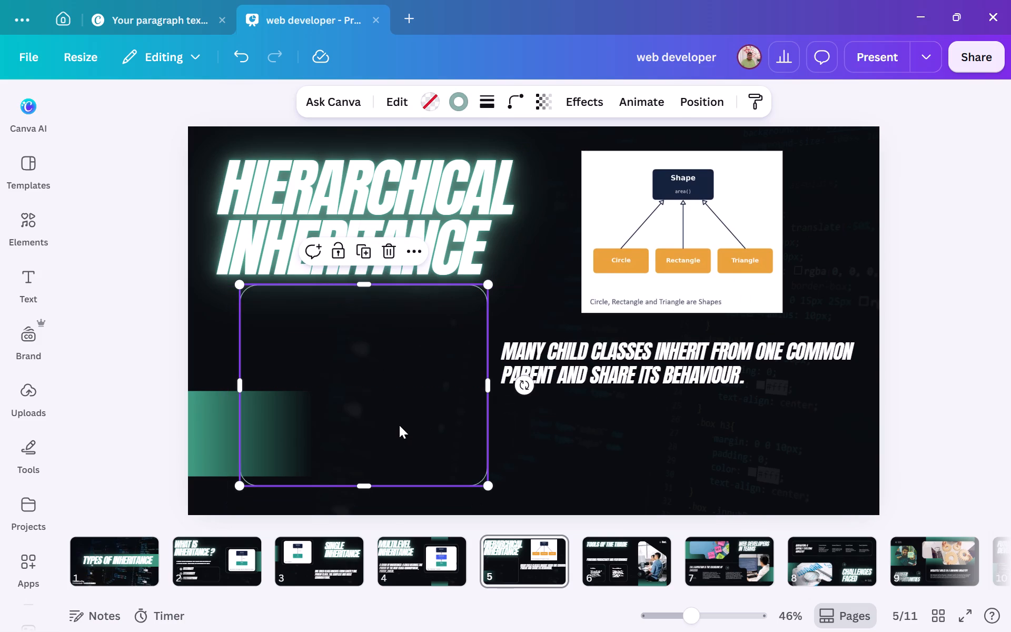
{"action": "left_click_drag", "start_coordinate": [399, 414], "coordinate": [415, 255]}
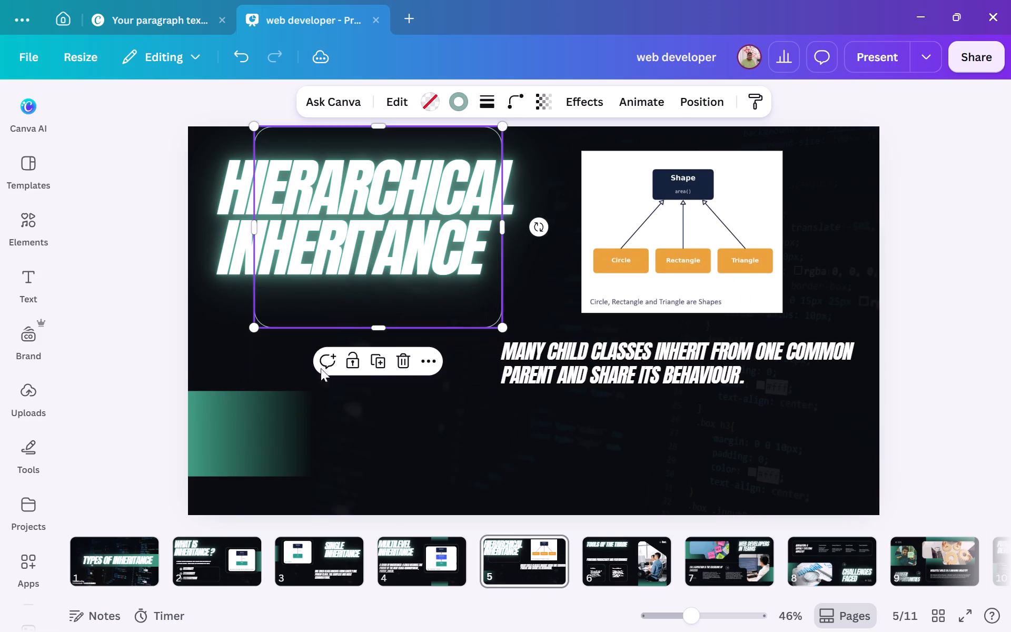
{"action": "left_click", "coordinate": [240, 450]}
{"action": "left_click_drag", "start_coordinate": [290, 447], "coordinate": [325, 432]}
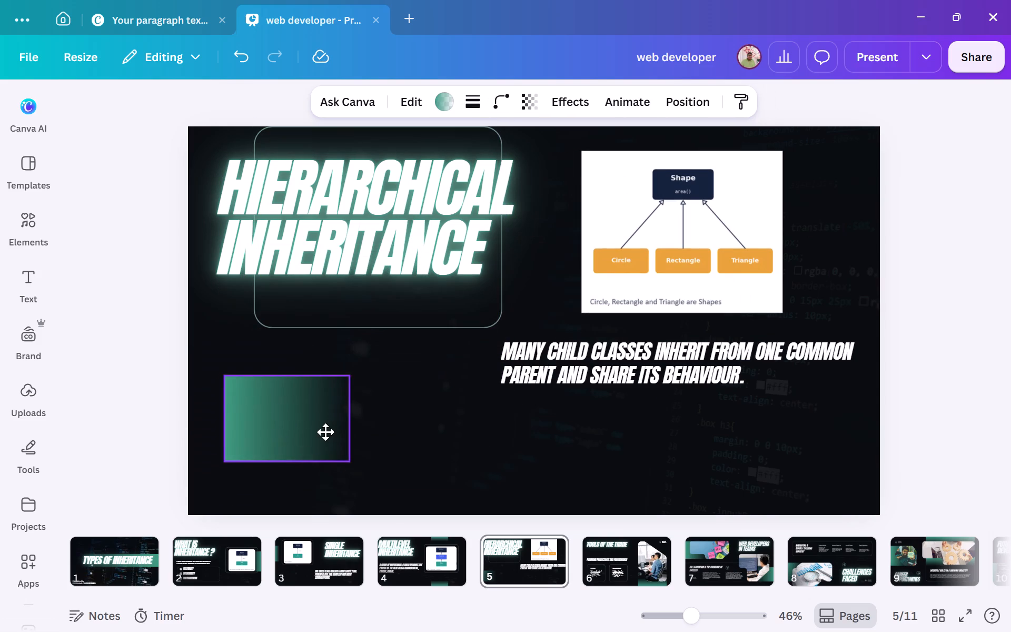
{"action": "left_click_drag", "start_coordinate": [325, 432], "coordinate": [384, 419]}
{"action": "left_click_drag", "start_coordinate": [438, 400], "coordinate": [423, 352]}
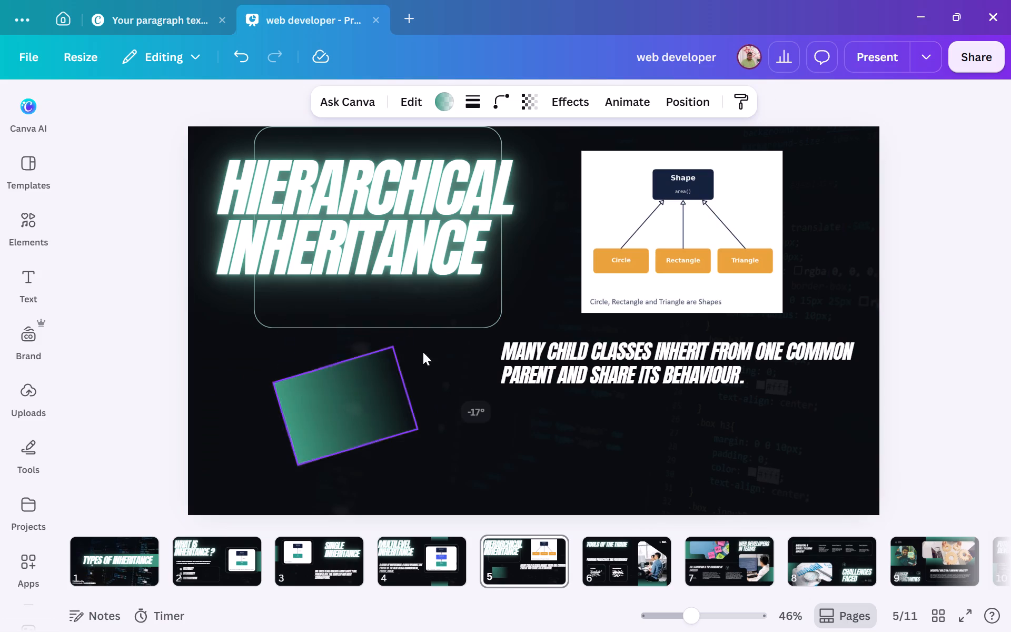
{"action": "left_click_drag", "start_coordinate": [423, 352], "coordinate": [257, 418]}
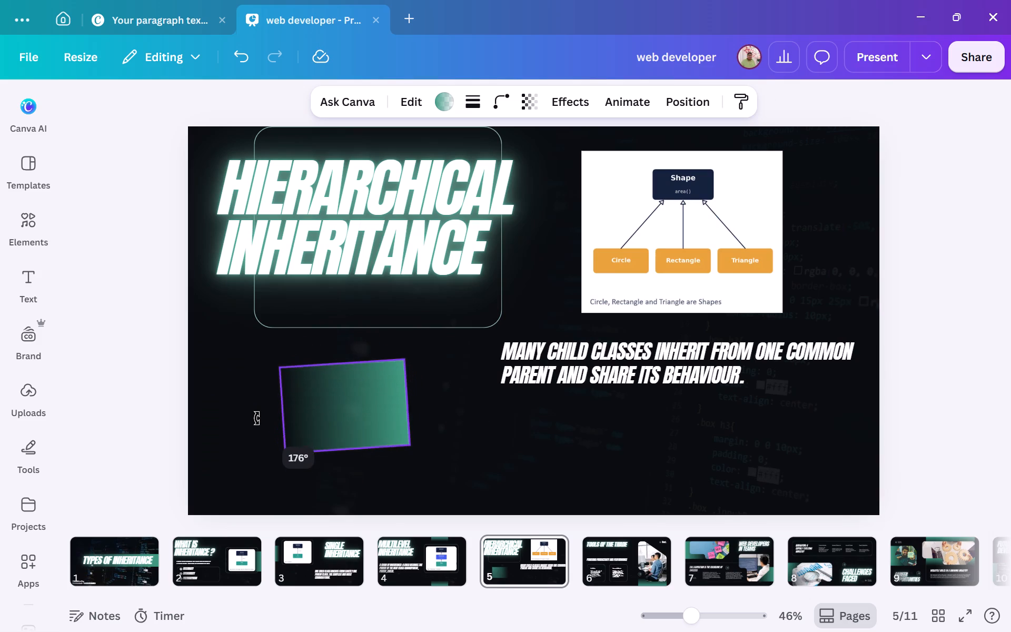
{"action": "left_click_drag", "start_coordinate": [257, 418], "coordinate": [256, 412]}
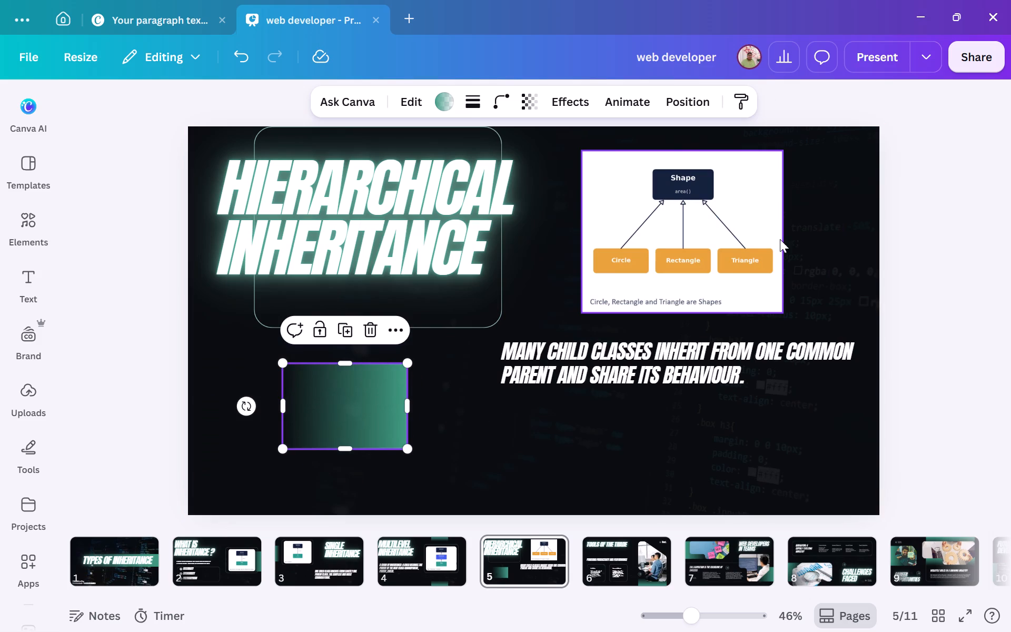
Move the Shape diagram aside to the page's left edge and place the gradient block flush against the right edge.
{"action": "left_click_drag", "start_coordinate": [741, 240], "coordinate": [270, 295]}
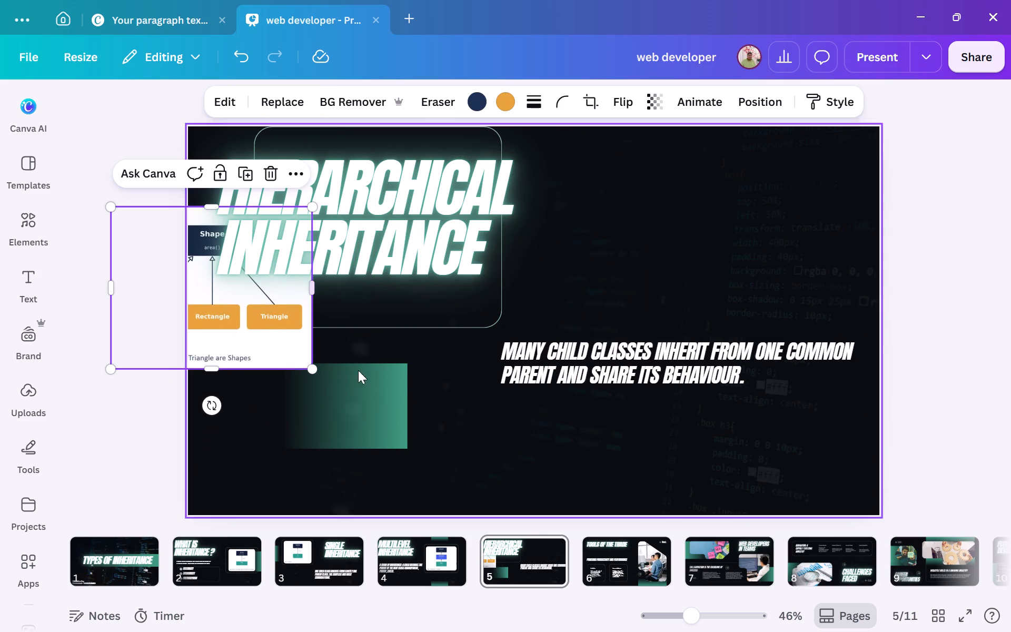
{"action": "left_click_drag", "start_coordinate": [363, 397], "coordinate": [820, 214]}
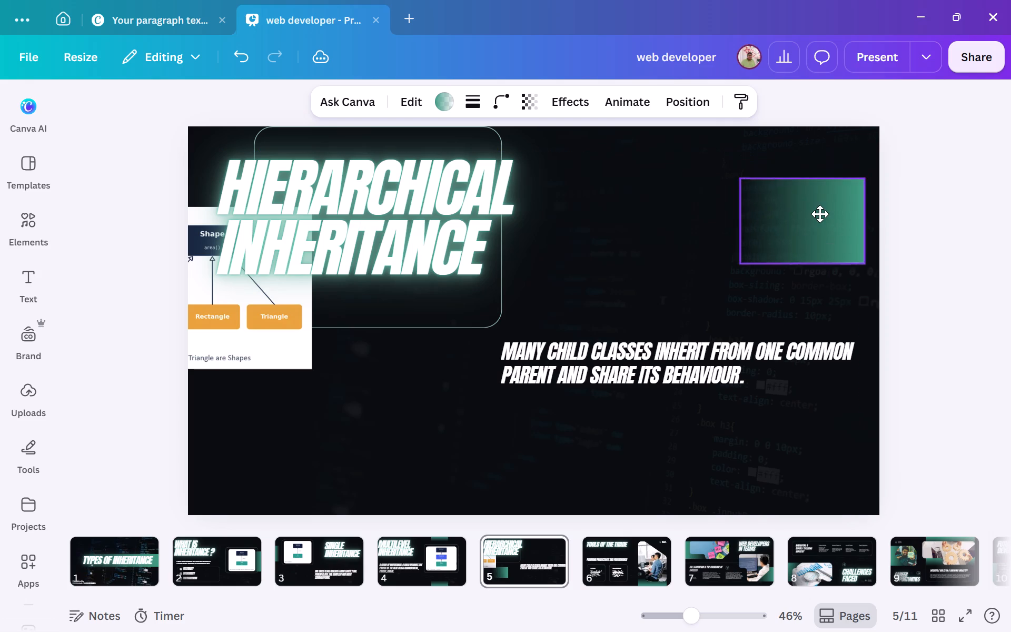
{"action": "left_click_drag", "start_coordinate": [820, 214], "coordinate": [831, 225]}
Move the description text to the lower left of the page, below the Hierarchical Inheritance heading.
{"action": "left_click_drag", "start_coordinate": [594, 384], "coordinate": [567, 393]}
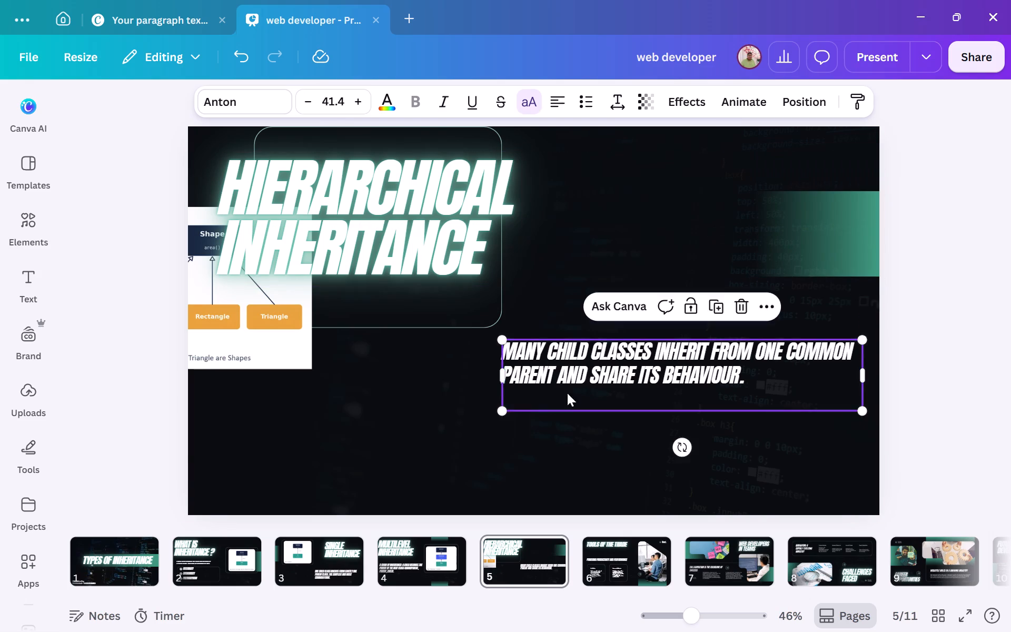
{"action": "left_click_drag", "start_coordinate": [567, 393], "coordinate": [285, 453]}
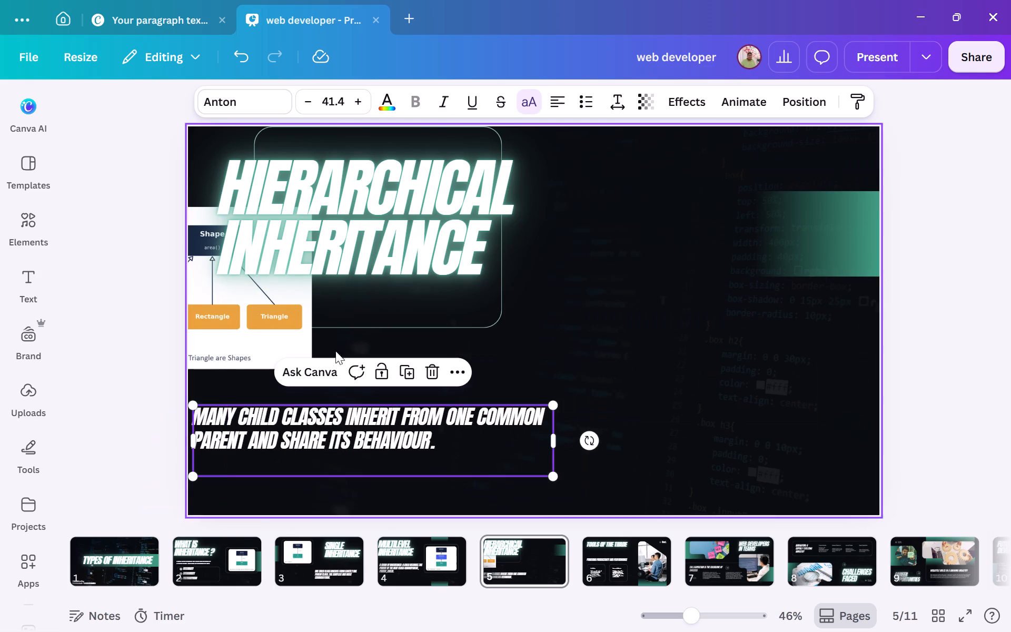
Place the outline box to the right of the heading and lower the gradient block to align with the box's vertical middle.
{"action": "left_click_drag", "start_coordinate": [470, 313], "coordinate": [800, 345]}
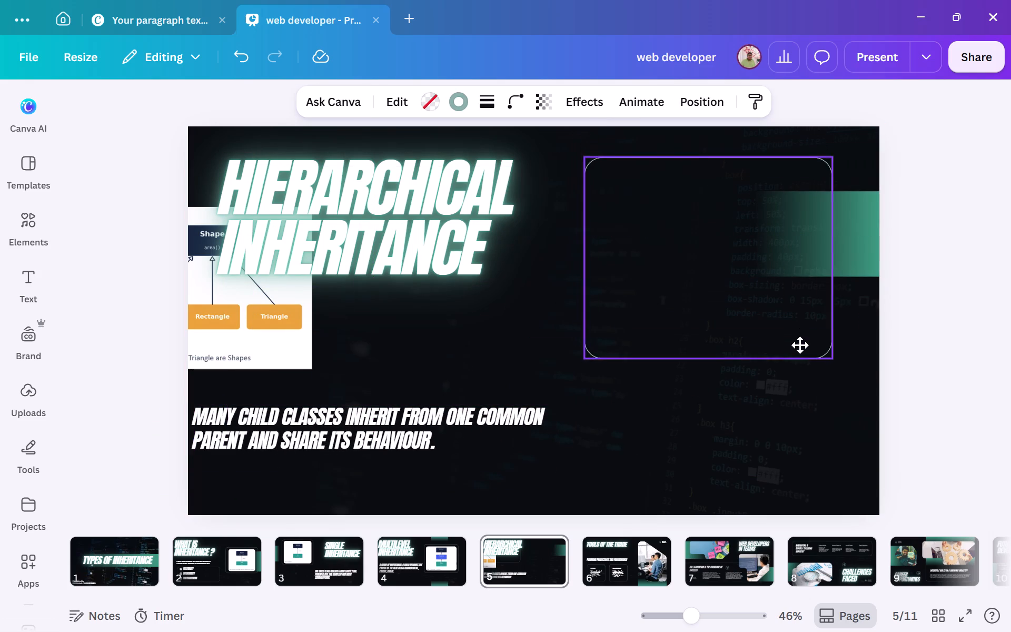
{"action": "left_click_drag", "start_coordinate": [800, 345], "coordinate": [795, 348]}
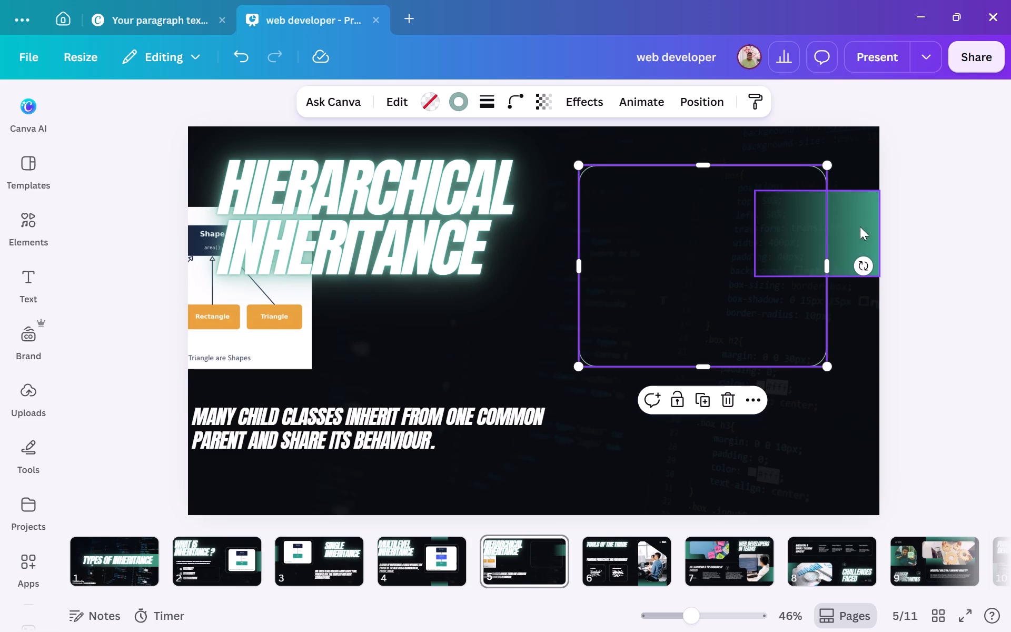
{"action": "left_click_drag", "start_coordinate": [856, 224], "coordinate": [858, 249]}
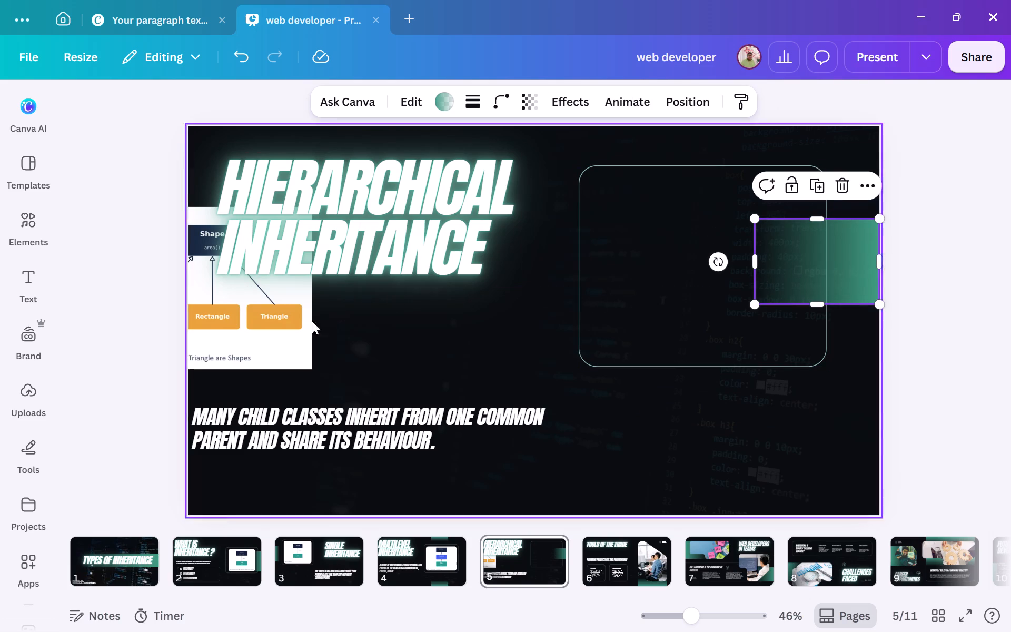
Place the Shape diagram centred inside the rounded outline box.
{"action": "left_click_drag", "start_coordinate": [279, 335], "coordinate": [775, 320]}
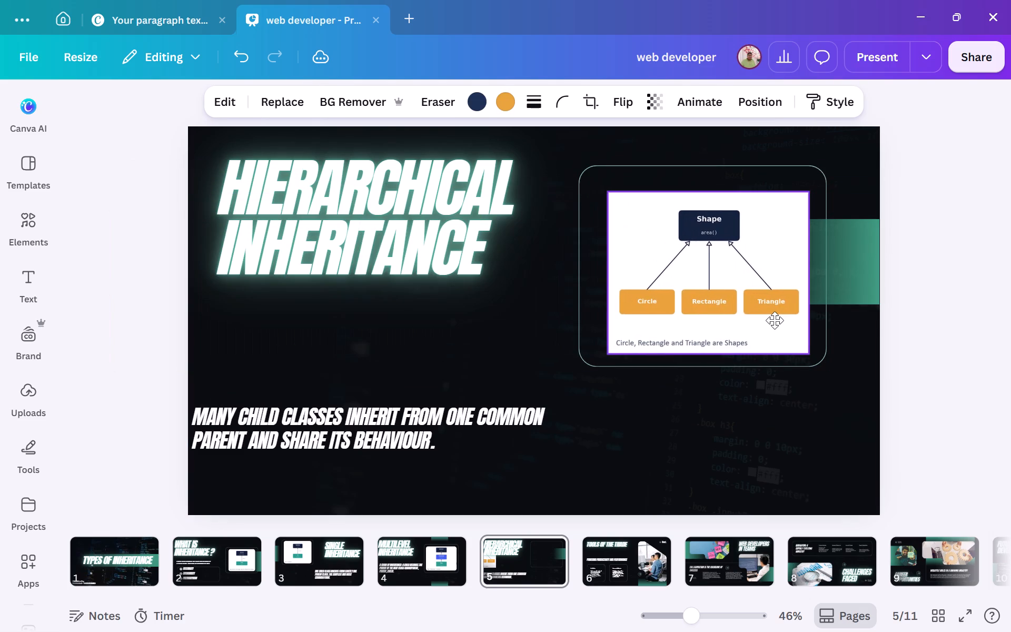
{"action": "left_click_drag", "start_coordinate": [775, 320], "coordinate": [768, 318]}
{"action": "left_click", "coordinate": [769, 360]}
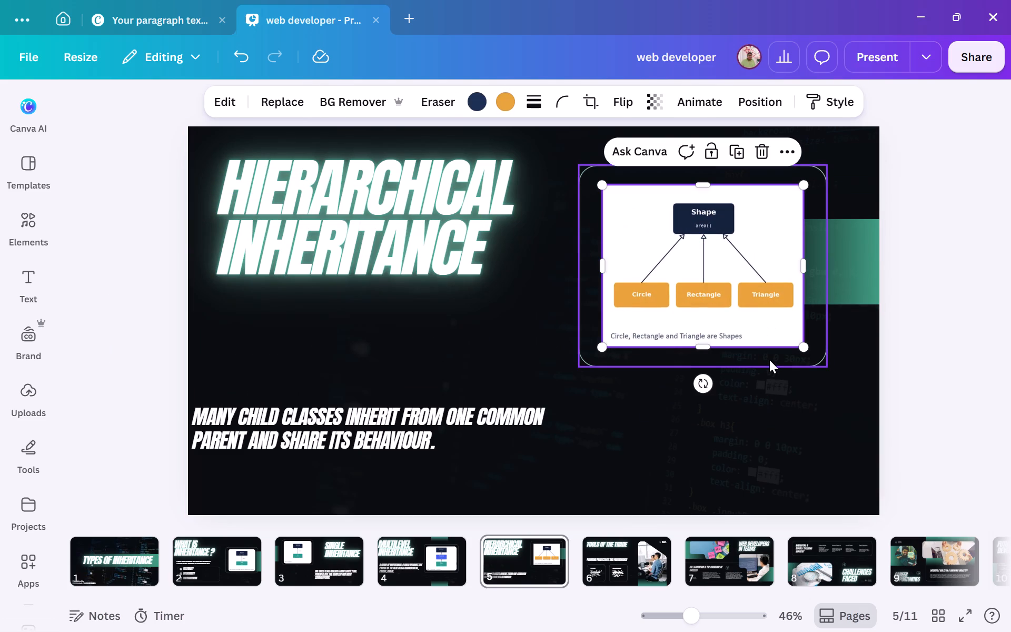
Enlarge the outline box to about 760 by 620, lower it around the Shape diagram, and lower the gradient block to the box's vertical middle.
{"action": "left_click_drag", "start_coordinate": [829, 367], "coordinate": [855, 389]}
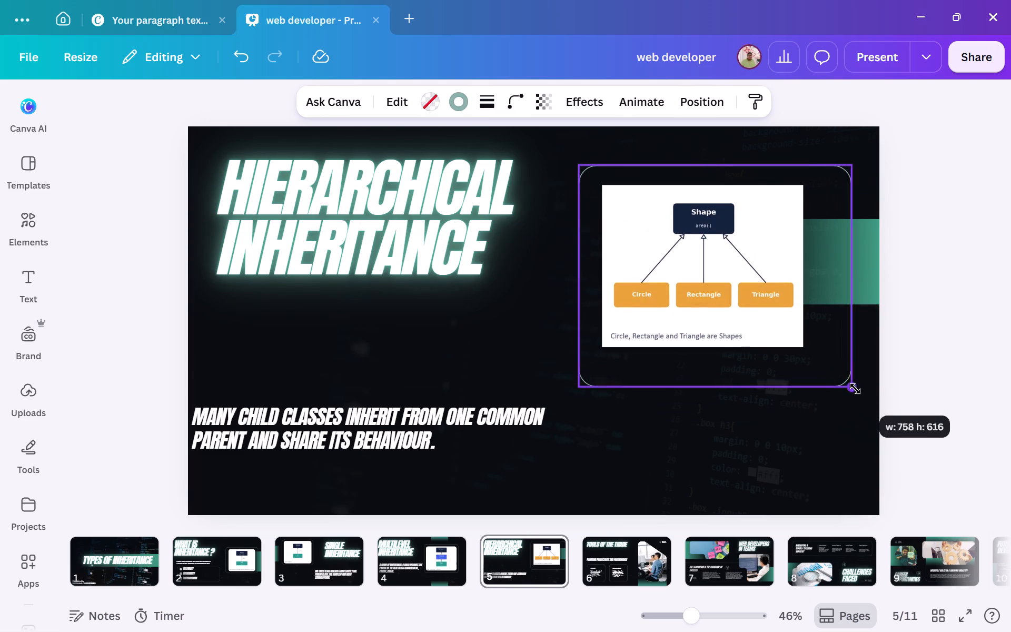
{"action": "left_click_drag", "start_coordinate": [855, 389], "coordinate": [857, 390]}
{"action": "left_click_drag", "start_coordinate": [802, 371], "coordinate": [791, 376]}
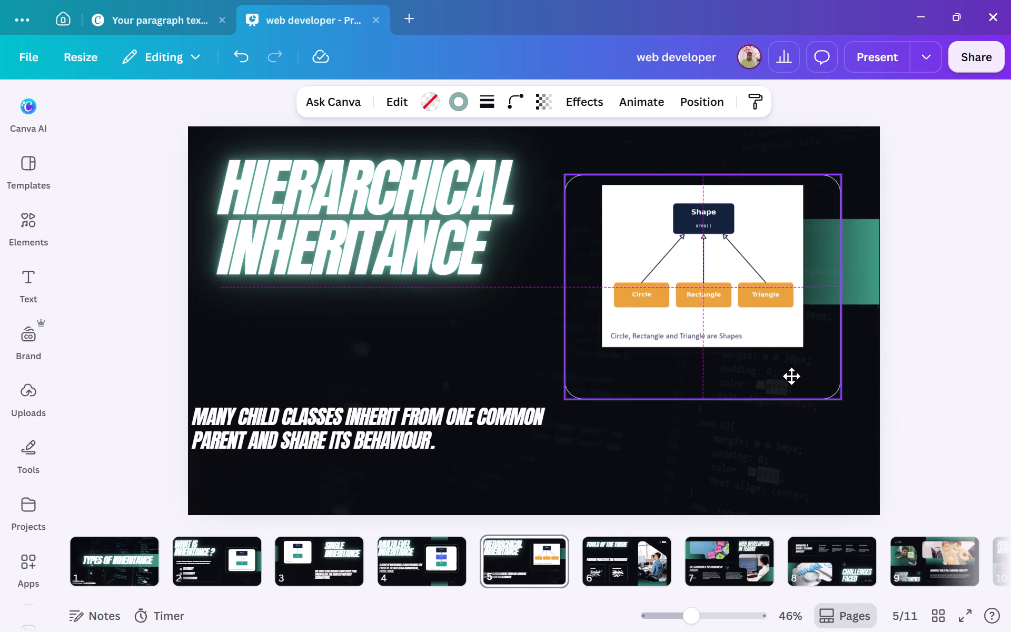
{"action": "left_click_drag", "start_coordinate": [791, 376], "coordinate": [792, 397]}
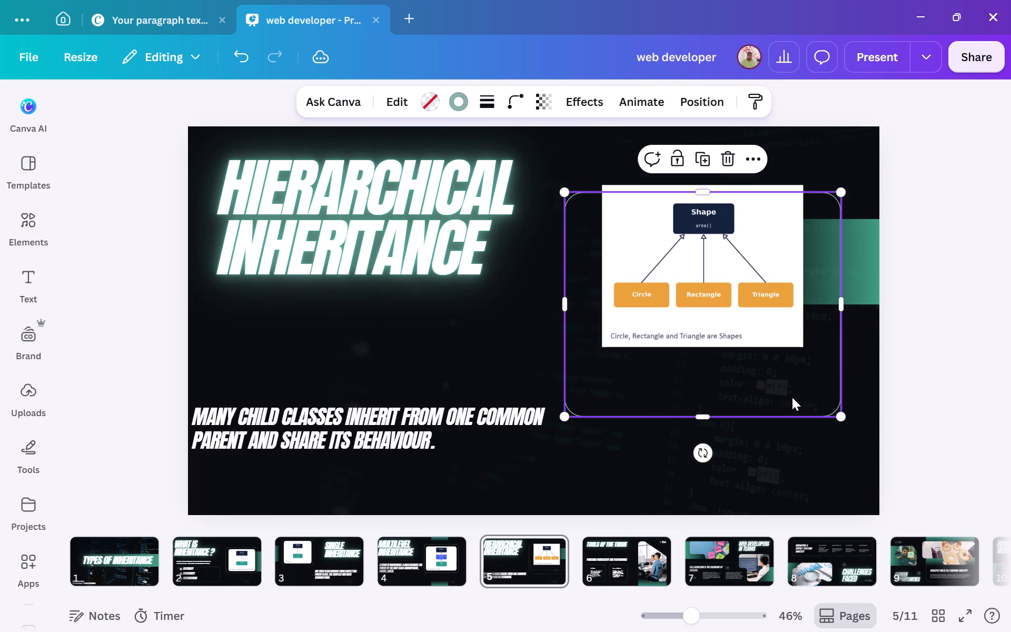
{"action": "left_click_drag", "start_coordinate": [861, 269], "coordinate": [861, 312]}
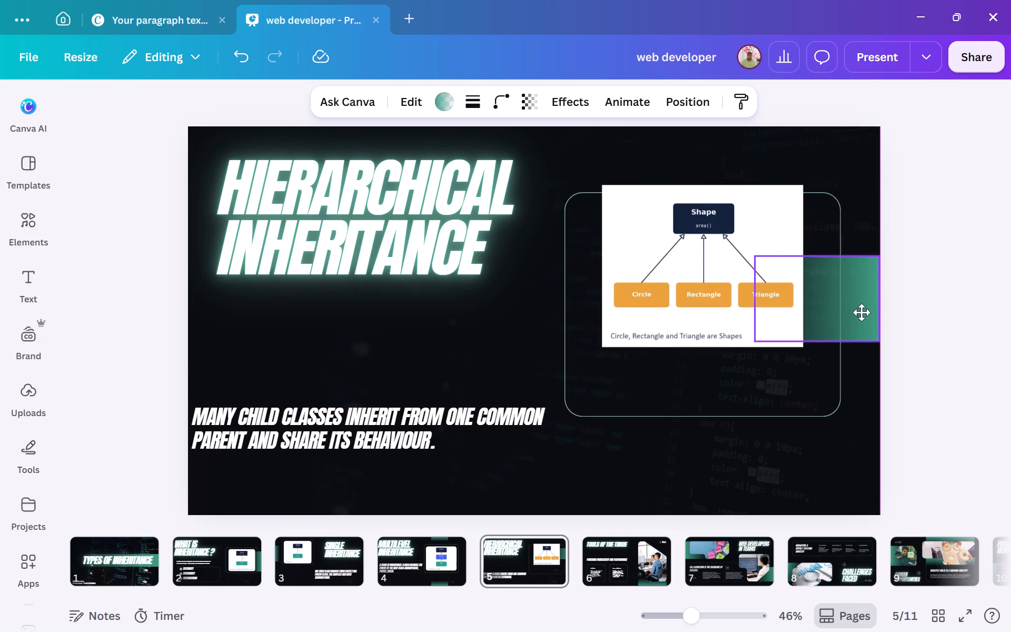
{"action": "left_click_drag", "start_coordinate": [861, 312], "coordinate": [861, 313]}
Enlarge the Shape diagram so it nearly fills the outline box, and centre it inside the box.
{"action": "left_click", "coordinate": [695, 299]}
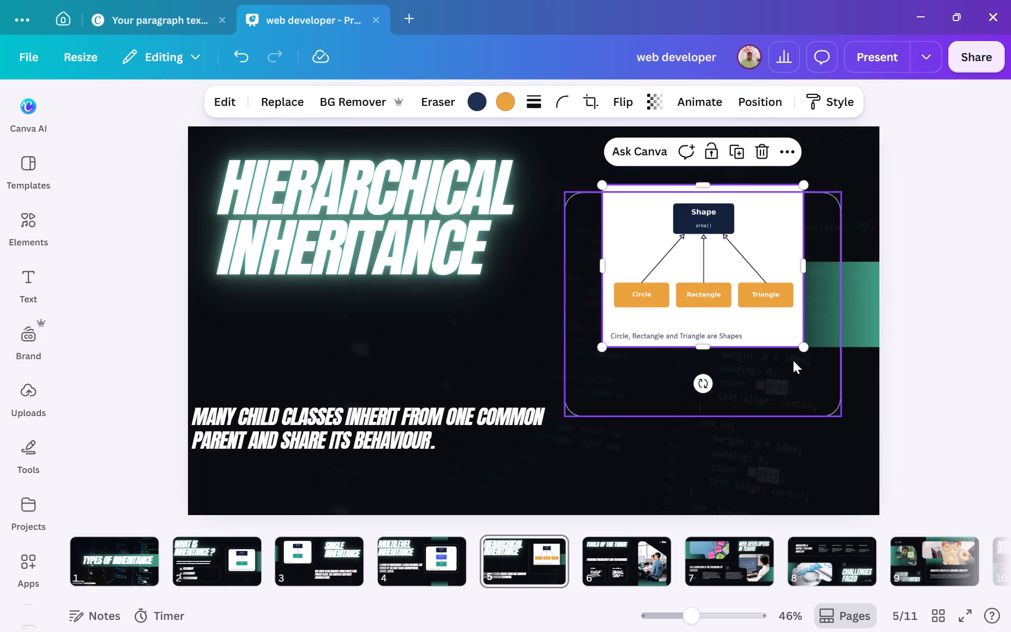
{"action": "left_click_drag", "start_coordinate": [803, 348], "coordinate": [825, 376]}
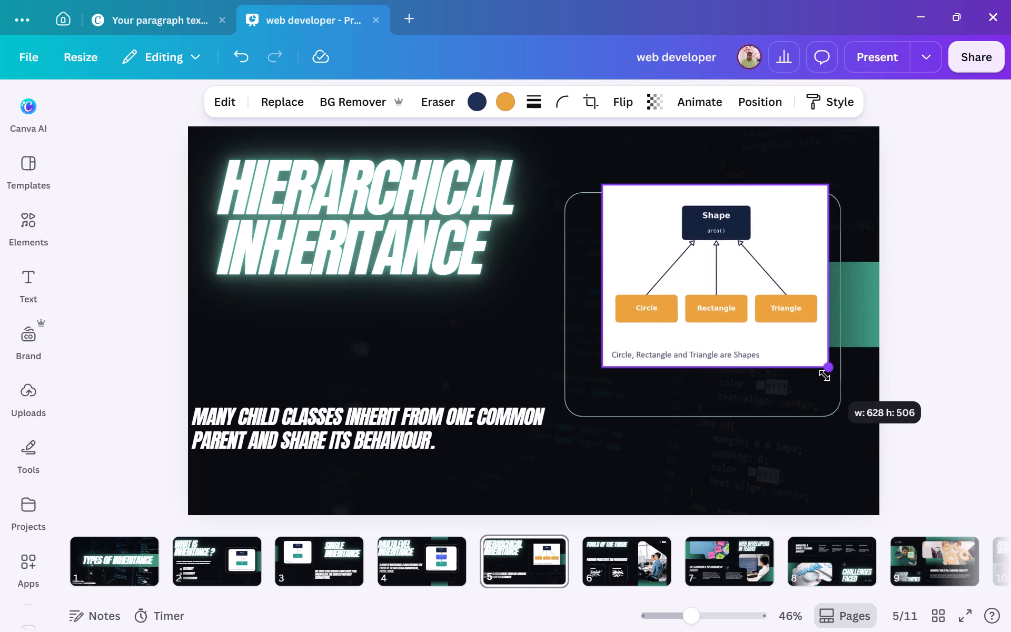
{"action": "left_click_drag", "start_coordinate": [825, 376], "coordinate": [826, 376]}
{"action": "left_click_drag", "start_coordinate": [743, 315], "coordinate": [730, 340]}
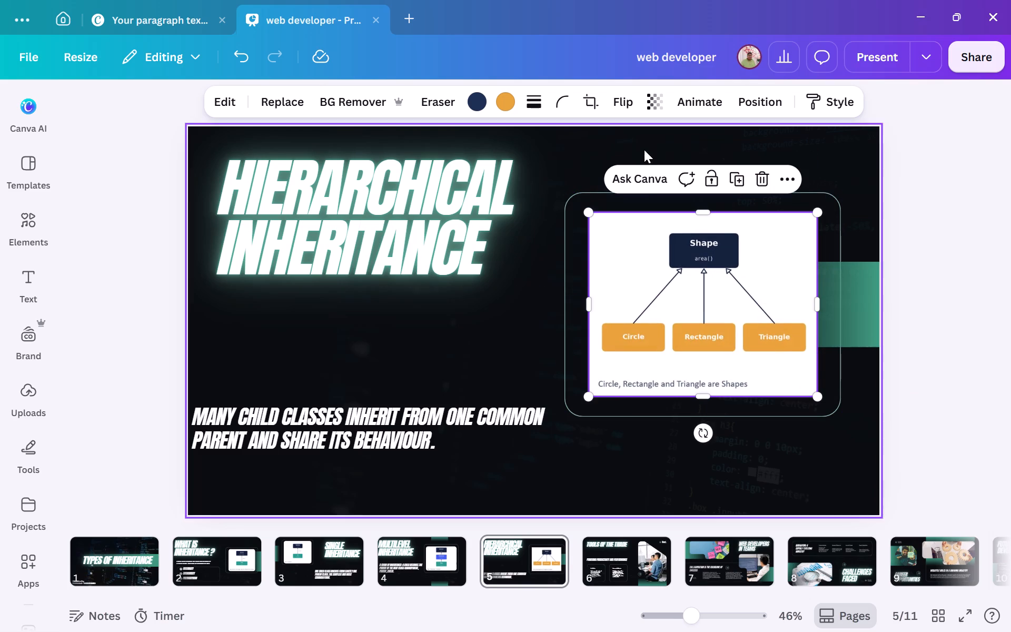
{"action": "left_click_drag", "start_coordinate": [813, 392], "coordinate": [818, 394]}
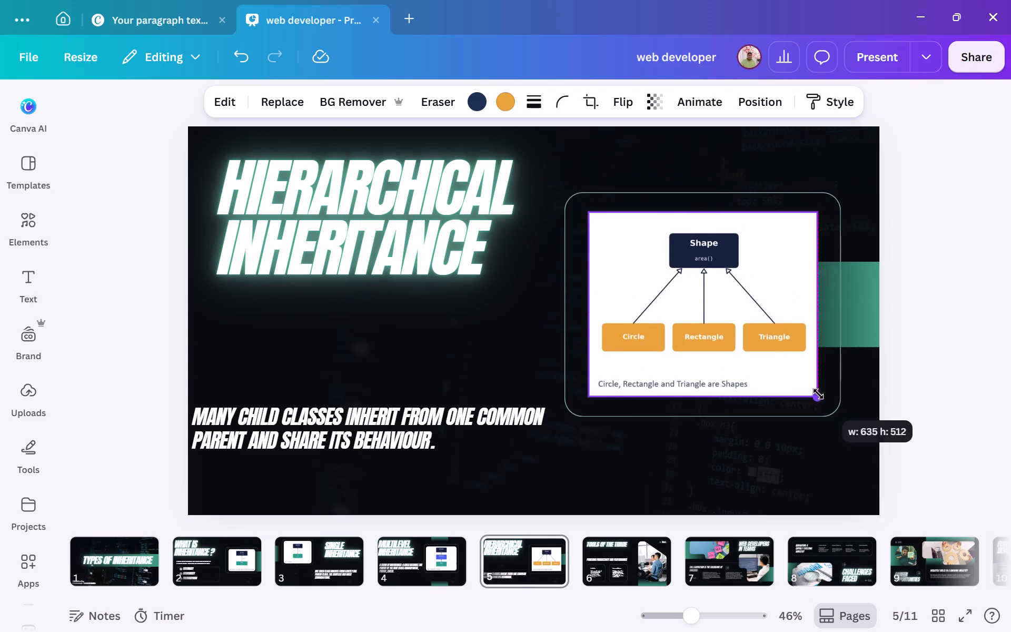
{"action": "left_click_drag", "start_coordinate": [818, 394], "coordinate": [823, 397]}
{"action": "left_click_drag", "start_coordinate": [754, 335], "coordinate": [746, 327]}
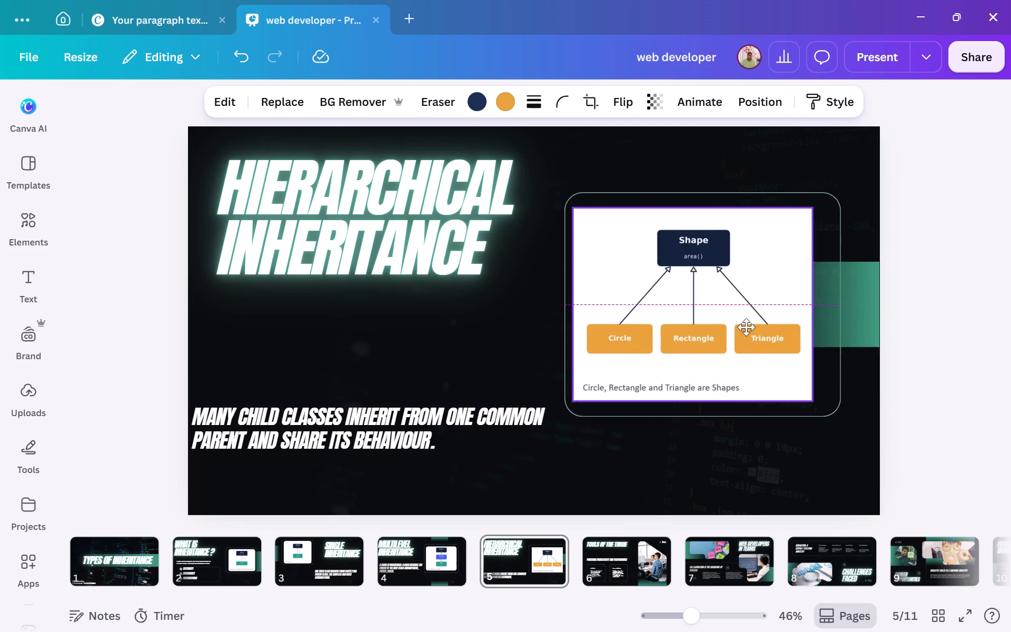
{"action": "left_click_drag", "start_coordinate": [746, 327], "coordinate": [748, 327]}
Set the Shape diagram's corner rounding to 50.
{"action": "left_click", "coordinate": [555, 102]}
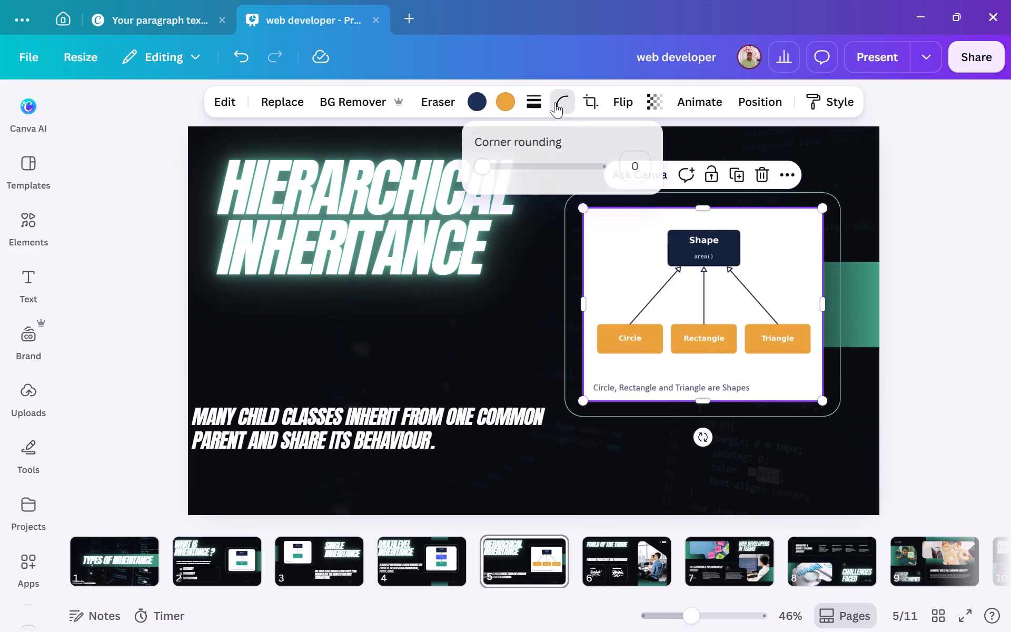
{"action": "left_click_drag", "start_coordinate": [486, 162], "coordinate": [529, 162]}
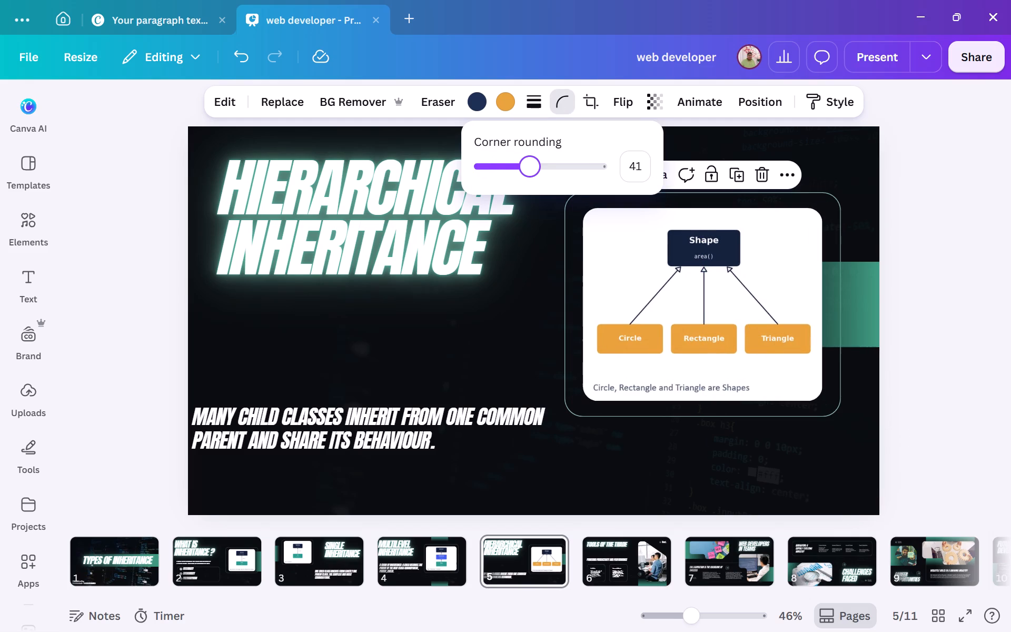
{"action": "left_click_drag", "start_coordinate": [529, 162], "coordinate": [541, 162]}
{"action": "left_click_drag", "start_coordinate": [541, 162], "coordinate": [540, 162]}
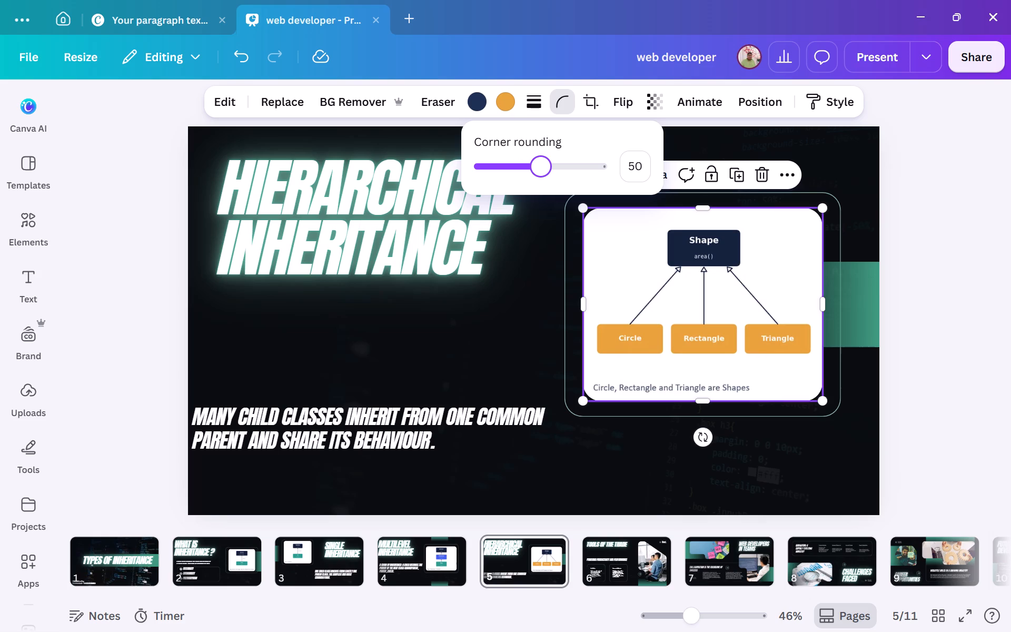
{"action": "left_click", "coordinate": [908, 197]}
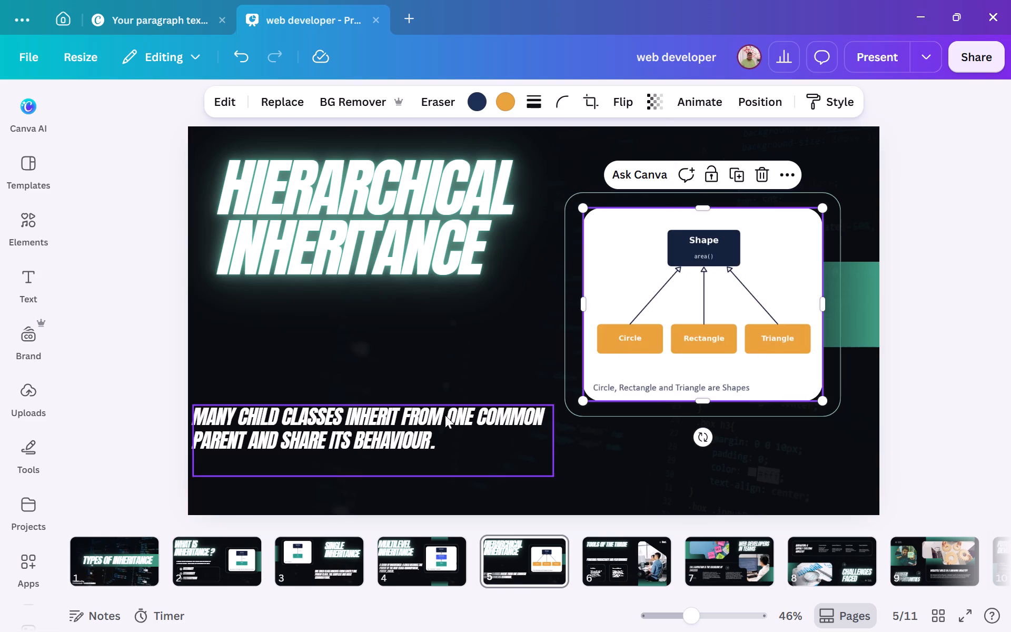
Move the description text slightly up, closer to the Hierarchical Inheritance heading.
{"action": "left_click_drag", "start_coordinate": [393, 429], "coordinate": [393, 385]}
{"action": "left_click", "coordinate": [925, 349]}
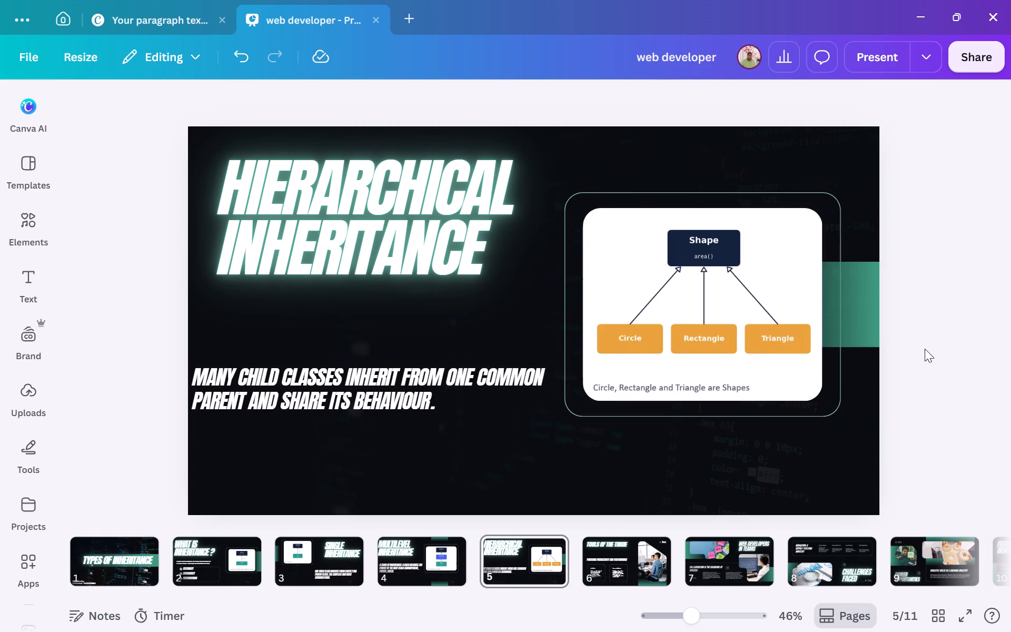
Open page 6, the Tools of the Trade slide.
{"action": "left_click", "coordinate": [620, 563]}
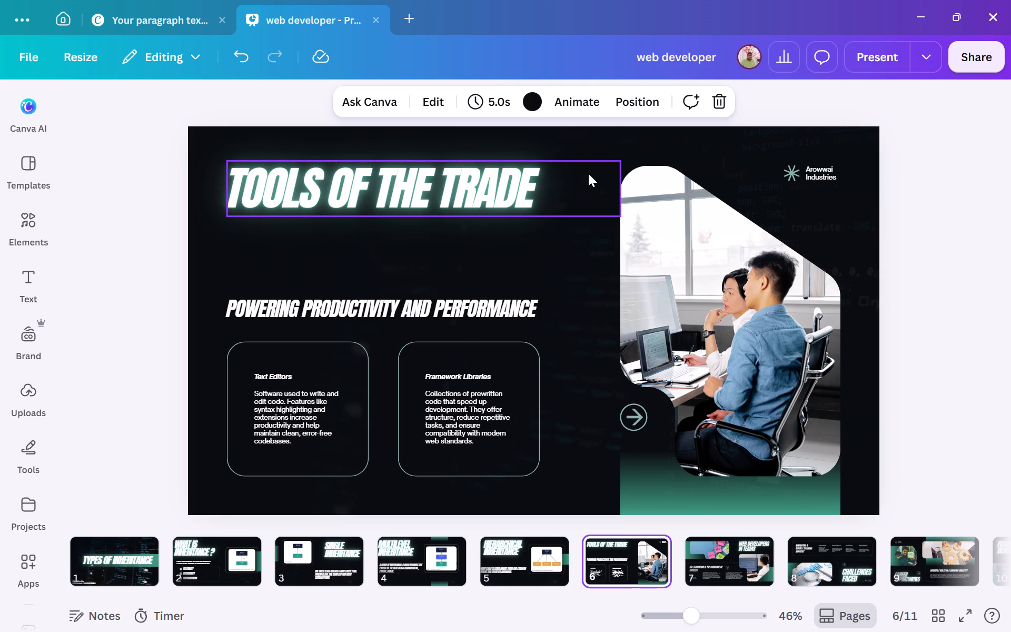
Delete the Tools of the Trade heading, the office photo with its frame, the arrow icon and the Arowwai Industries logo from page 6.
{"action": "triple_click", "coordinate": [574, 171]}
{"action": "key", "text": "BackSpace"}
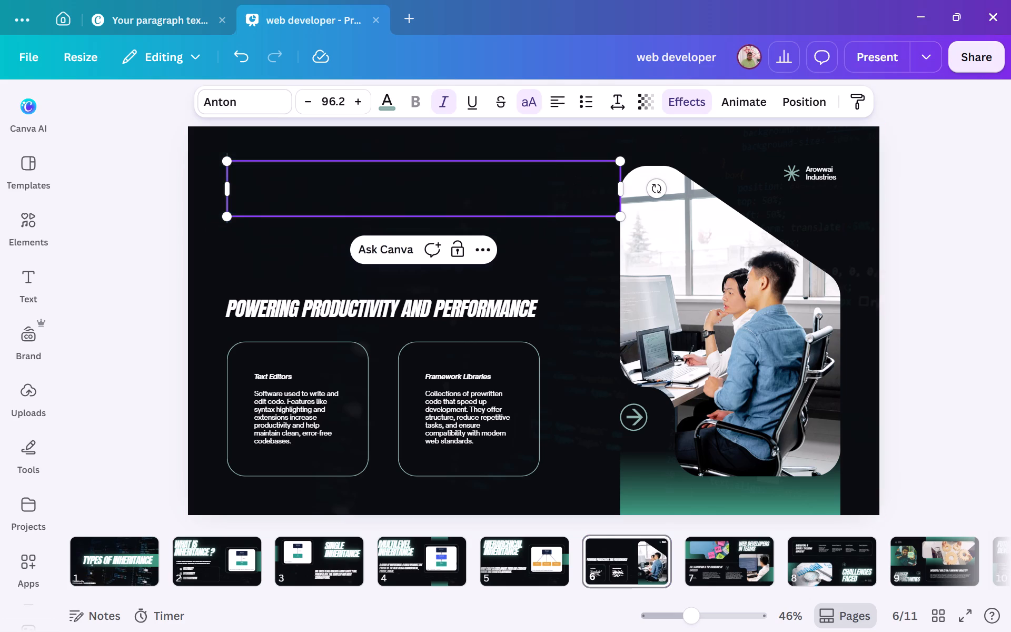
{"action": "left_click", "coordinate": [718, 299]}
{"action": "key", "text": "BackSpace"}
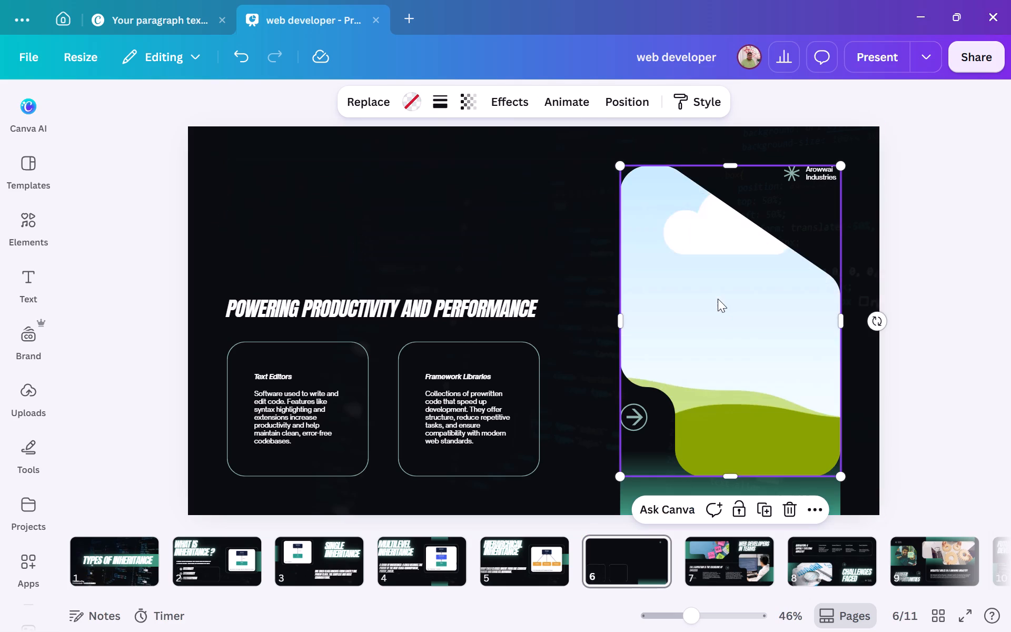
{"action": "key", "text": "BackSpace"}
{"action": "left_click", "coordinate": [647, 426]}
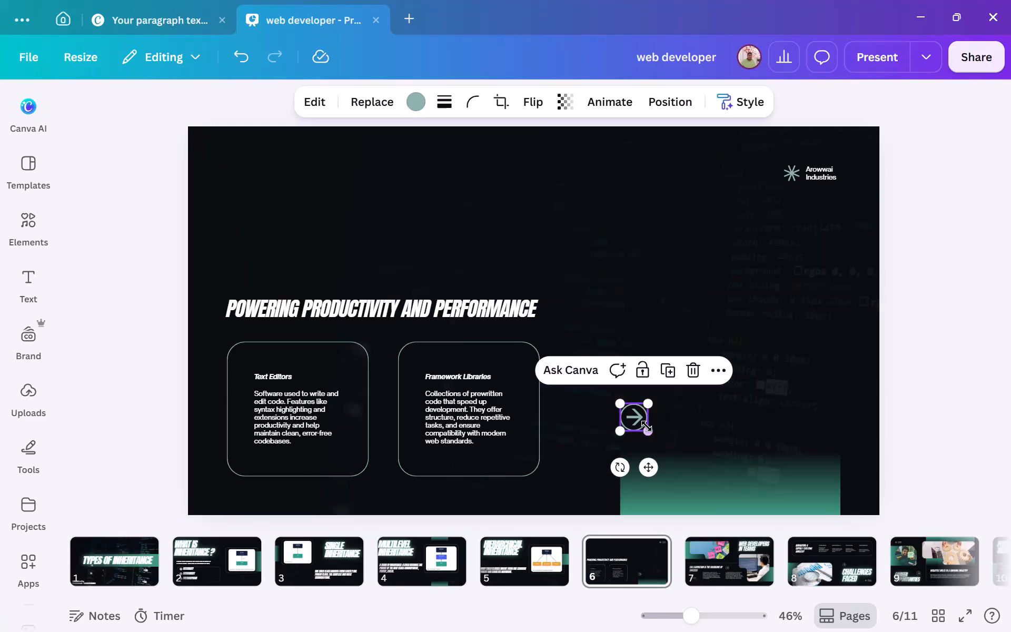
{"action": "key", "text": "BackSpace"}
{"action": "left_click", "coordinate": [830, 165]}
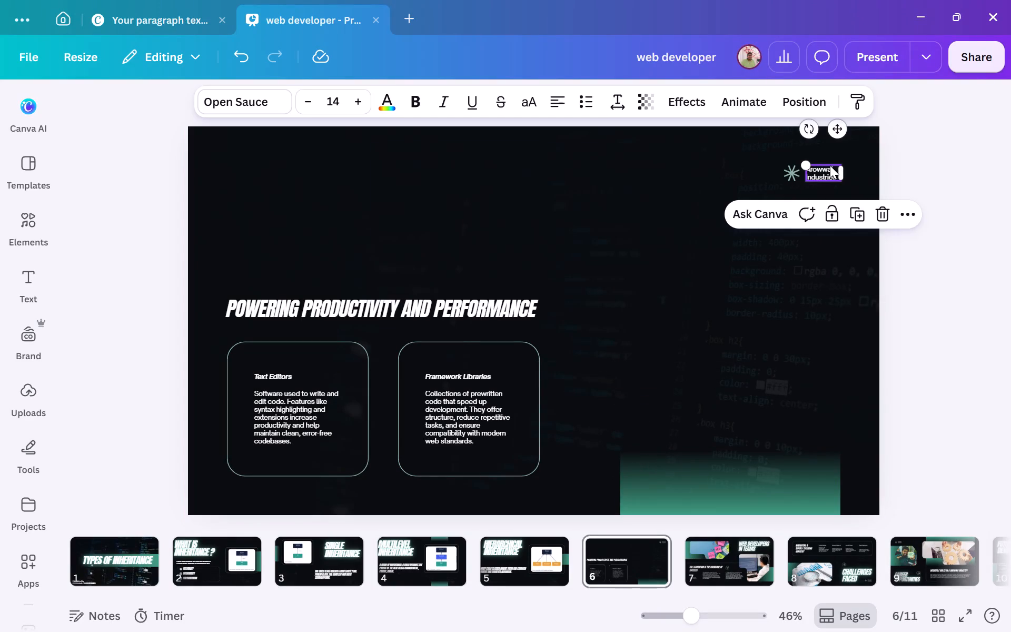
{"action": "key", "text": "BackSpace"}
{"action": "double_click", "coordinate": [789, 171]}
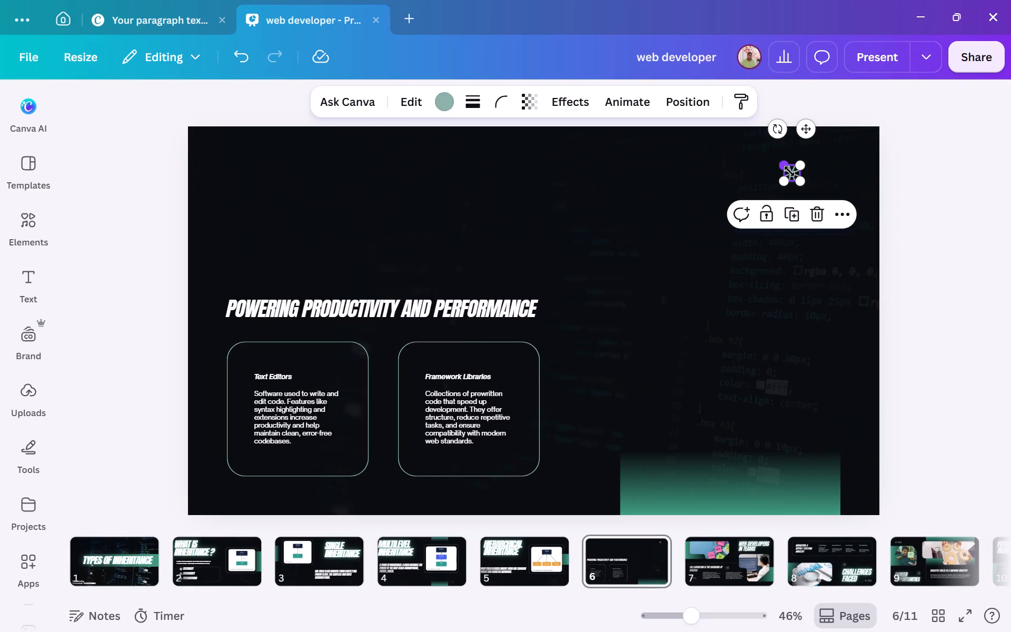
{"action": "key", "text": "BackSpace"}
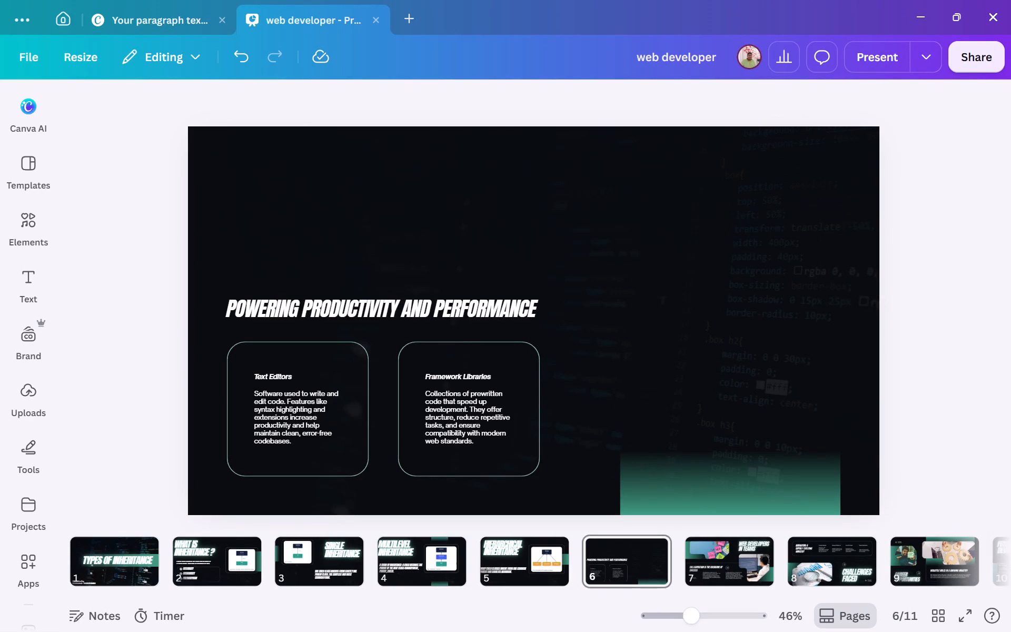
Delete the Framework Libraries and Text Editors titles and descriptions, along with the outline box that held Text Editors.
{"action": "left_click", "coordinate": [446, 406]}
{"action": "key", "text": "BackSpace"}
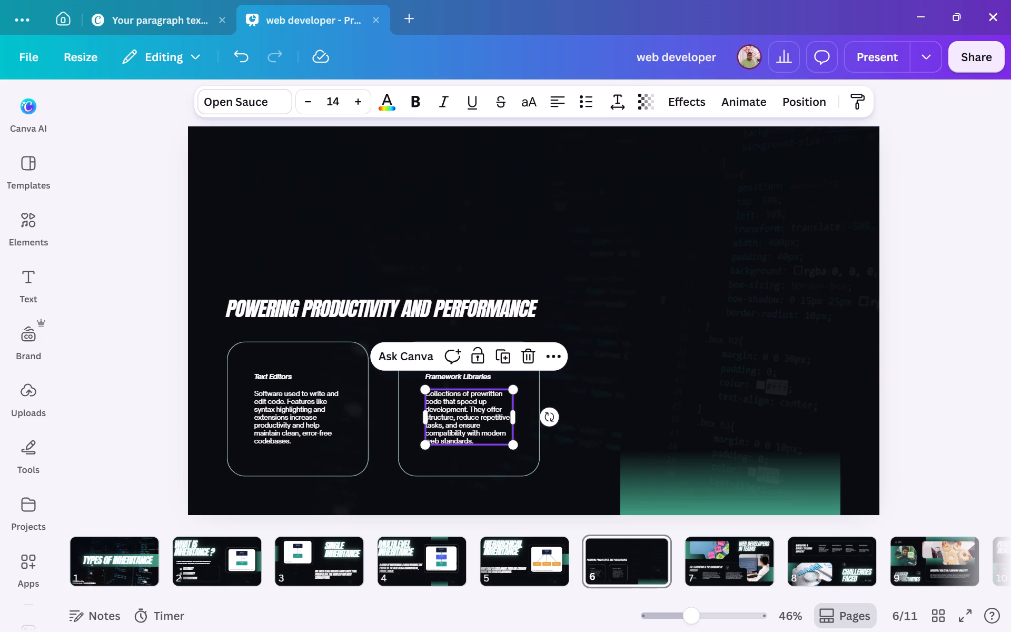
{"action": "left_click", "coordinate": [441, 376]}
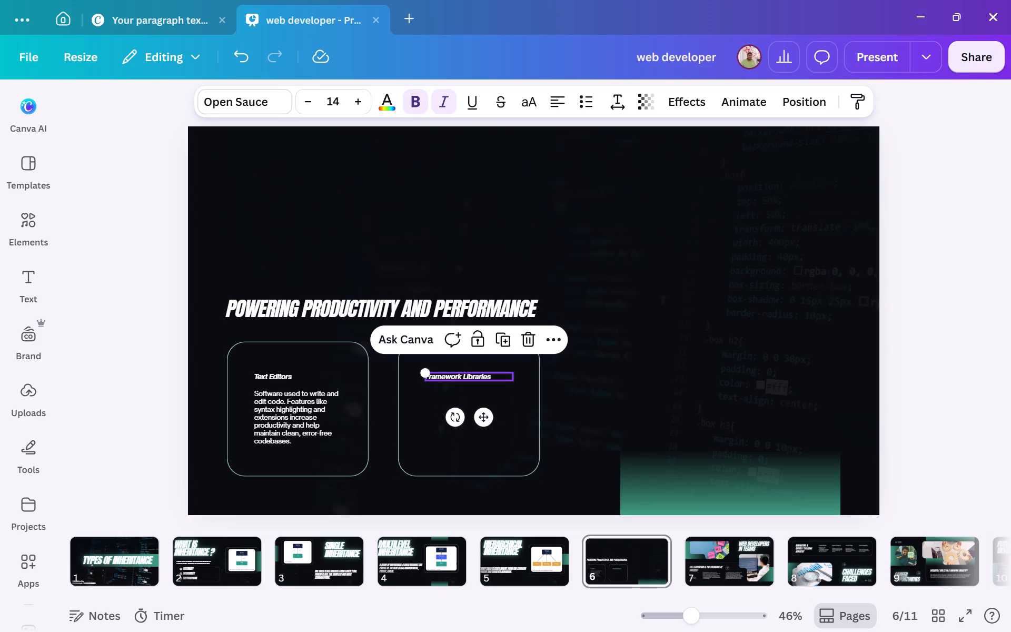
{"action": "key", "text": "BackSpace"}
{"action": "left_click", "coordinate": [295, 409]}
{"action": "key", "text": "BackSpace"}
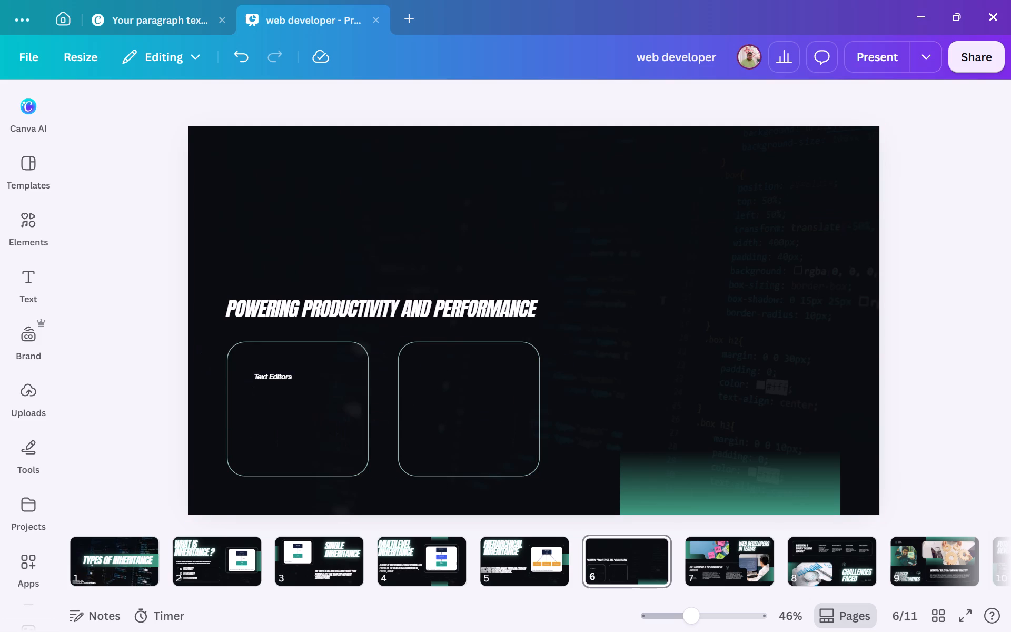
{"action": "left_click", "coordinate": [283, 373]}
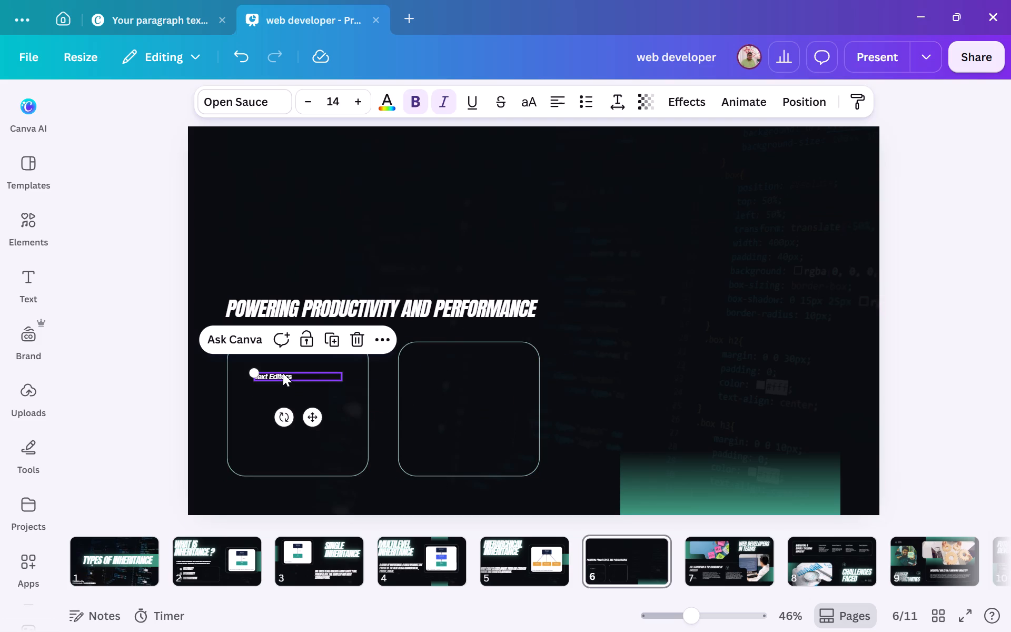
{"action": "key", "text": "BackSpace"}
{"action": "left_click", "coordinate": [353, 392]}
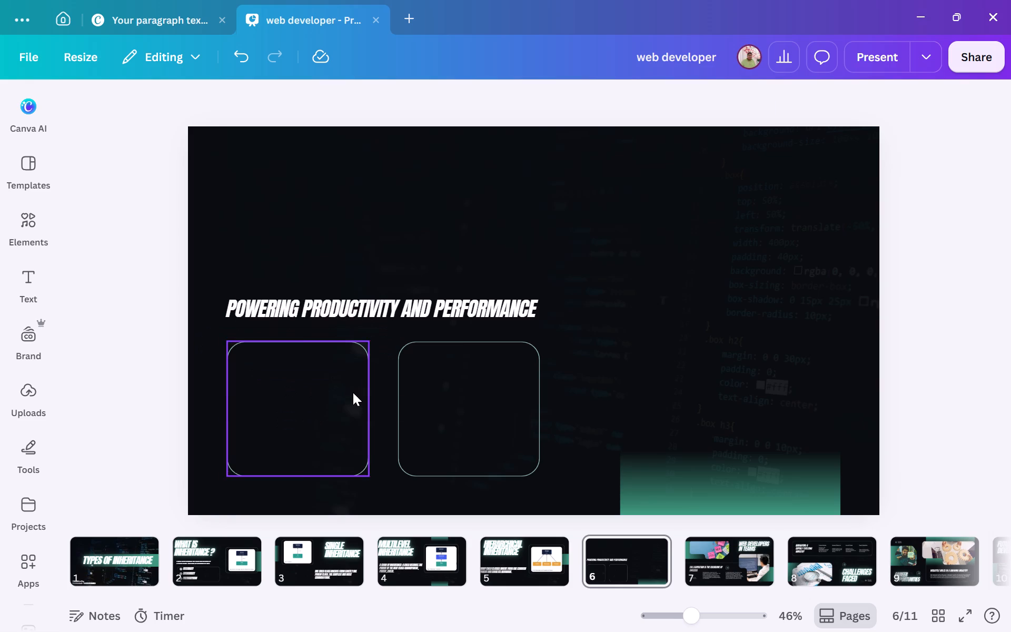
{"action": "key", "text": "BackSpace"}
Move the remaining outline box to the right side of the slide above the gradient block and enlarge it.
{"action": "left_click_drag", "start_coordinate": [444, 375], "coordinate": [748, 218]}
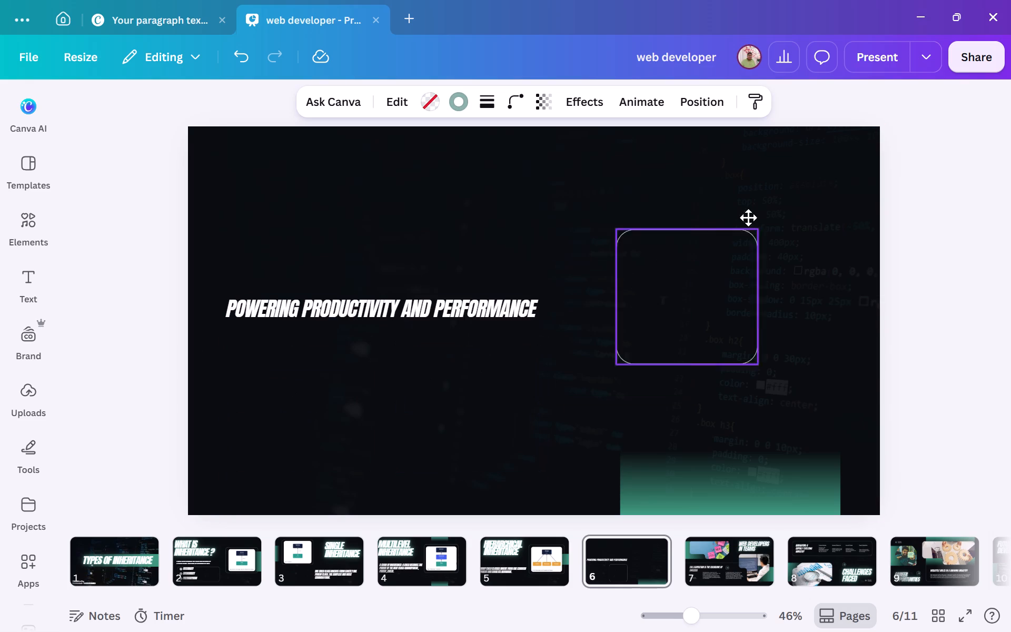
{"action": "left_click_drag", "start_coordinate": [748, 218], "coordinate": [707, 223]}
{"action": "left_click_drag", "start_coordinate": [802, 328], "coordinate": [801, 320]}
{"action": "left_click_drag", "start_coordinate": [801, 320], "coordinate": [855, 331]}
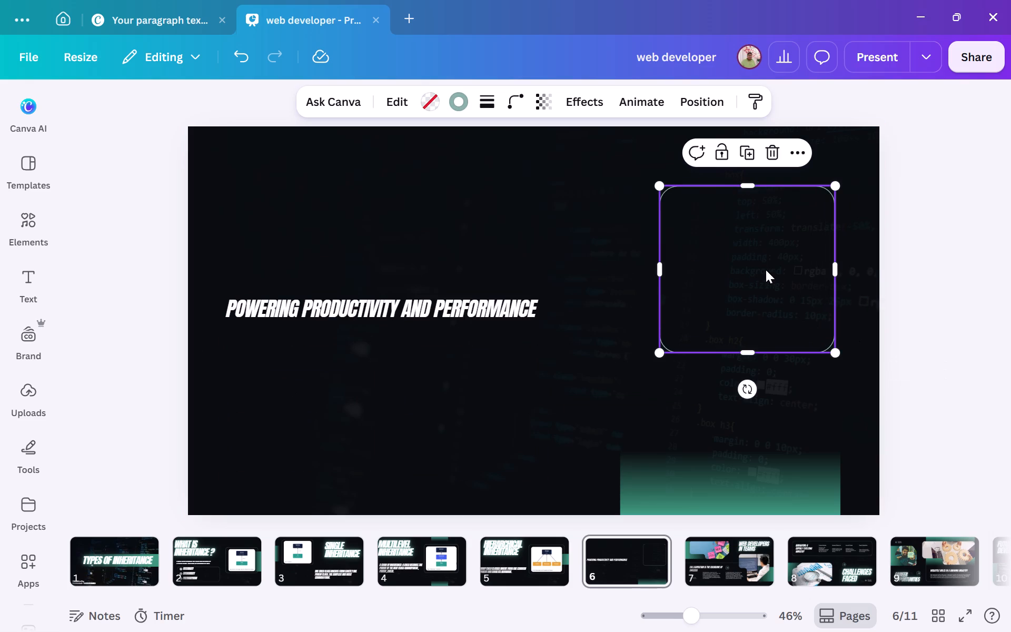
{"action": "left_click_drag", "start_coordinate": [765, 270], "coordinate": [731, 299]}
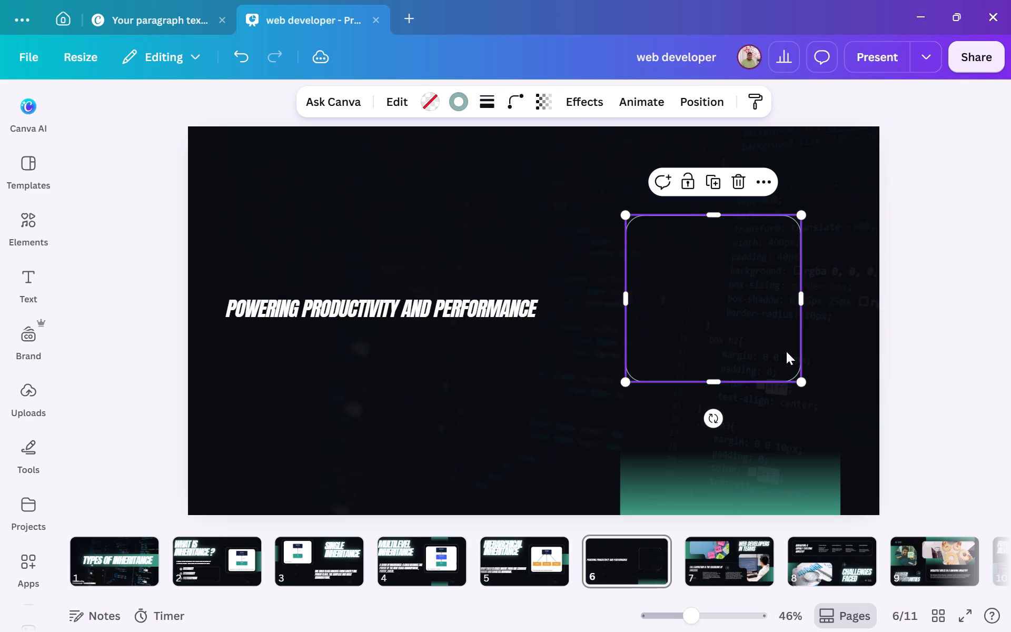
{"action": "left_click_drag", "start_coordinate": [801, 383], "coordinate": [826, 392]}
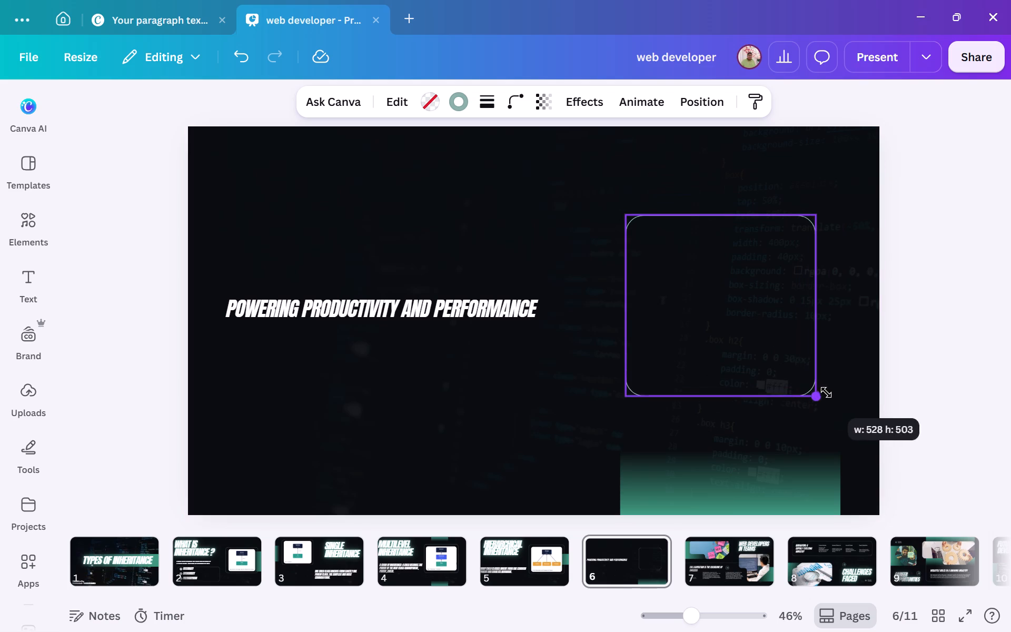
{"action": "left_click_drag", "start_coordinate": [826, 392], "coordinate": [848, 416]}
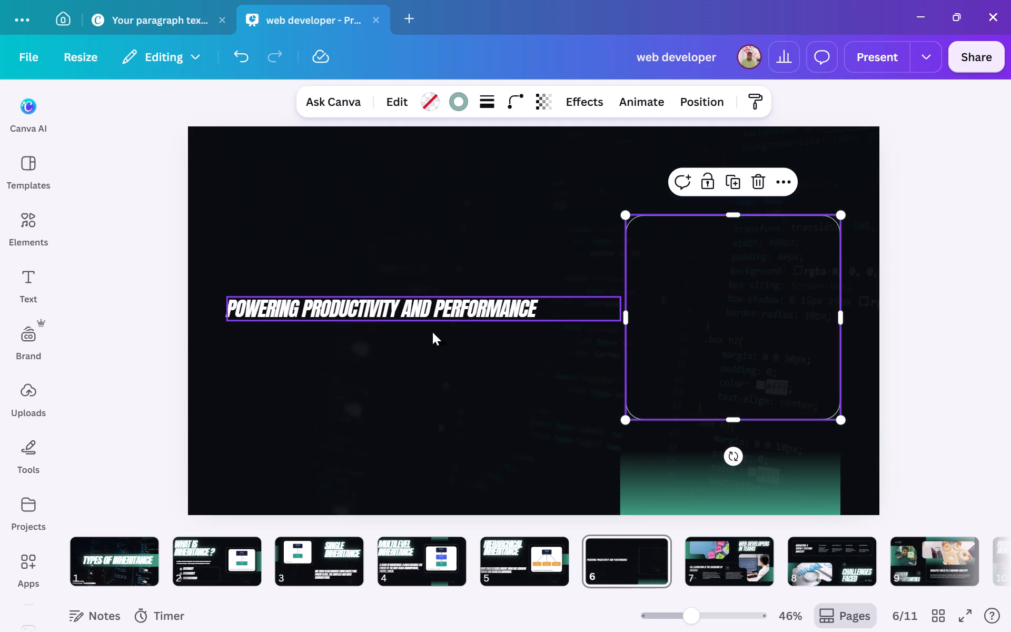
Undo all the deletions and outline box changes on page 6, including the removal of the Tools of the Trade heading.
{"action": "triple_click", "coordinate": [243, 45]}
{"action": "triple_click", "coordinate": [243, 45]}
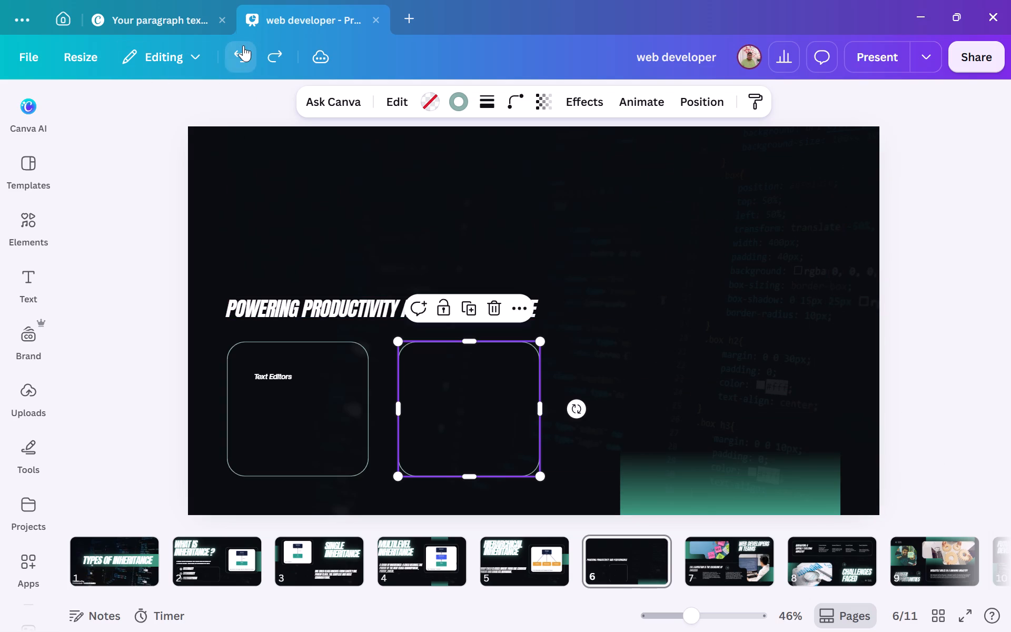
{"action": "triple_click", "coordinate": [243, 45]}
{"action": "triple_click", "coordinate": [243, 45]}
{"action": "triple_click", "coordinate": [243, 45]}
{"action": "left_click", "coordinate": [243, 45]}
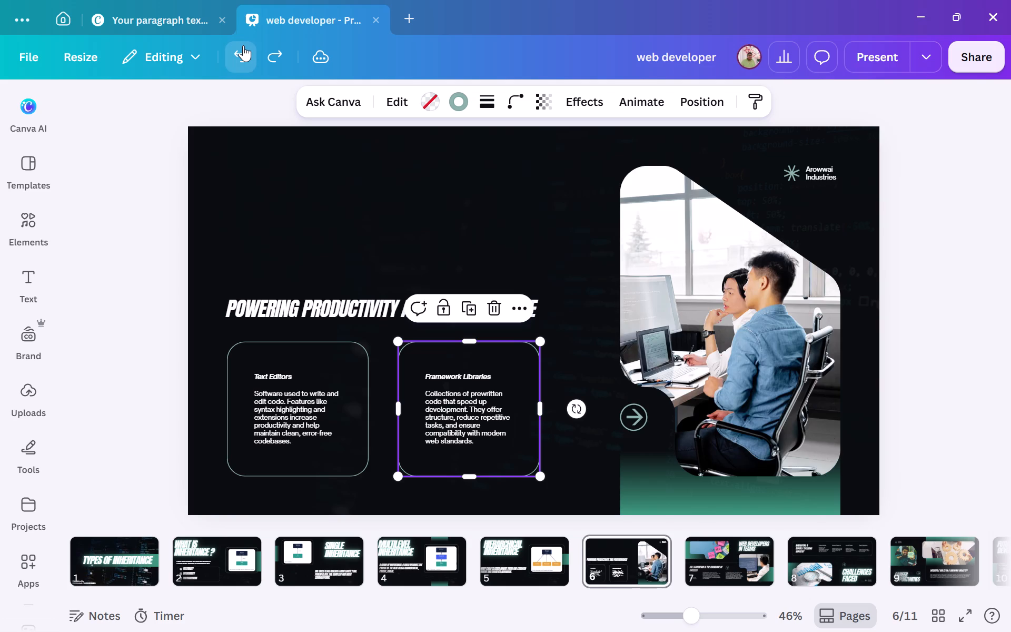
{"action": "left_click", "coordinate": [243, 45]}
Delete the Framework Libraries description and the Text Editors title and description from page 6.
{"action": "left_click", "coordinate": [460, 432]}
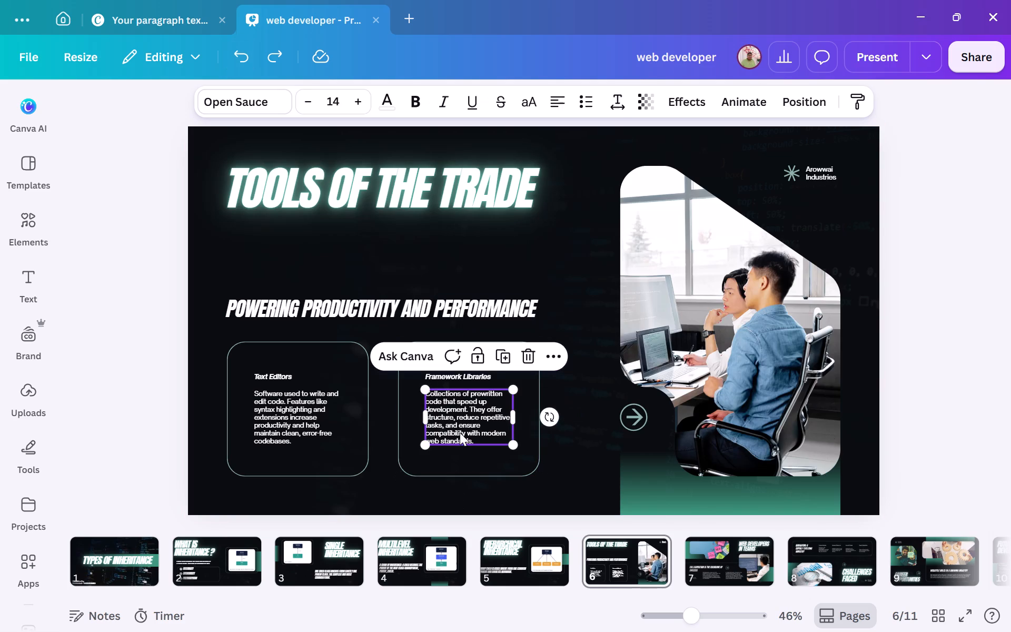
{"action": "key", "text": "Delete"}
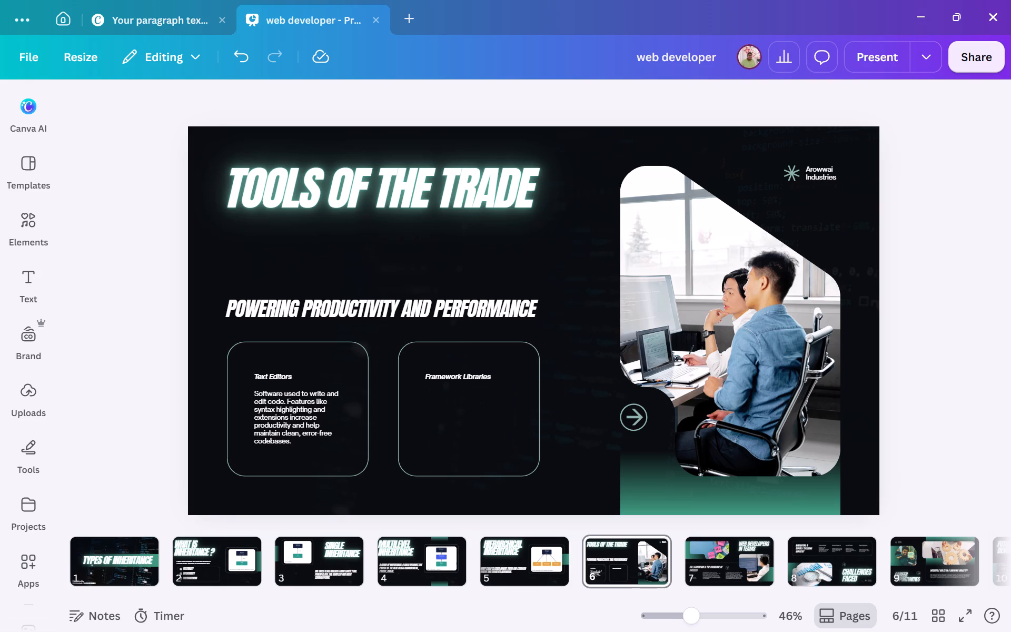
{"action": "left_click", "coordinate": [273, 434]}
{"action": "key", "text": "Delete"}
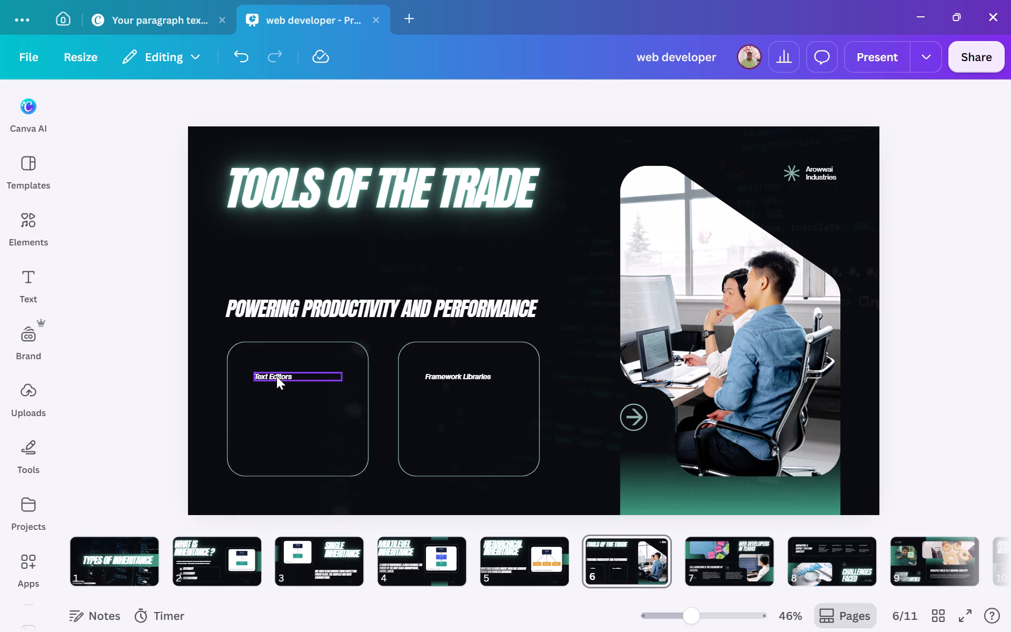
{"action": "left_click", "coordinate": [276, 376]}
{"action": "key", "text": "Delete"}
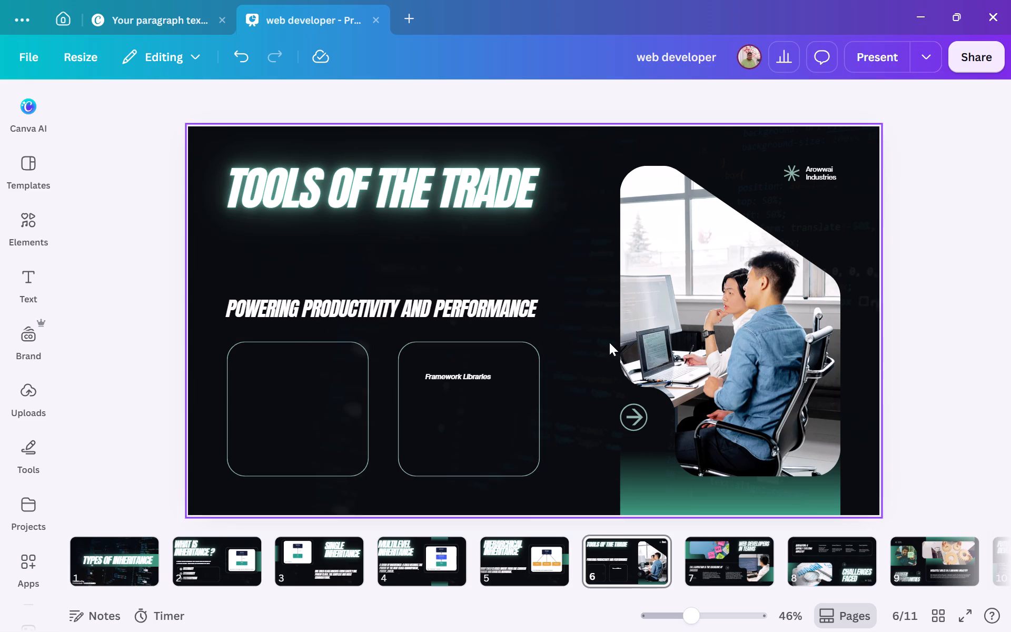
Delete the office photo with its frame, the arrow icon, and the Arowwai Industries name and star logo from page 6.
{"action": "left_click", "coordinate": [657, 327]}
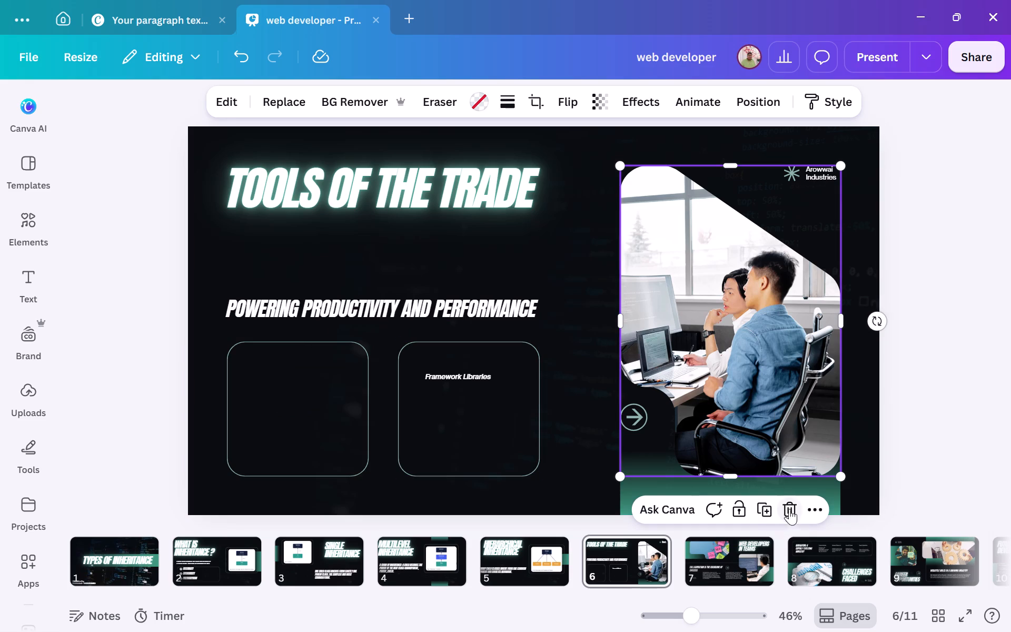
{"action": "left_click_drag", "start_coordinate": [789, 506], "coordinate": [799, 510]}
{"action": "left_click", "coordinate": [799, 510]}
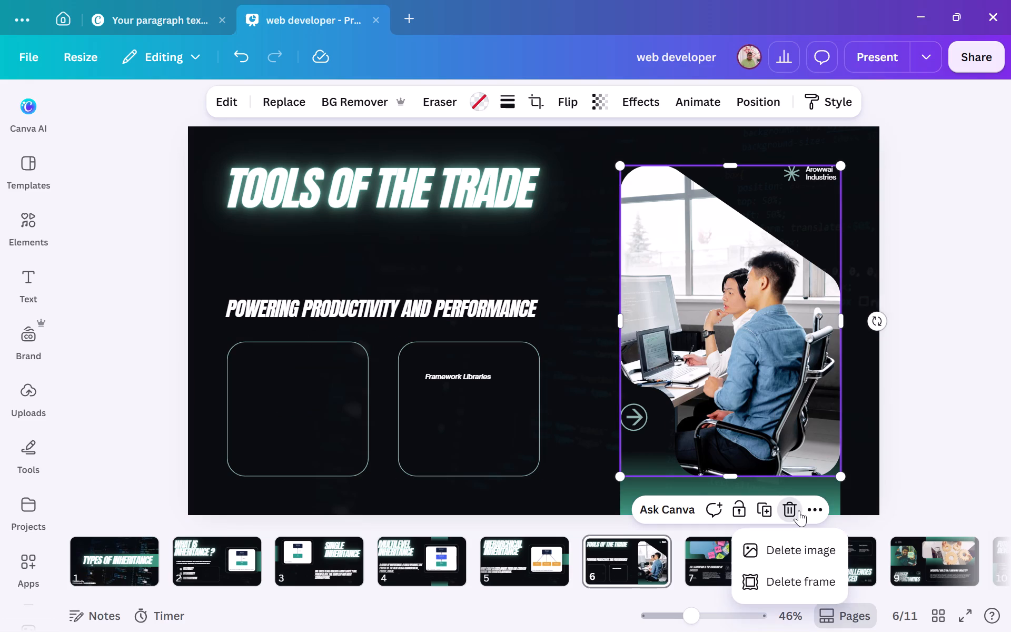
{"action": "left_click", "coordinate": [799, 510]}
{"action": "key", "text": "Delete"}
{"action": "key", "text": "Delete"}
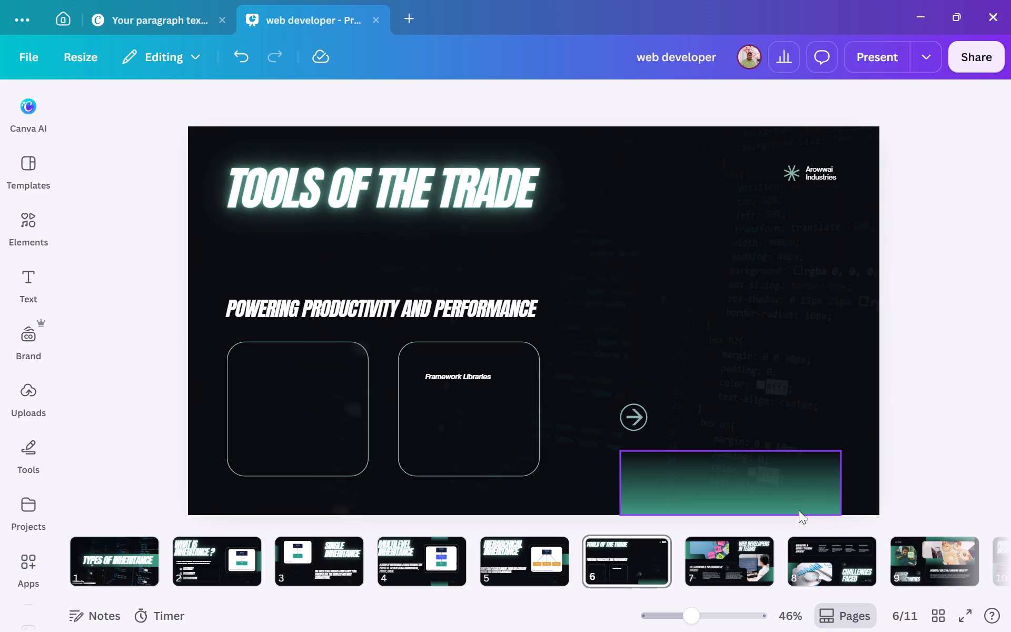
{"action": "left_click", "coordinate": [637, 409]}
{"action": "key", "text": "Delete"}
{"action": "left_click", "coordinate": [833, 174]}
{"action": "key", "text": "Delete"}
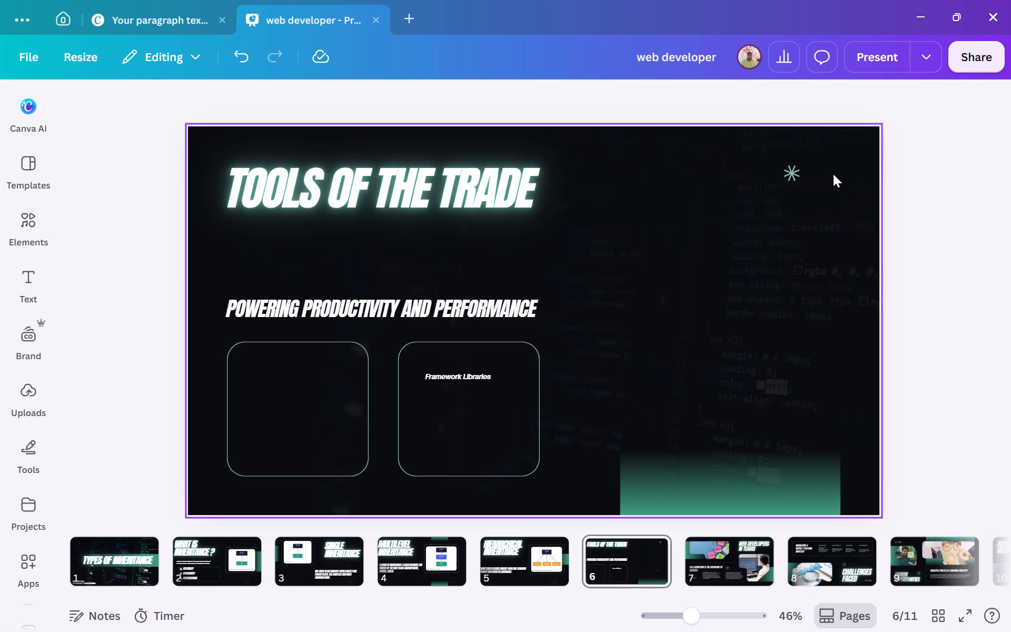
{"action": "left_click", "coordinate": [791, 176]}
{"action": "key", "text": "Delete"}
Shift the green gradient block slightly to the right, keeping it on the slide's bottom edge.
{"action": "left_click_drag", "start_coordinate": [762, 472], "coordinate": [766, 467]}
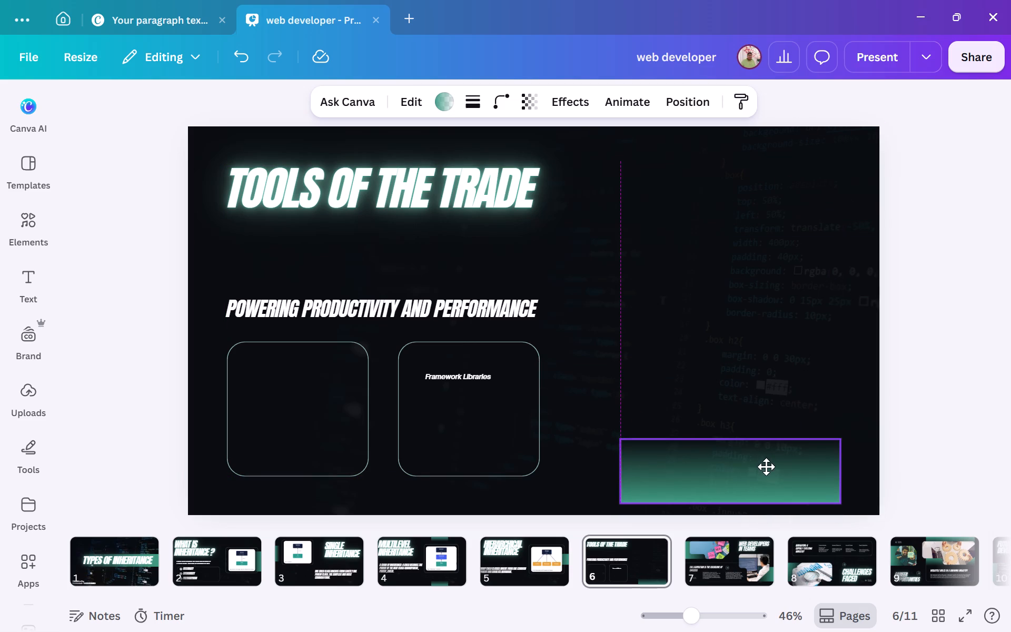
{"action": "left_click_drag", "start_coordinate": [766, 467], "coordinate": [768, 474]}
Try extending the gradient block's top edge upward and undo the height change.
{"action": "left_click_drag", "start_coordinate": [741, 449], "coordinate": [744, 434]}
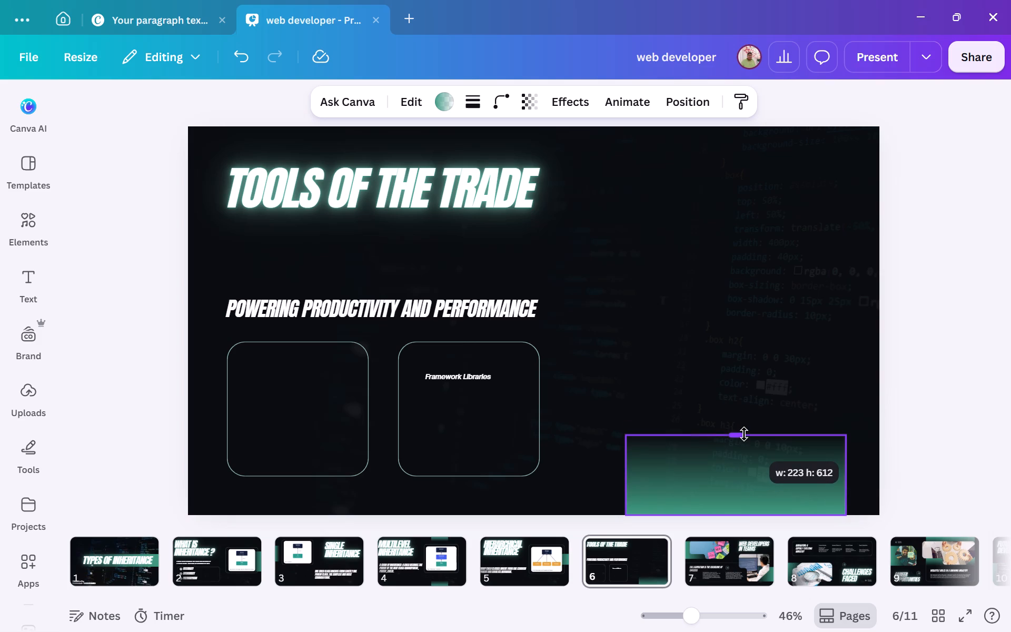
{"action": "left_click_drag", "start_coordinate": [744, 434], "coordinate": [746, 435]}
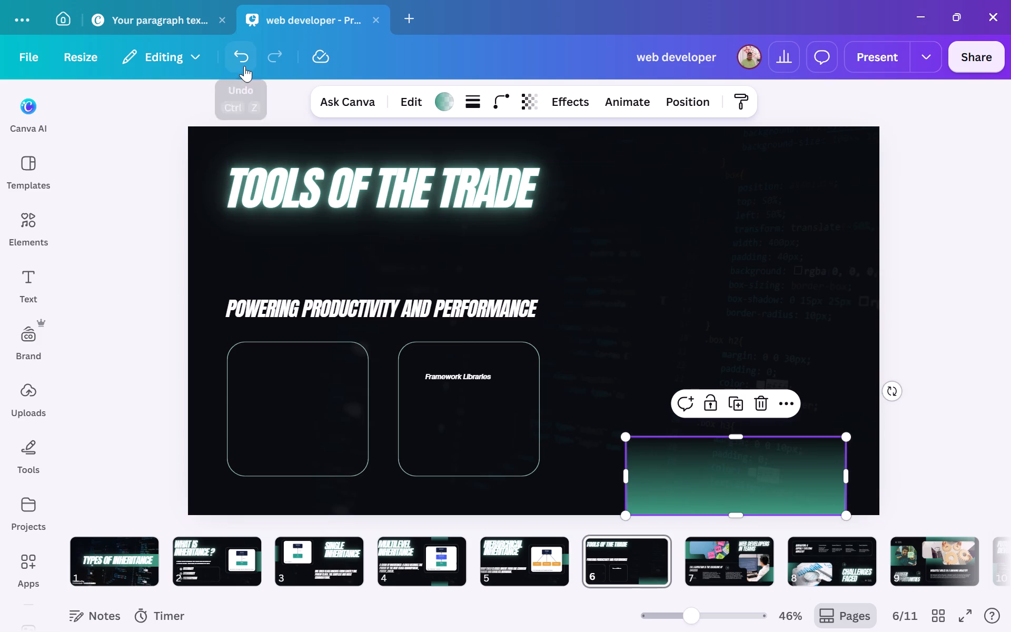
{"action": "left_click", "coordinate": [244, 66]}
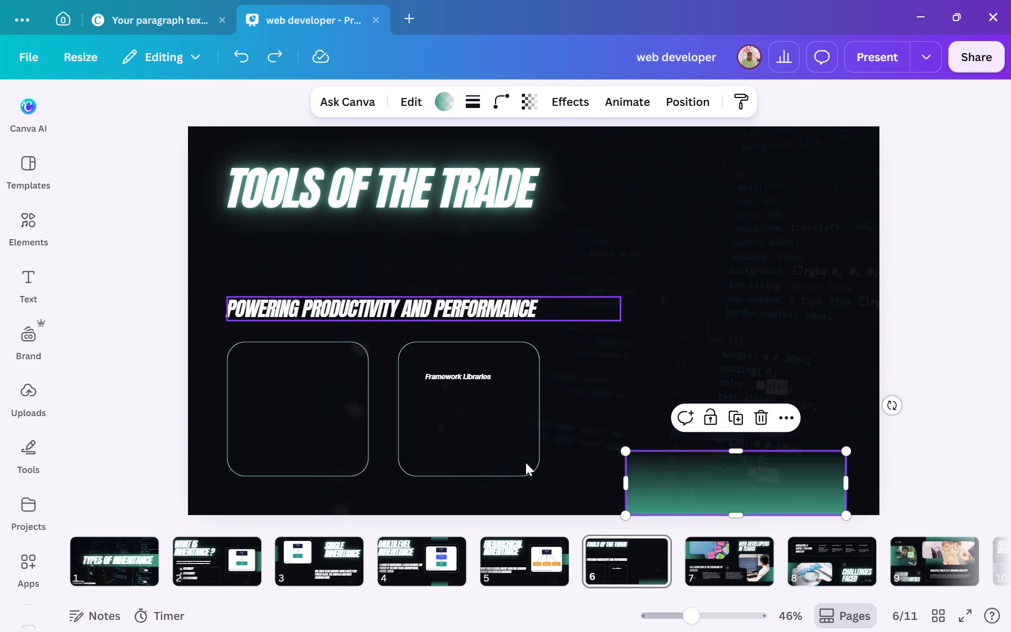
Move the outline box around Framework Libraries to the right side of the slide, above the gradient block.
{"action": "left_click_drag", "start_coordinate": [453, 431], "coordinate": [692, 327]}
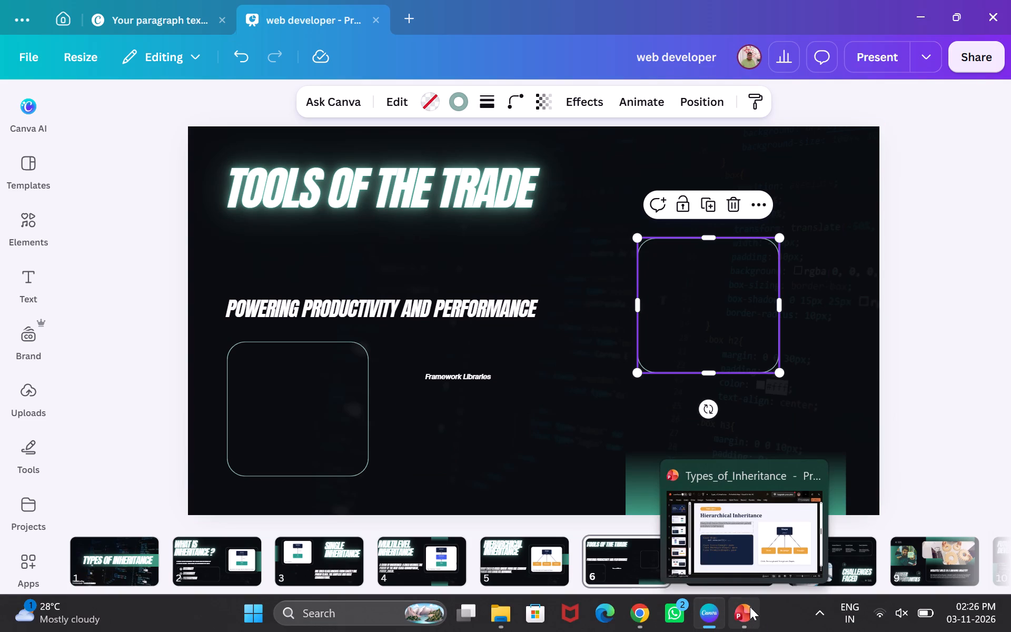
Switch to the Types_of_Inheritance file in PowerPoint and screen-capture the Flyer, Swimmer and Duck diagram card on slide 6.
{"action": "left_click", "coordinate": [750, 607]}
{"action": "left_click", "coordinate": [133, 435]}
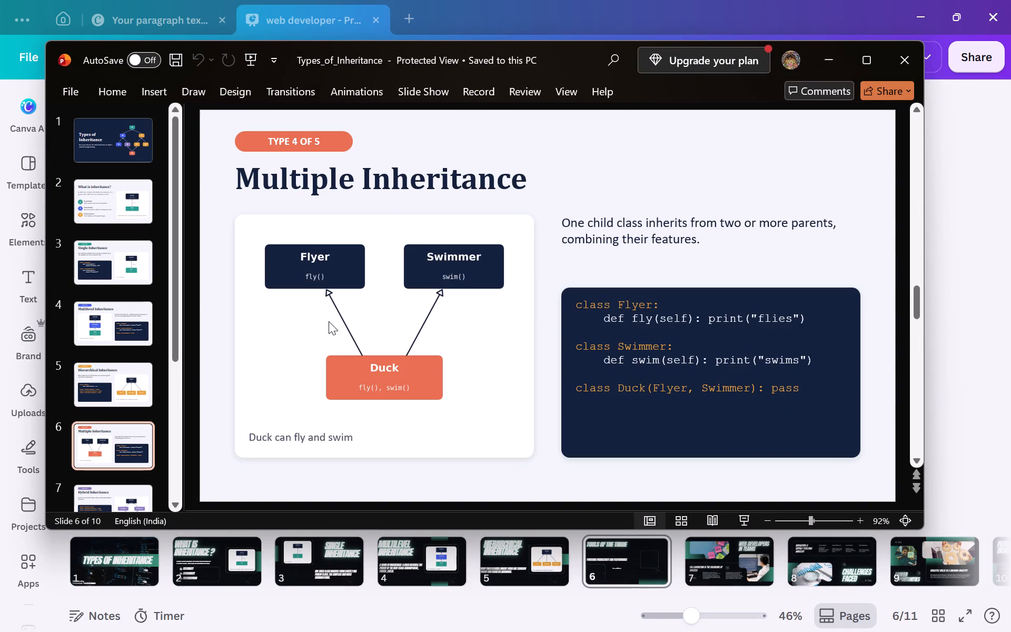
{"action": "key", "text": "shift+super+s"}
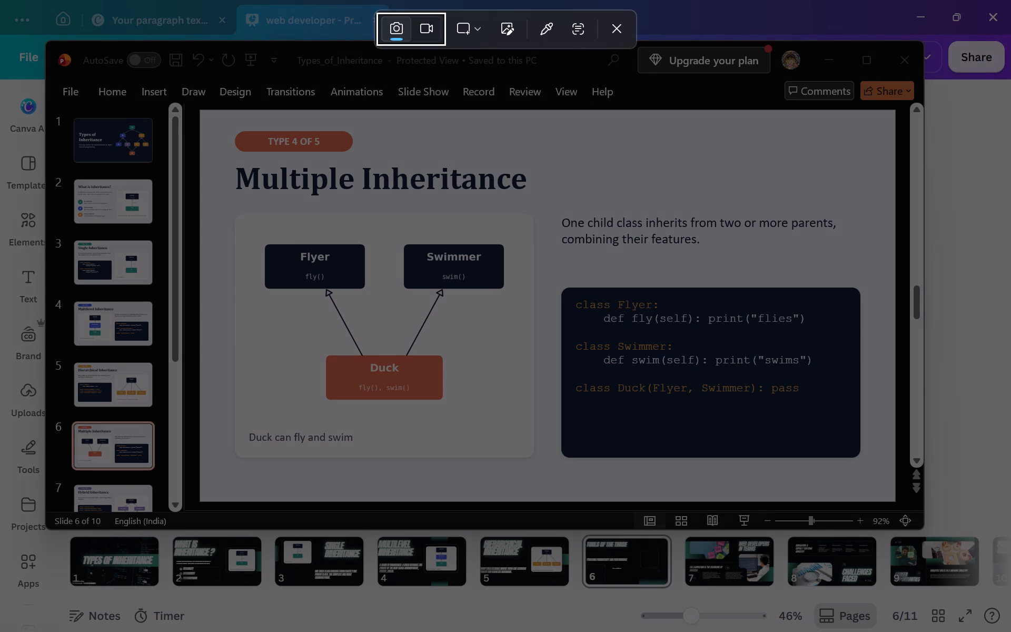
{"action": "left_click_drag", "start_coordinate": [239, 216], "coordinate": [448, 425]}
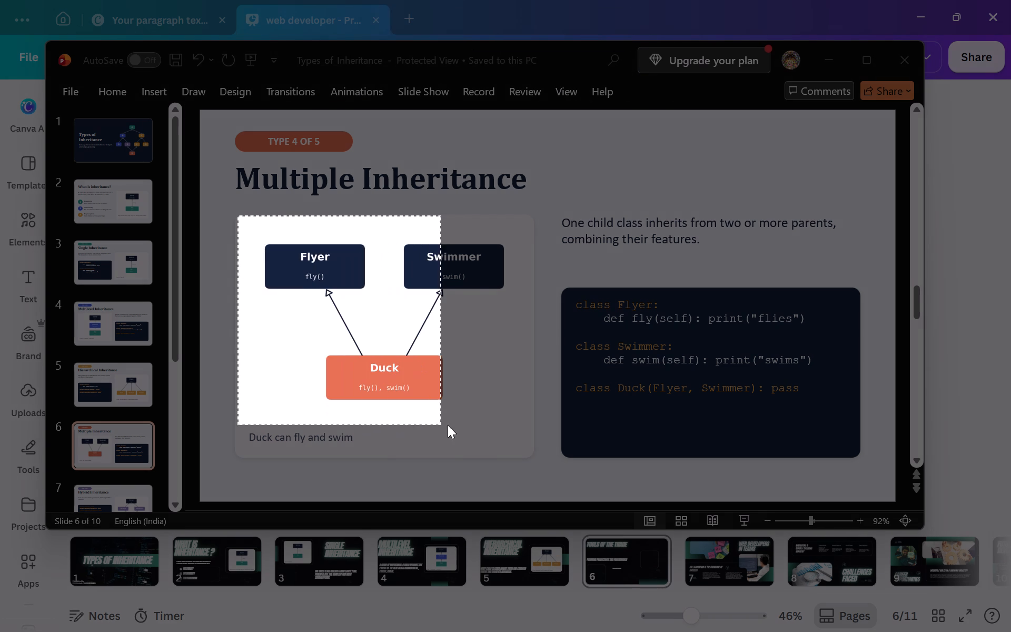
{"action": "left_click_drag", "start_coordinate": [448, 425], "coordinate": [521, 451]}
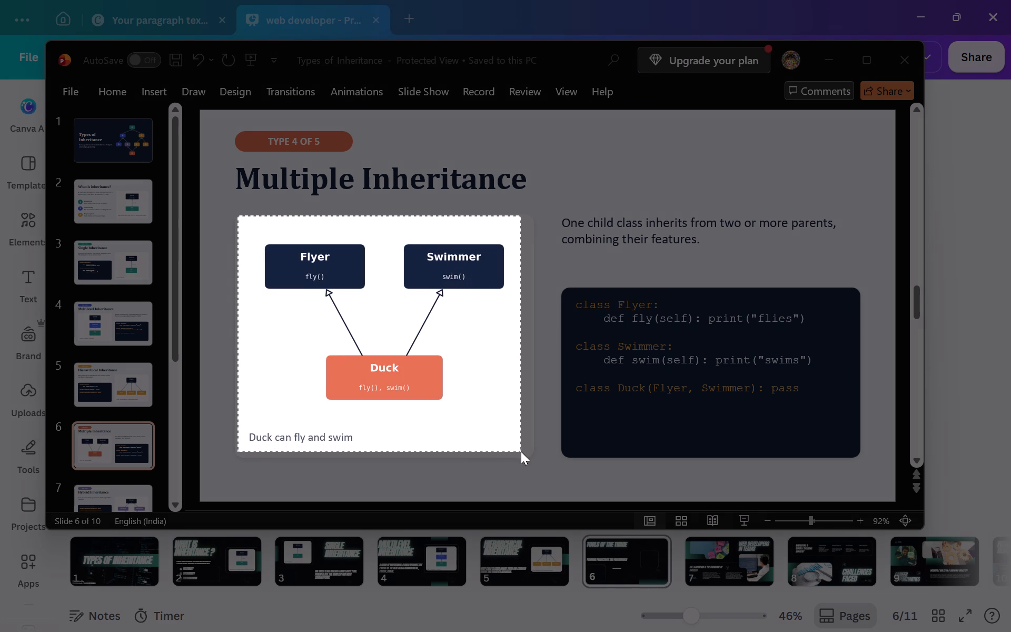
{"action": "left_click_drag", "start_coordinate": [521, 451], "coordinate": [531, 450]}
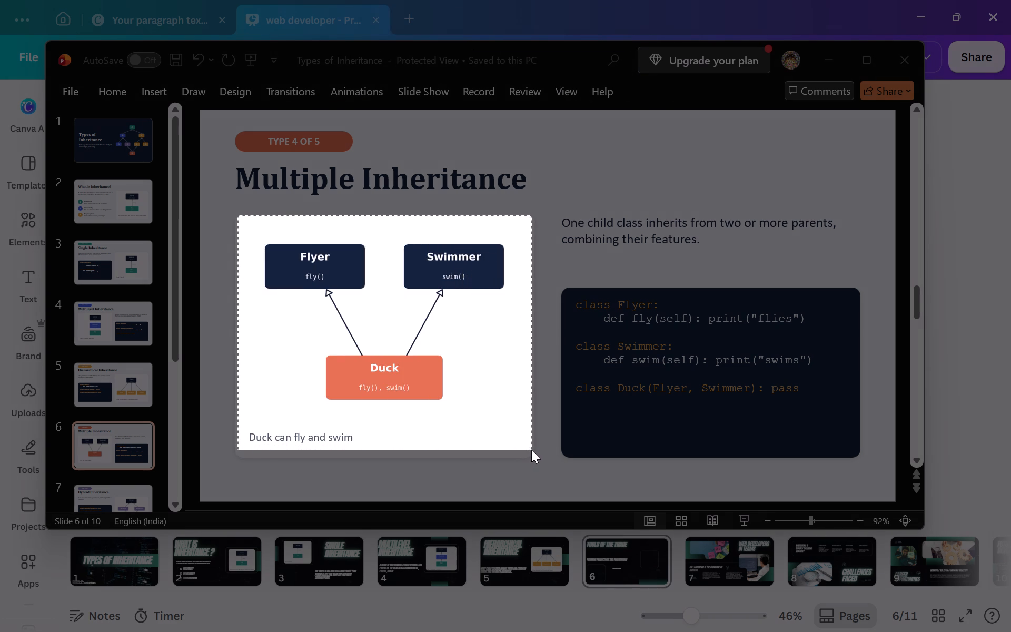
{"action": "left_click_drag", "start_coordinate": [531, 450], "coordinate": [534, 455]}
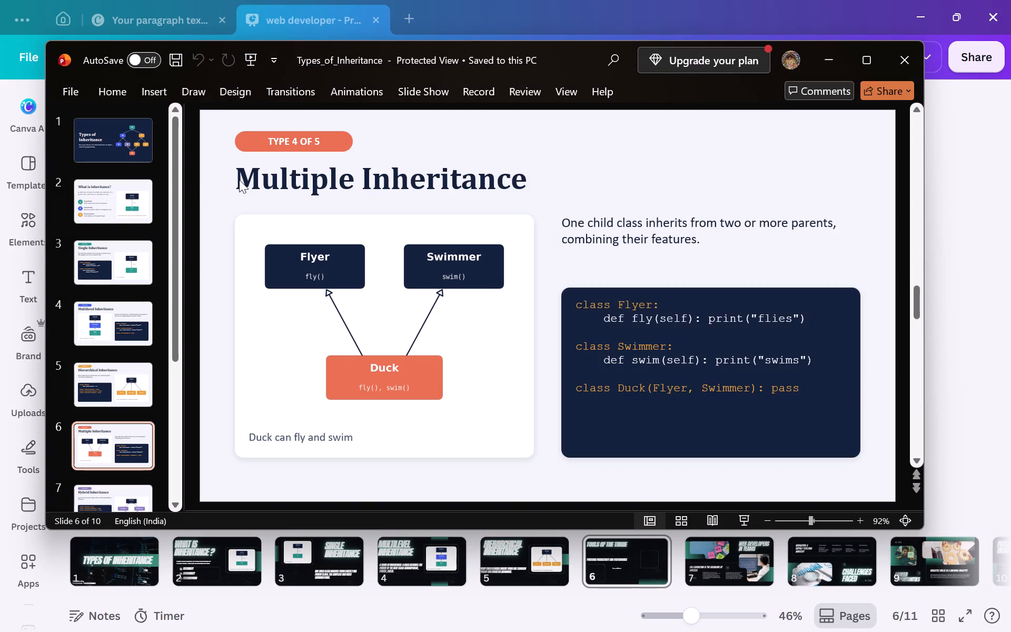
Copy the title text Multiple Inheritance from slide 6 of the PowerPoint file.
{"action": "left_click", "coordinate": [234, 175]}
{"action": "left_click_drag", "start_coordinate": [234, 175], "coordinate": [571, 191]}
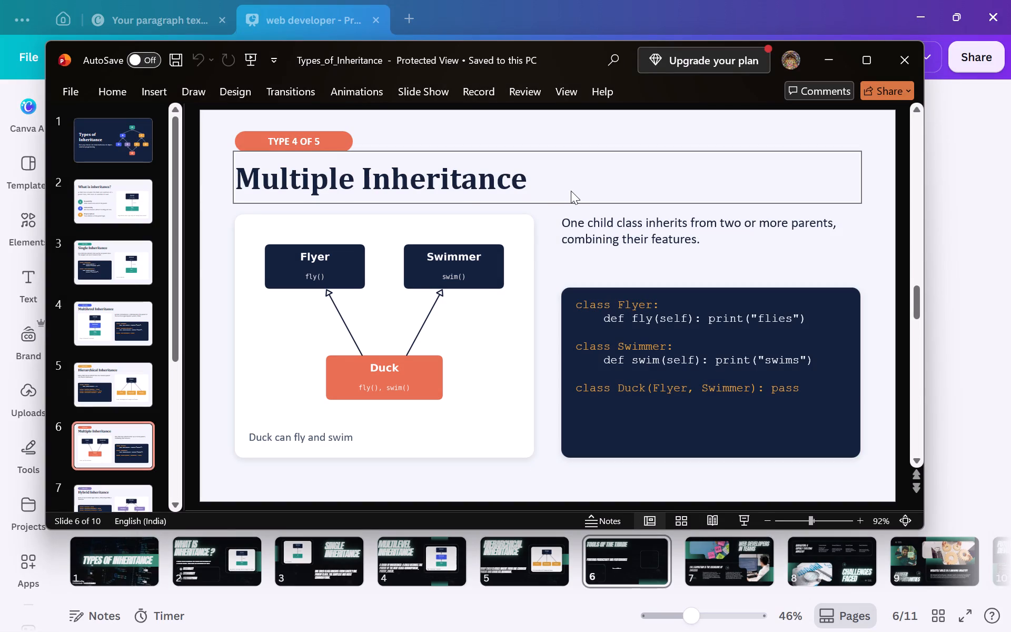
{"action": "left_click_drag", "start_coordinate": [530, 181], "coordinate": [381, 190]}
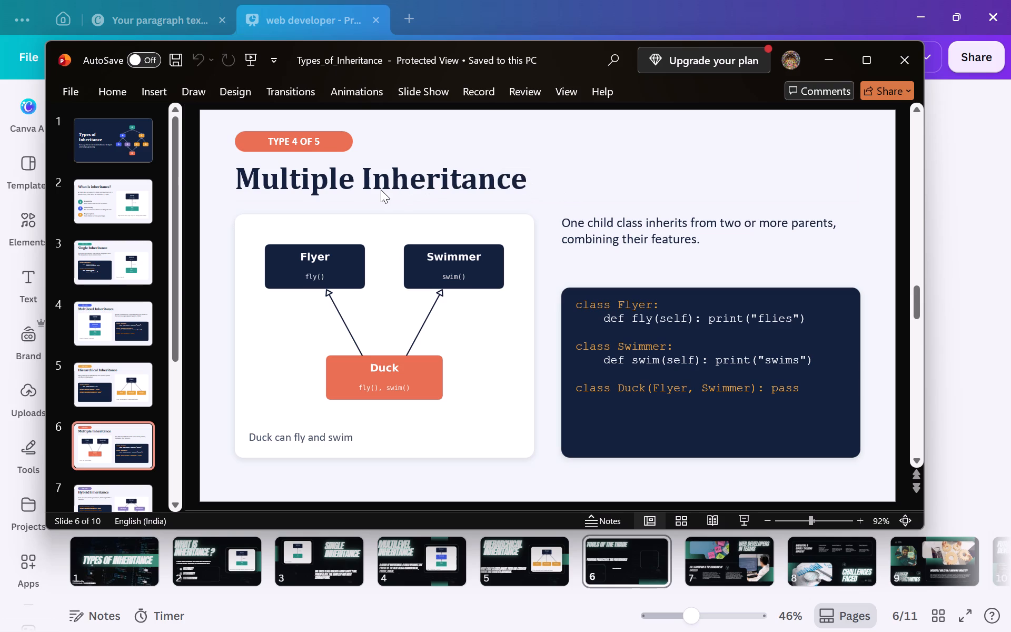
{"action": "left_click_drag", "start_coordinate": [520, 167], "coordinate": [524, 176]}
{"action": "left_click_drag", "start_coordinate": [524, 176], "coordinate": [451, 180]}
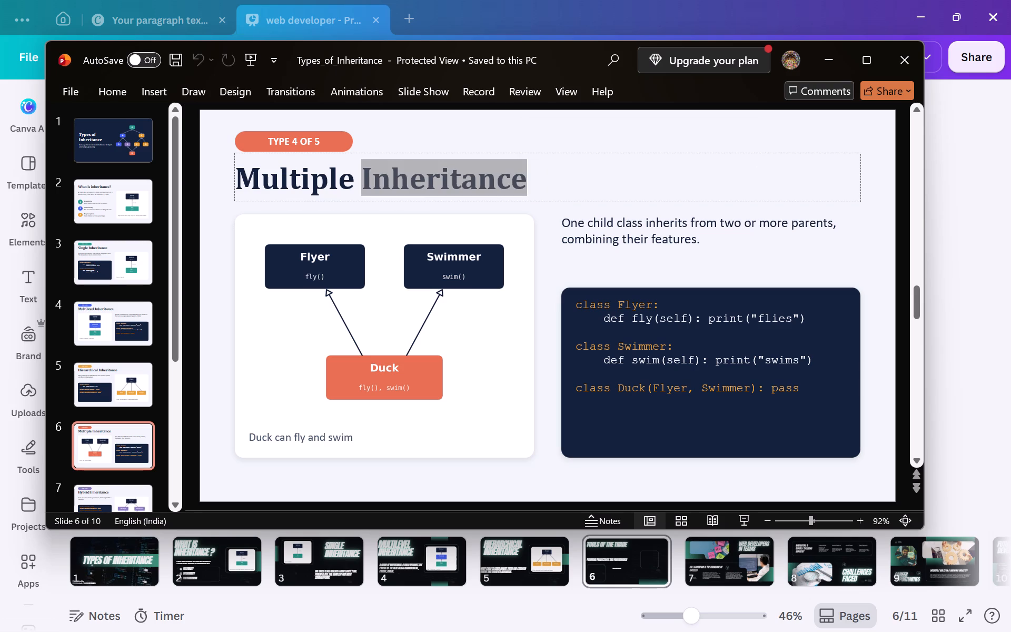
{"action": "left_click_drag", "start_coordinate": [451, 180], "coordinate": [266, 167]}
{"action": "key", "text": "ctrl+c"}
{"action": "key", "text": "ctrl+c"}
{"action": "key", "text": "ctrl+c"}
{"action": "key", "text": "ctrl+c"}
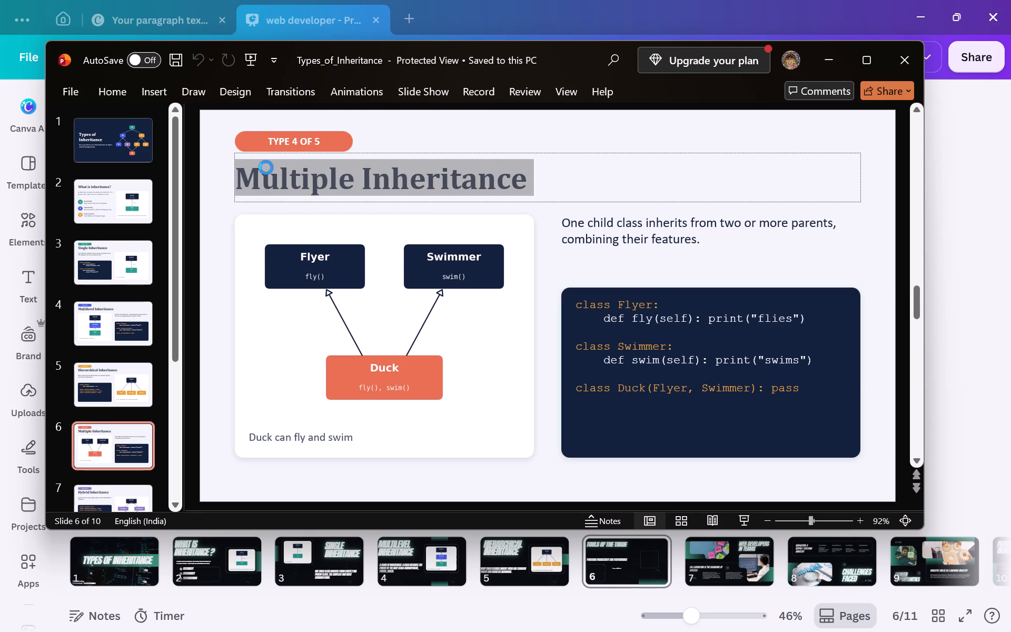
{"action": "key", "text": "ctrl+c"}
{"action": "key", "text": "ctrl+c"}
{"action": "key", "text": "ctrl+c"}
{"action": "key", "text": "ctrl+c"}
{"action": "key", "text": "ctrl+c"}
{"action": "key", "text": "ctrl+c"}
{"action": "key", "text": "ctrl+c"}
{"action": "key", "text": "ctrl+c"}
{"action": "key", "text": "ctrl+c"}
{"action": "key", "text": "ctrl+c"}
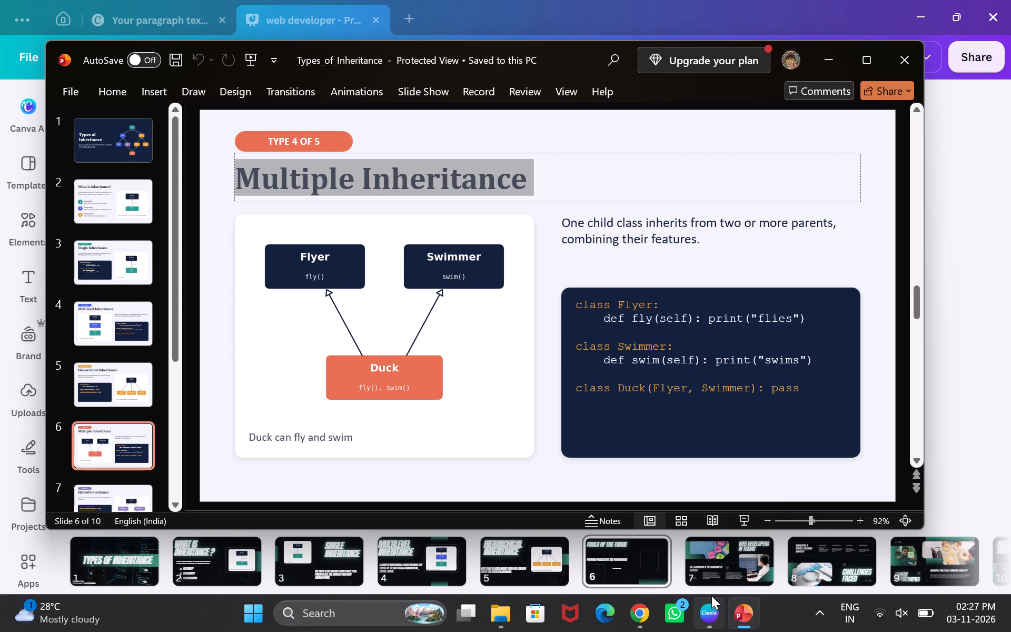
Switch back to Canva and replace the Tools of the Trade heading on page 6 with the copied Multiple Inheritance title.
{"action": "left_click", "coordinate": [710, 598]}
{"action": "left_click", "coordinate": [547, 202]}
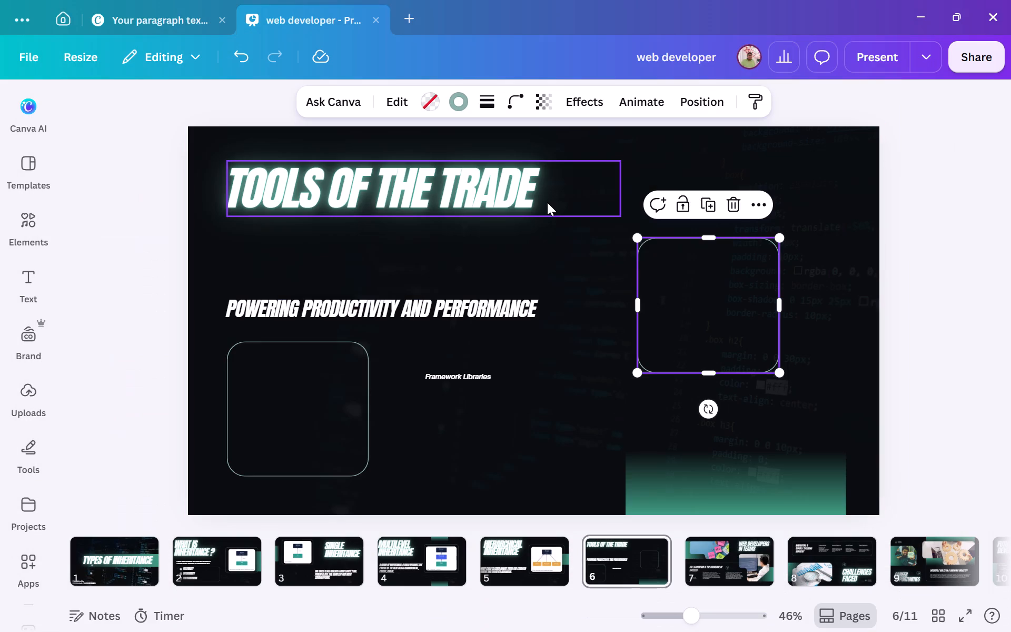
{"action": "double_click", "coordinate": [547, 202]}
{"action": "key", "text": "BackSpace"}
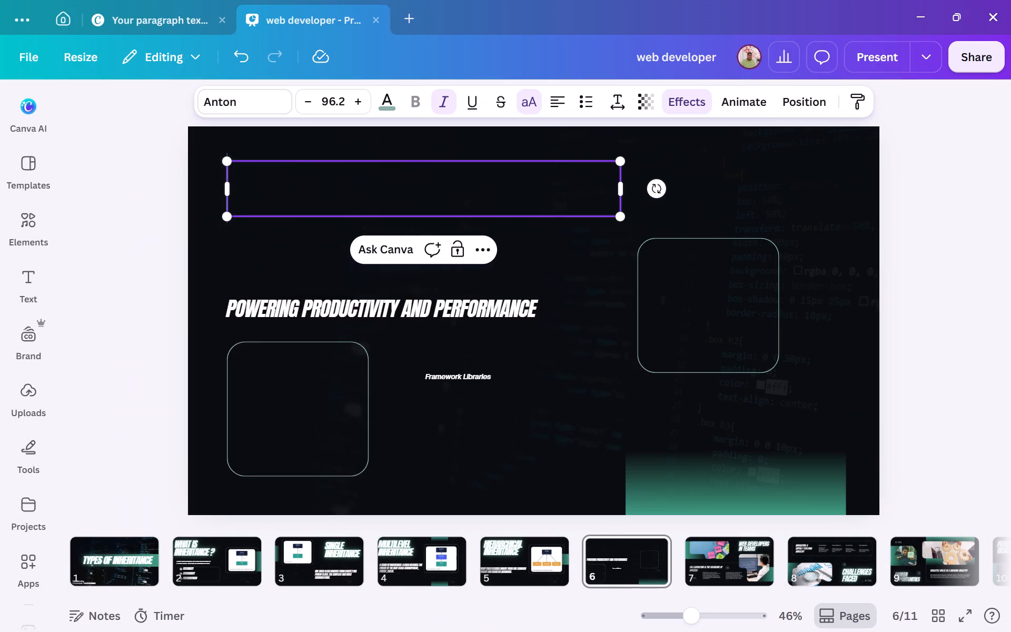
{"action": "key", "text": "ctrl+v"}
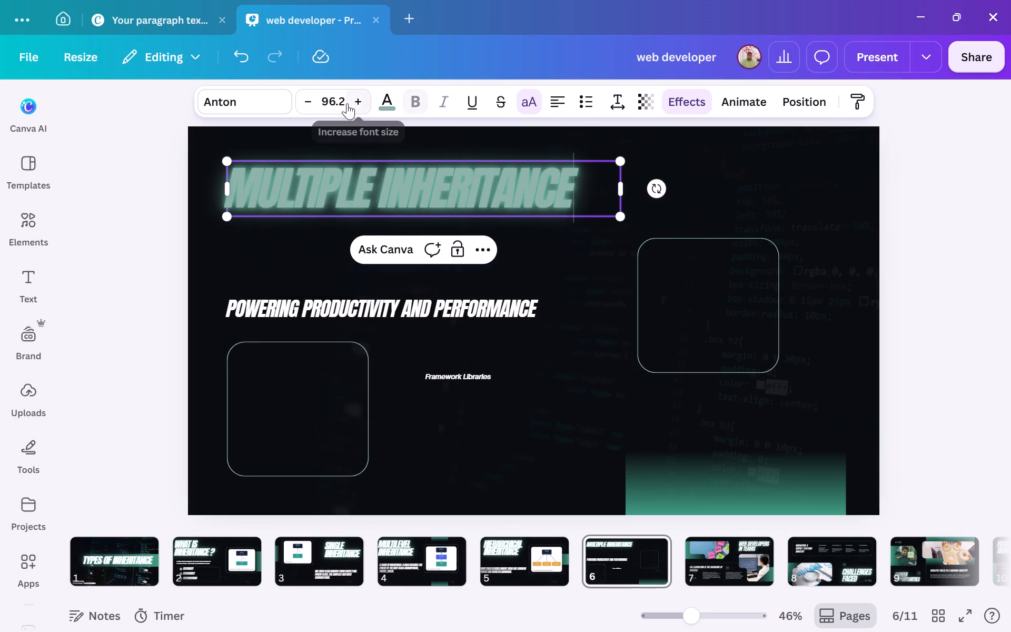
Set the Multiple Inheritance heading's font size to 132 and move it slightly toward the slide's upper-left corner.
{"action": "left_click", "coordinate": [347, 103]}
{"action": "left_click", "coordinate": [340, 99]}
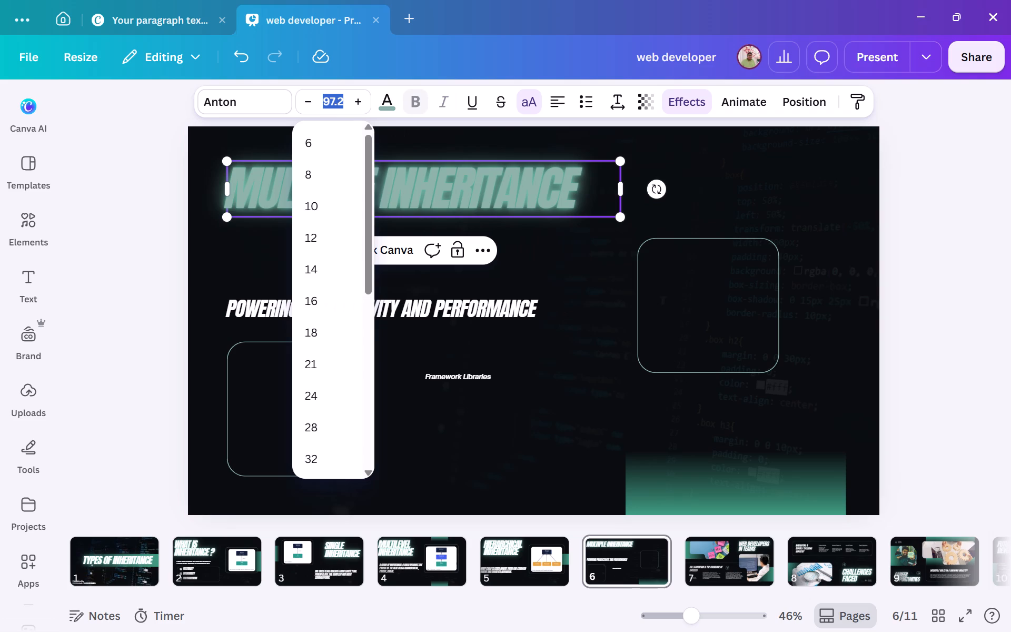
{"action": "type", "text": "132"}
{"action": "key", "text": "Return"}
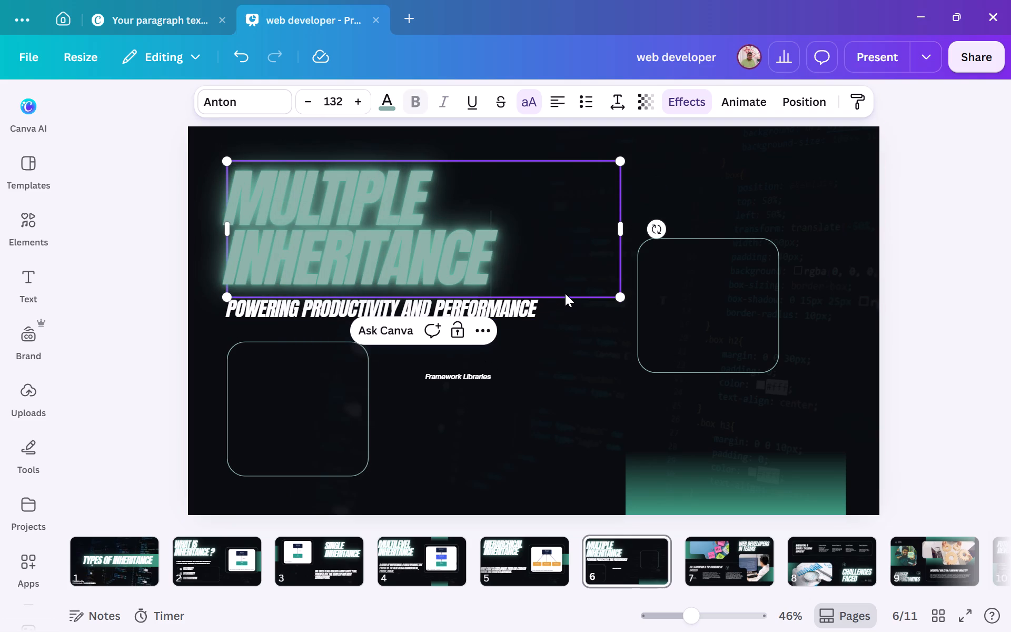
{"action": "left_click_drag", "start_coordinate": [565, 299], "coordinate": [557, 291]}
{"action": "left_click_drag", "start_coordinate": [557, 291], "coordinate": [547, 287]}
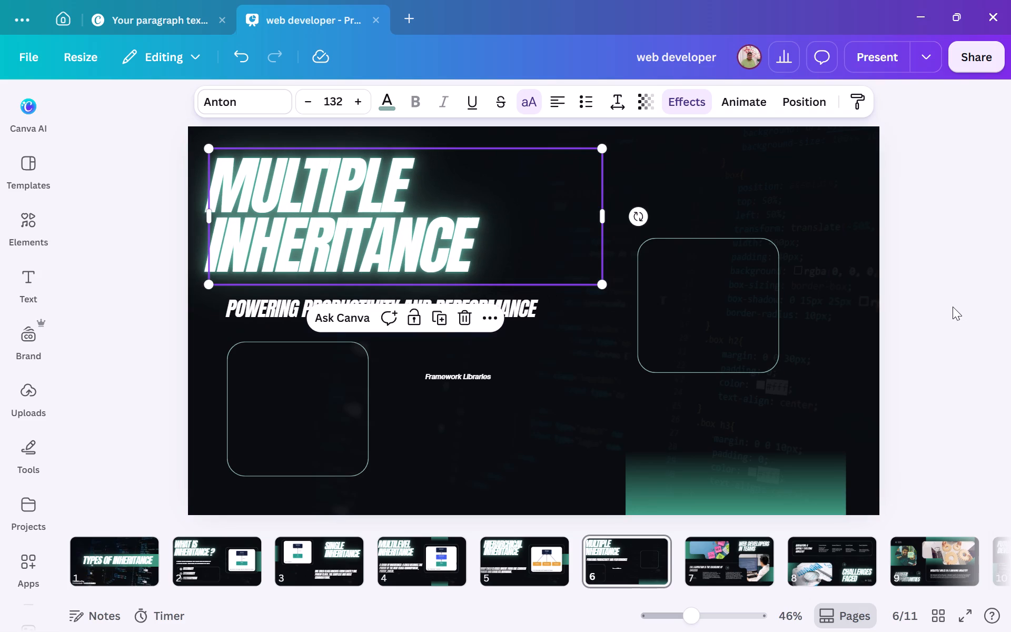
{"action": "left_click", "coordinate": [950, 307]}
Delete the empty outline box below the Powering Productivity and Performance line.
{"action": "left_click", "coordinate": [346, 430]}
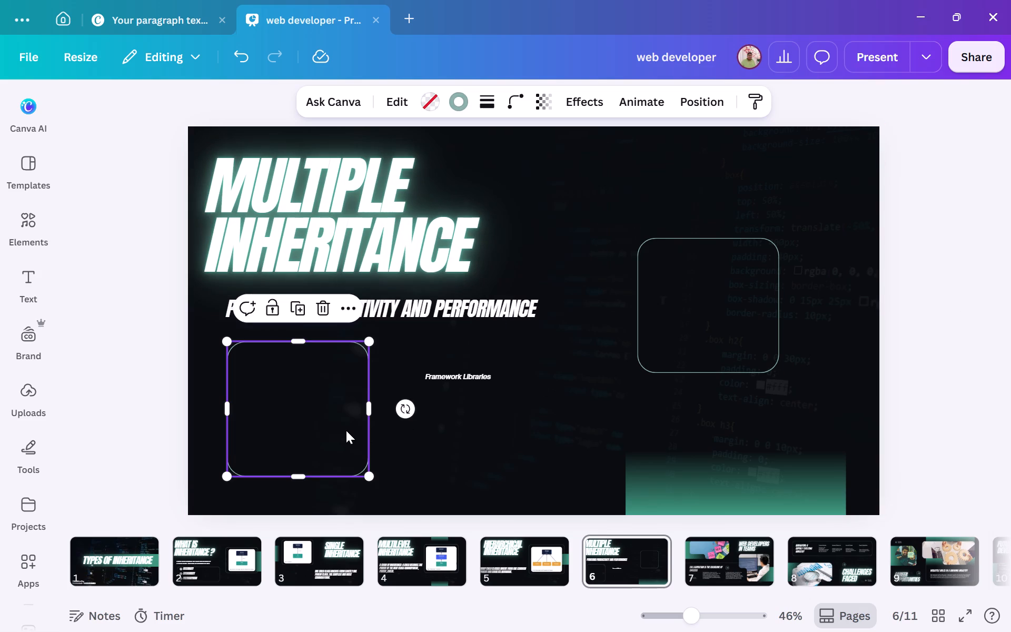
{"action": "key", "text": "BackSpace"}
Move the Powering Productivity and Performance line down and left, leaving a gap below the Multiple Inheritance heading.
{"action": "left_click", "coordinate": [414, 303]}
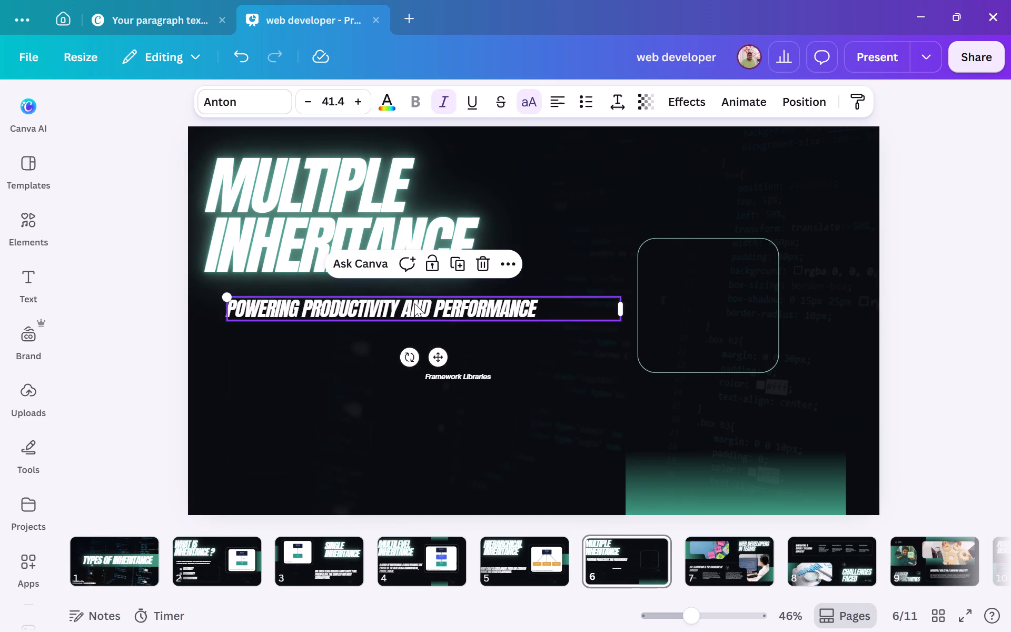
{"action": "left_click_drag", "start_coordinate": [414, 303], "coordinate": [382, 350]}
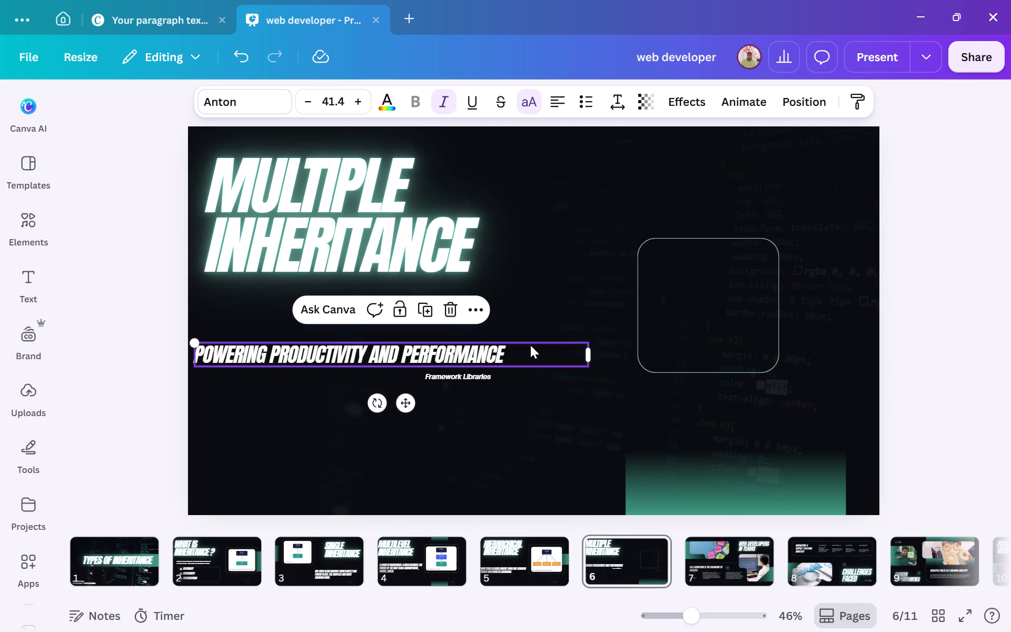
Delete the small Framework Libraries label below the Powering Productivity and Performance line.
{"action": "left_click", "coordinate": [530, 345]}
{"action": "left_click", "coordinate": [475, 377]}
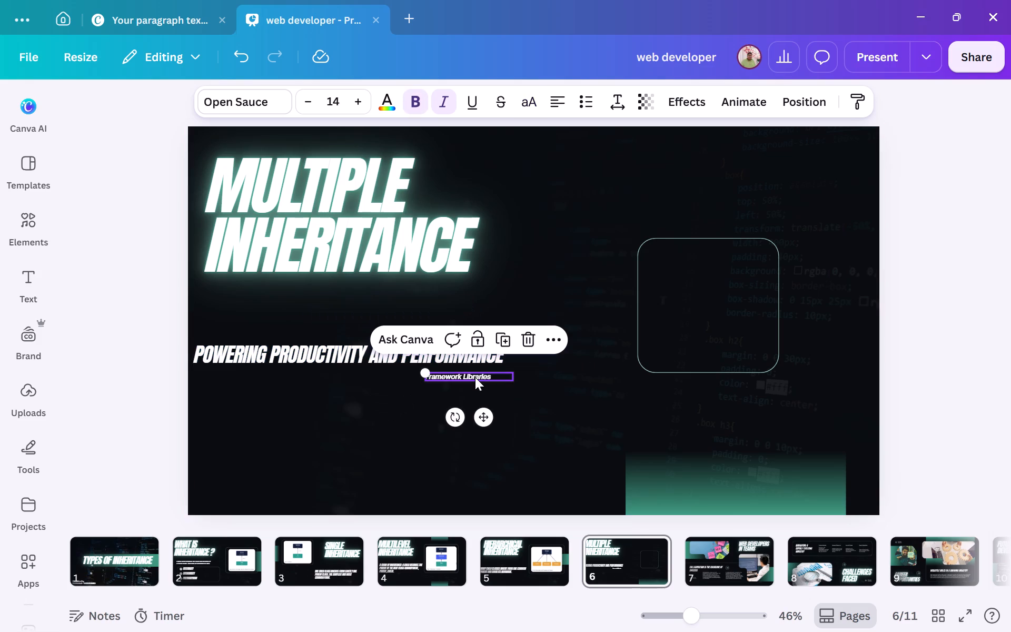
{"action": "key", "text": "BackSpace"}
Shift the Powering Productivity and Performance line to the right and clear its text, keeping the empty text box.
{"action": "left_click_drag", "start_coordinate": [472, 354], "coordinate": [510, 360]}
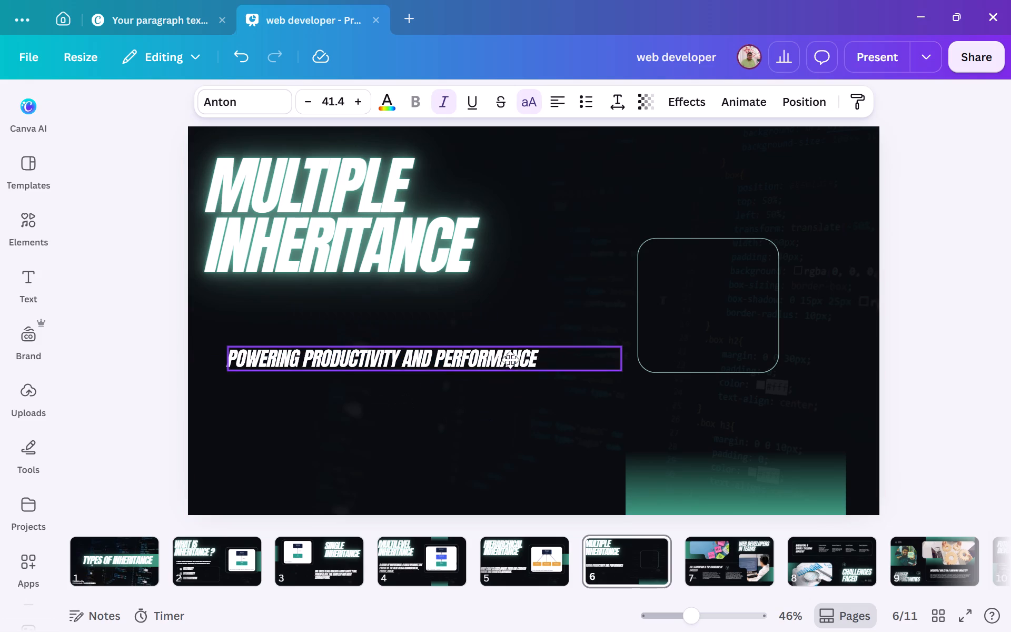
{"action": "left_click_drag", "start_coordinate": [510, 360], "coordinate": [523, 354]}
{"action": "double_click", "coordinate": [569, 354]}
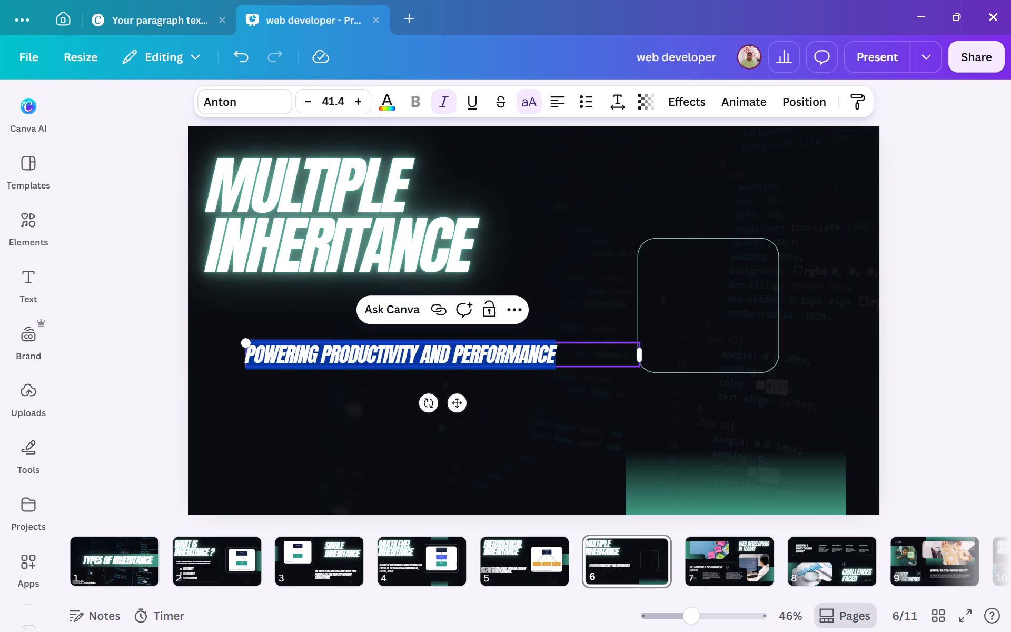
{"action": "key", "text": "BackSpace"}
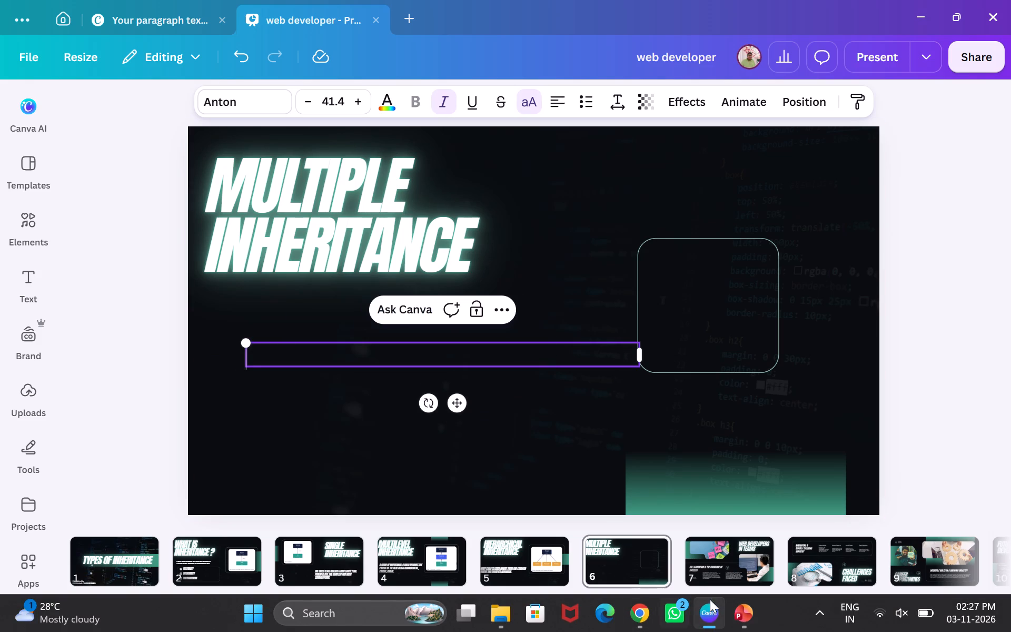
Switch to PowerPoint and copy the "One child class inherits from two or more parents, combining their features." description from slide 6.
{"action": "left_click", "coordinate": [742, 616]}
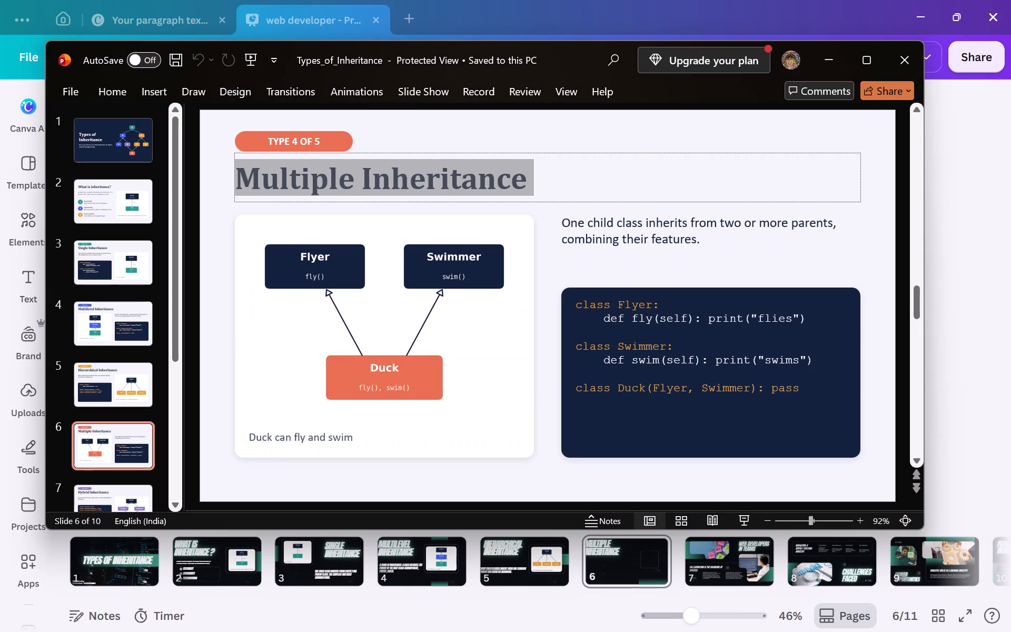
{"action": "left_click_drag", "start_coordinate": [701, 245], "coordinate": [573, 215]}
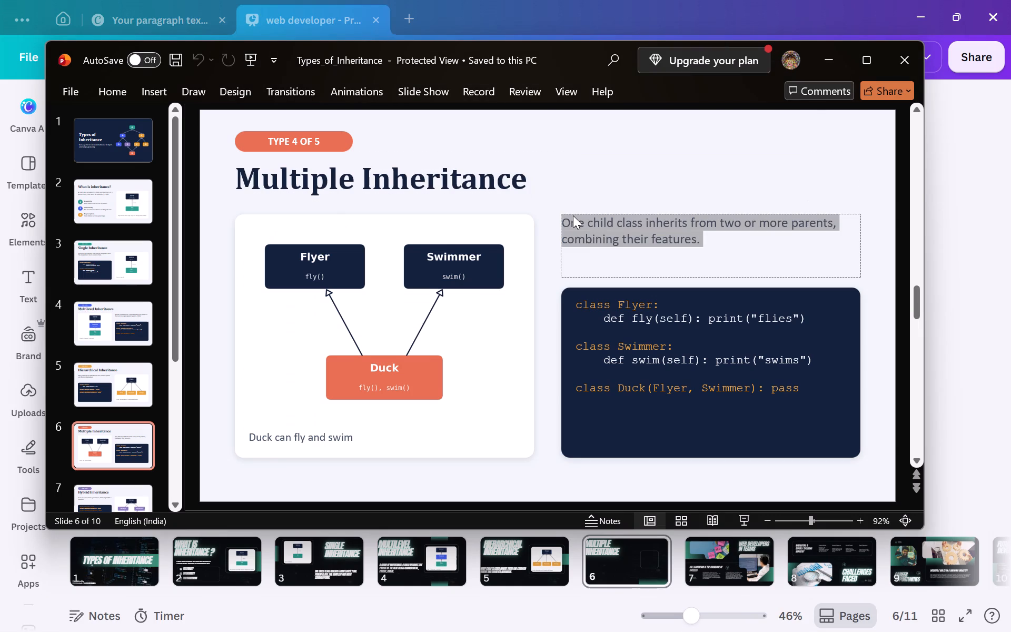
{"action": "key", "text": "ctrl+c"}
{"action": "key", "text": "ctrl+c"}
{"action": "key", "text": "ctrl+c"}
{"action": "key", "text": "ctrl+c"}
{"action": "key", "text": "ctrl+c"}
{"action": "key", "text": "ctrl+c"}
{"action": "key", "text": "ctrl+c"}
{"action": "key", "text": "ctrl+c"}
{"action": "key", "text": "ctrl+c"}
{"action": "key", "text": "ctrl+c"}
{"action": "key", "text": "ctrl+c"}
{"action": "key", "text": "ctrl+c"}
{"action": "key", "text": "ctrl+c"}
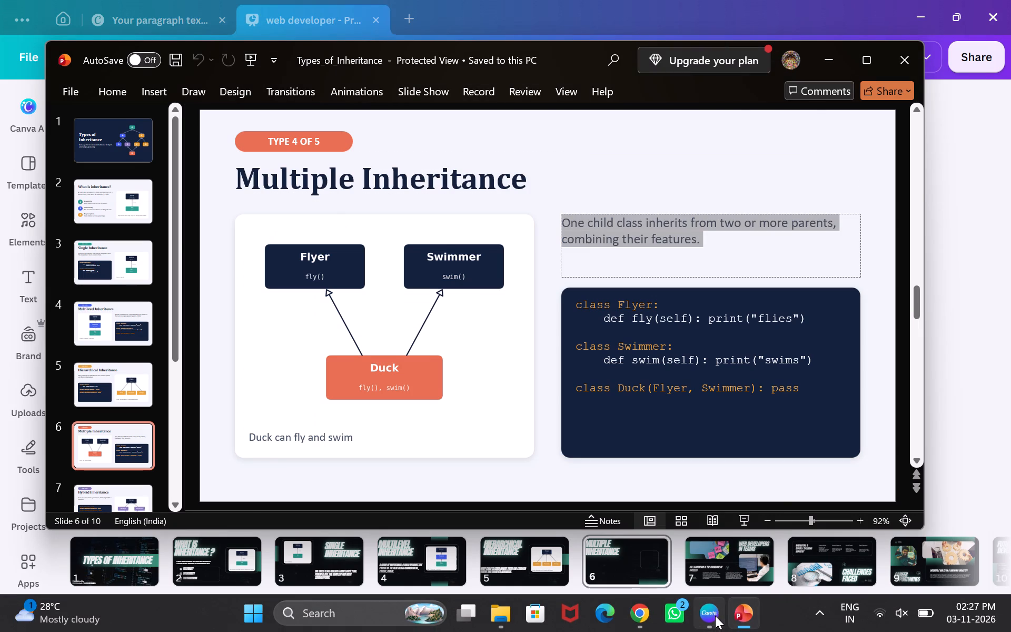
Switch back to Canva and paste the copied description into the emptied text box on page 6.
{"action": "left_click", "coordinate": [715, 616]}
{"action": "left_click", "coordinate": [490, 355]}
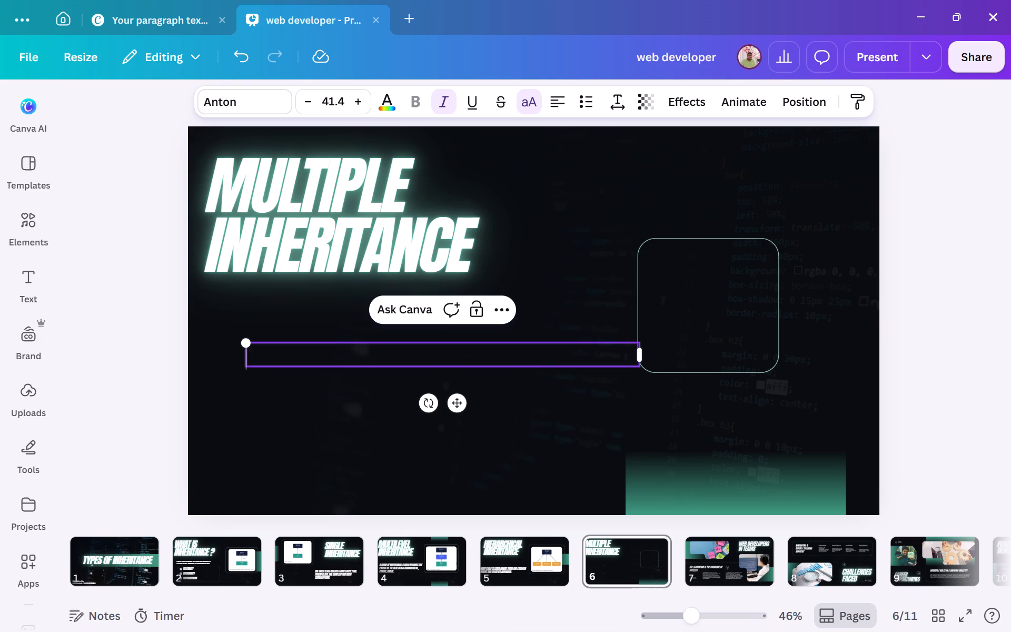
{"action": "key", "text": "ctrl+v"}
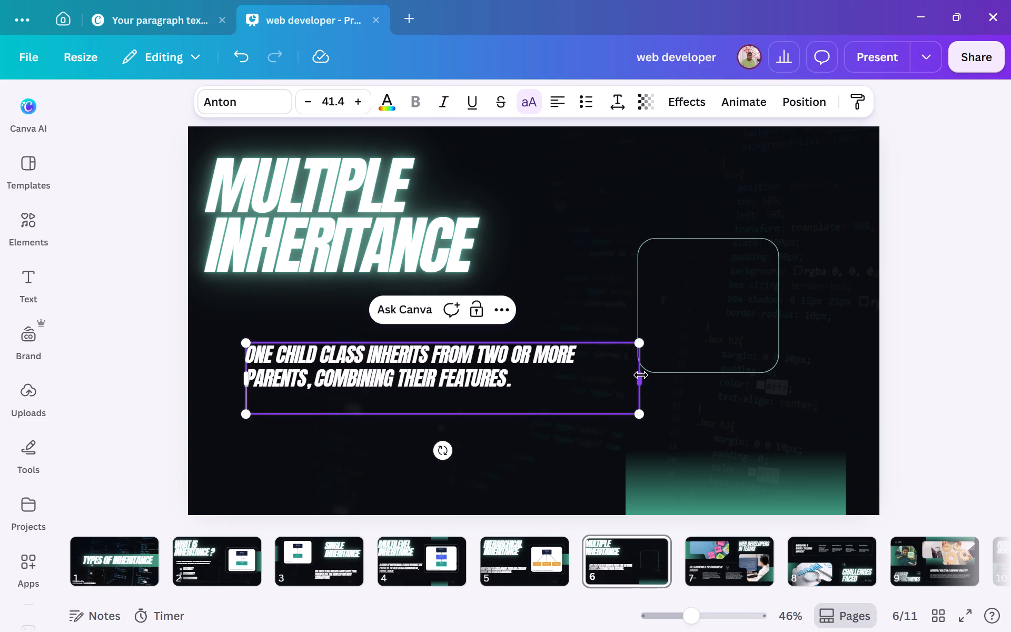
Narrow the description text box and move it left to line up under the Multiple Inheritance heading.
{"action": "left_click_drag", "start_coordinate": [641, 375], "coordinate": [597, 373]}
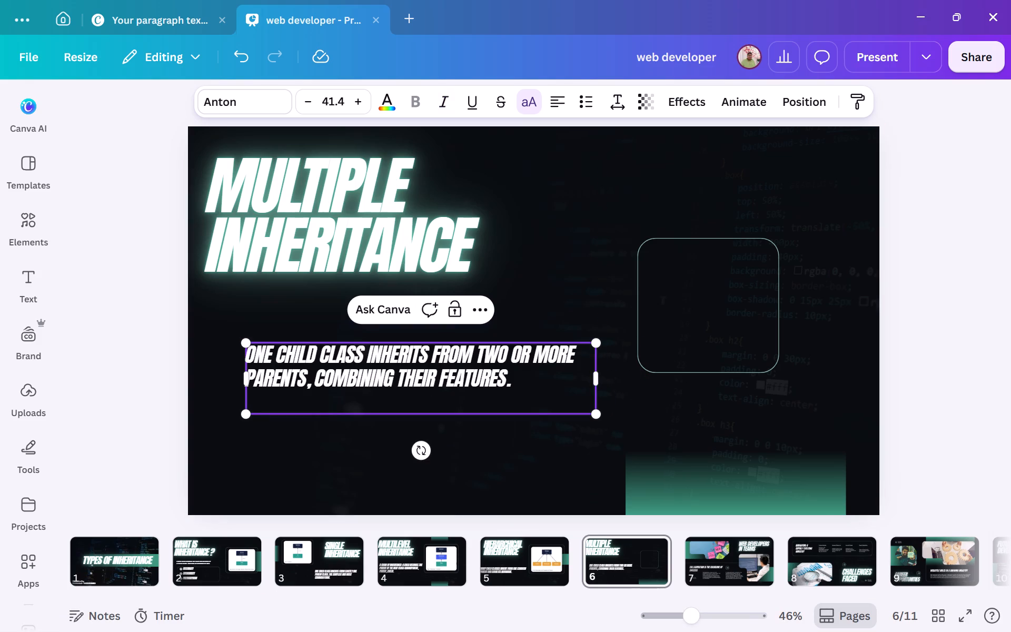
{"action": "left_click_drag", "start_coordinate": [531, 416], "coordinate": [498, 419]}
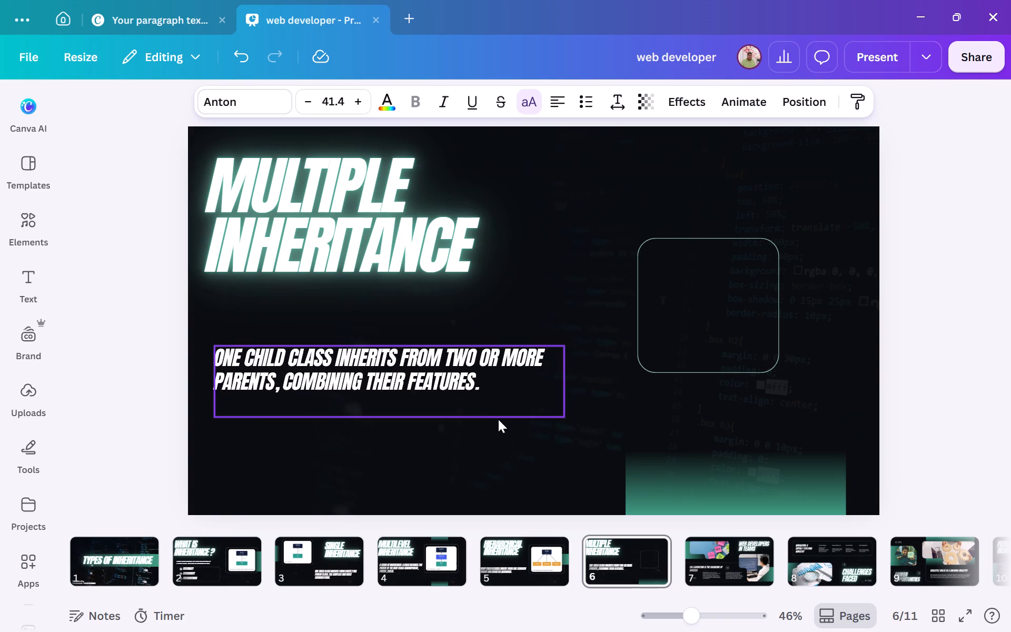
{"action": "left_click_drag", "start_coordinate": [498, 419], "coordinate": [492, 419]}
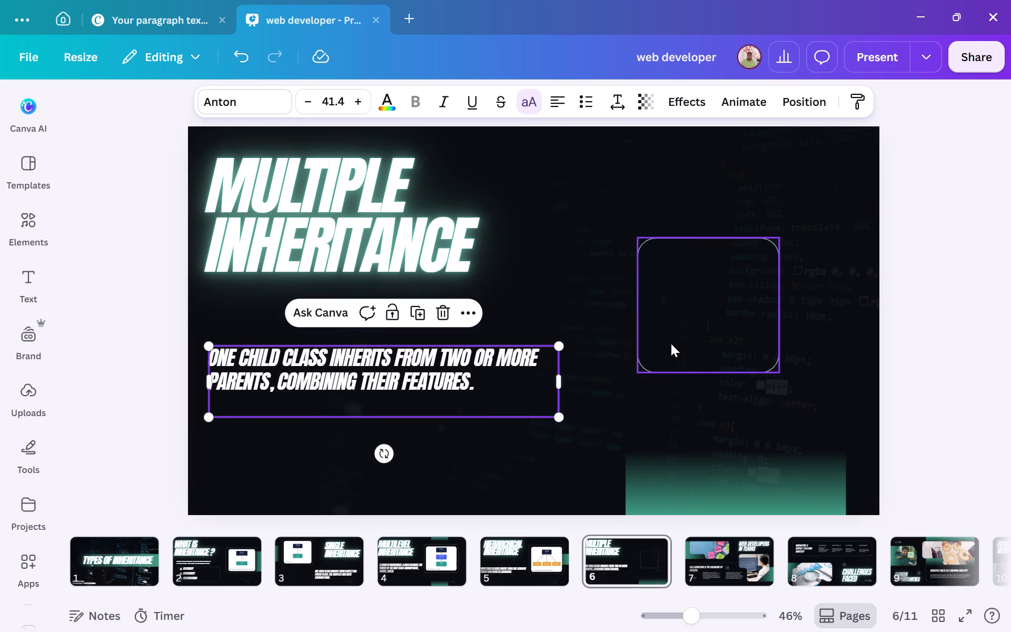
Enlarge the rounded outline box and place it in the open area on the slide's right side.
{"action": "left_click", "coordinate": [671, 343]}
{"action": "left_click_drag", "start_coordinate": [637, 374], "coordinate": [569, 442]}
{"action": "left_click_drag", "start_coordinate": [641, 364], "coordinate": [678, 314]}
{"action": "left_click_drag", "start_coordinate": [603, 382], "coordinate": [583, 404]}
{"action": "left_click_drag", "start_coordinate": [705, 291], "coordinate": [721, 288]}
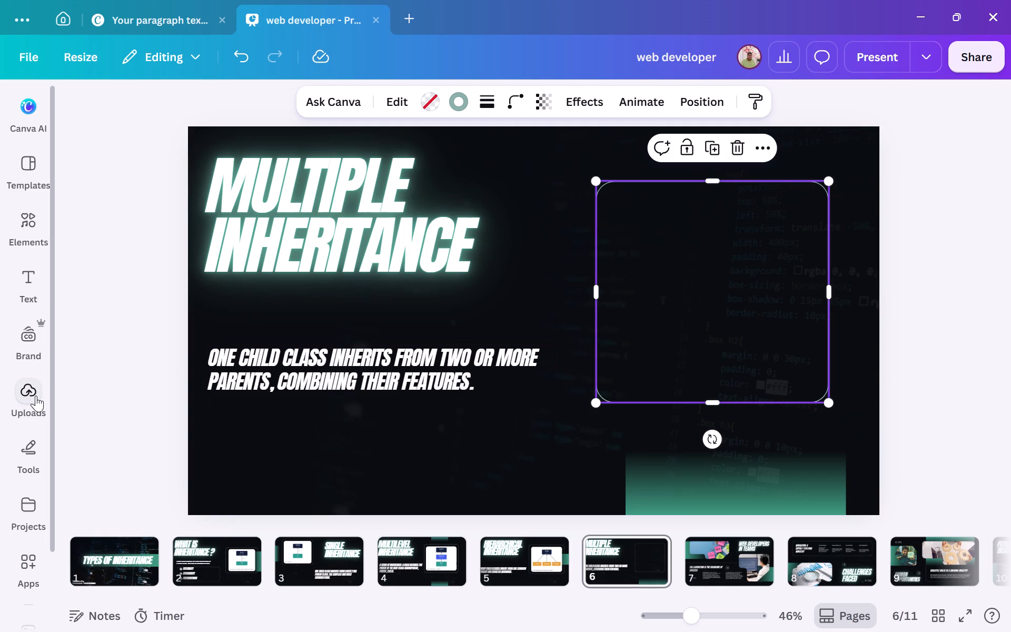
{"action": "left_click", "coordinate": [36, 396]}
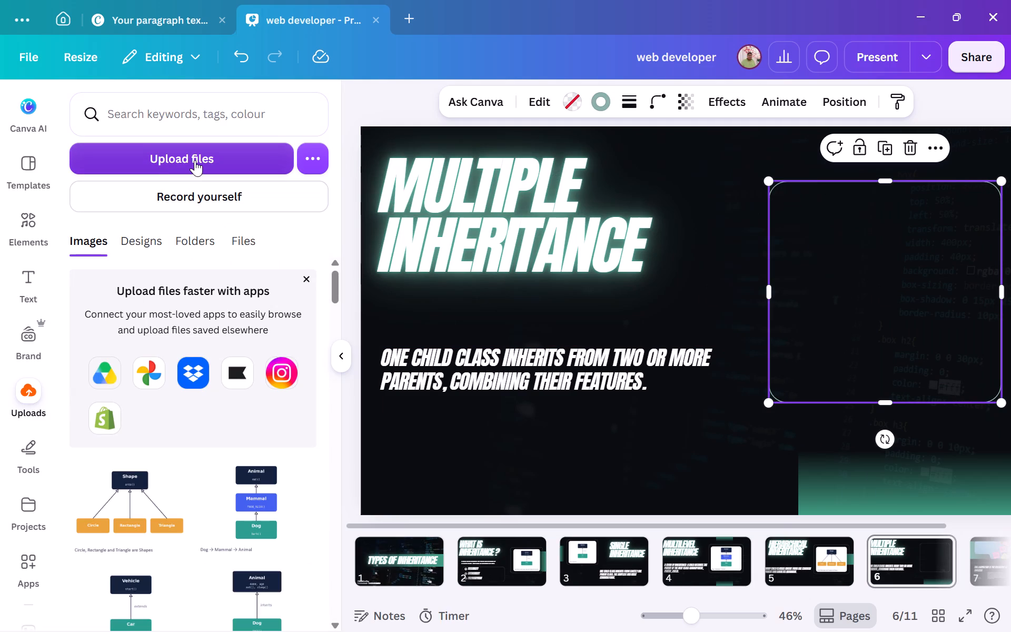
{"action": "left_click", "coordinate": [195, 160]}
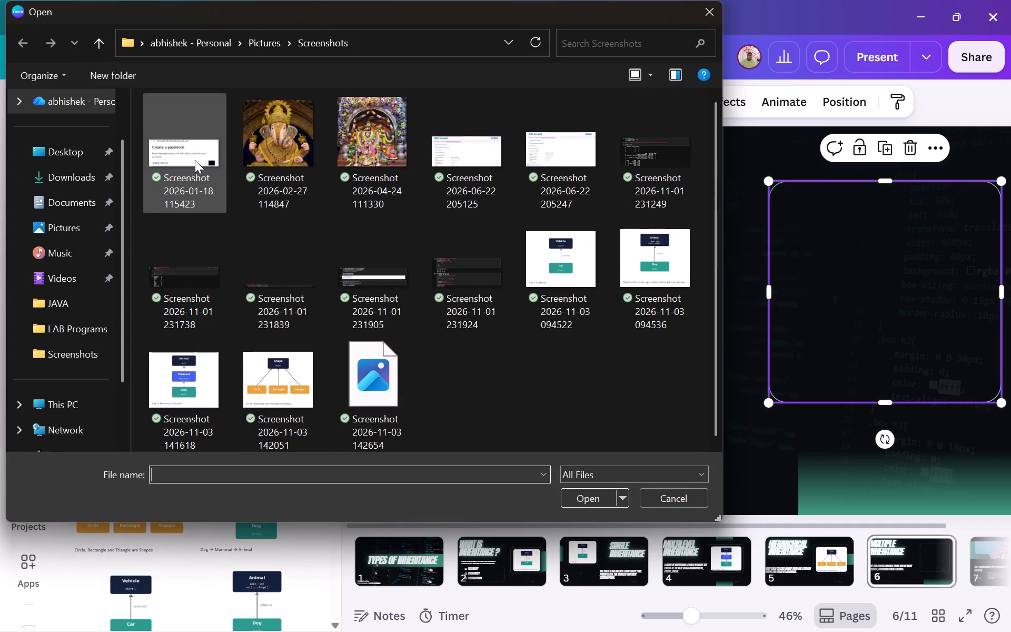
{"action": "left_click", "coordinate": [390, 397]}
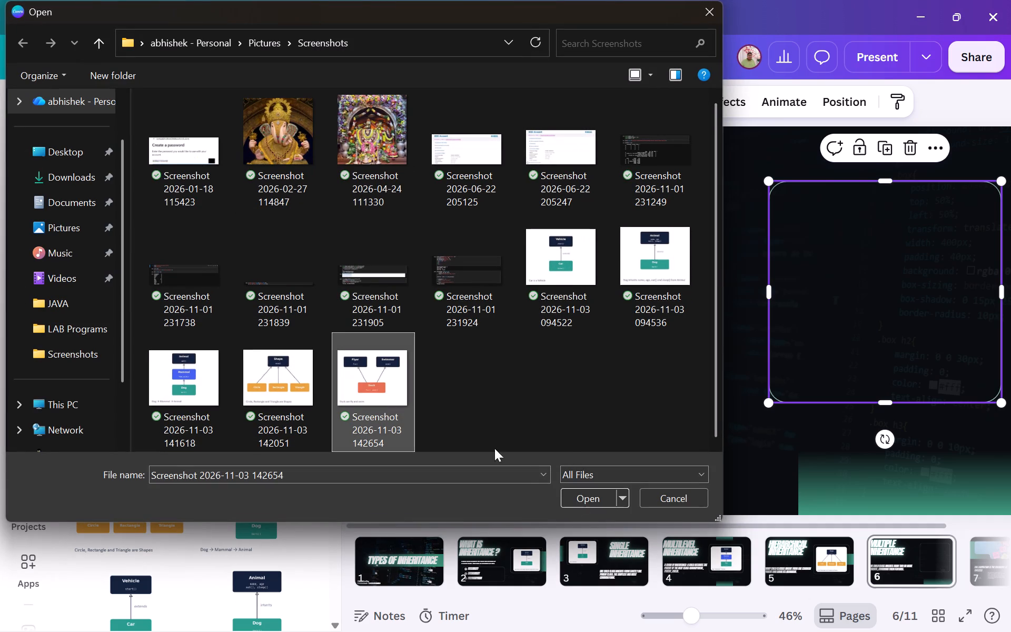
{"action": "left_click", "coordinate": [578, 495]}
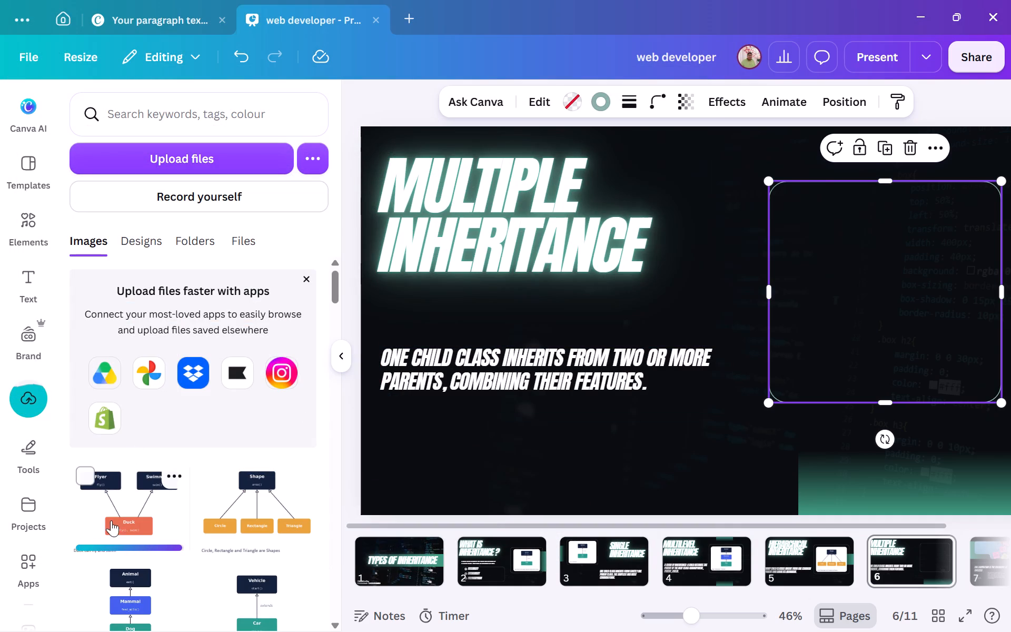
Insert the uploaded Flyer, Swimmer and Duck diagram on page 6 and set it aside at the slide's lower left.
{"action": "left_click", "coordinate": [122, 521]}
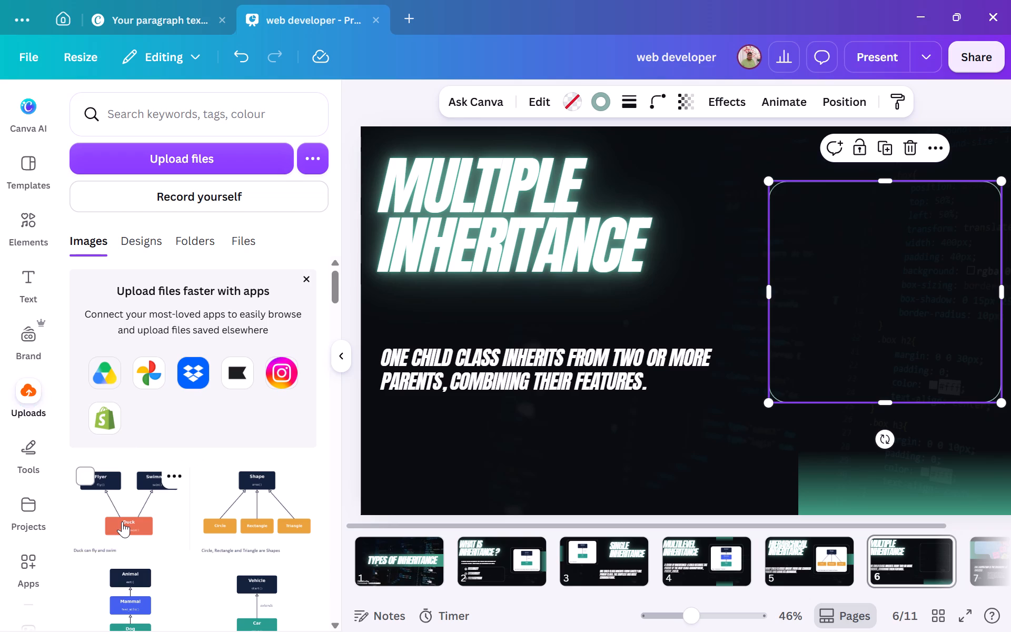
{"action": "left_click", "coordinate": [343, 347]}
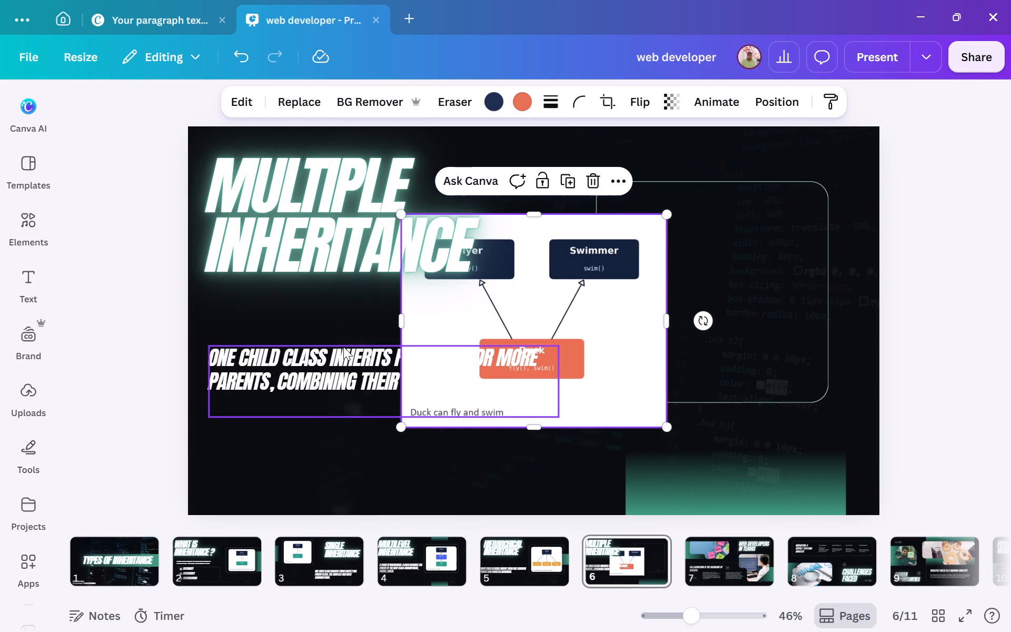
{"action": "left_click_drag", "start_coordinate": [612, 326], "coordinate": [661, 305]}
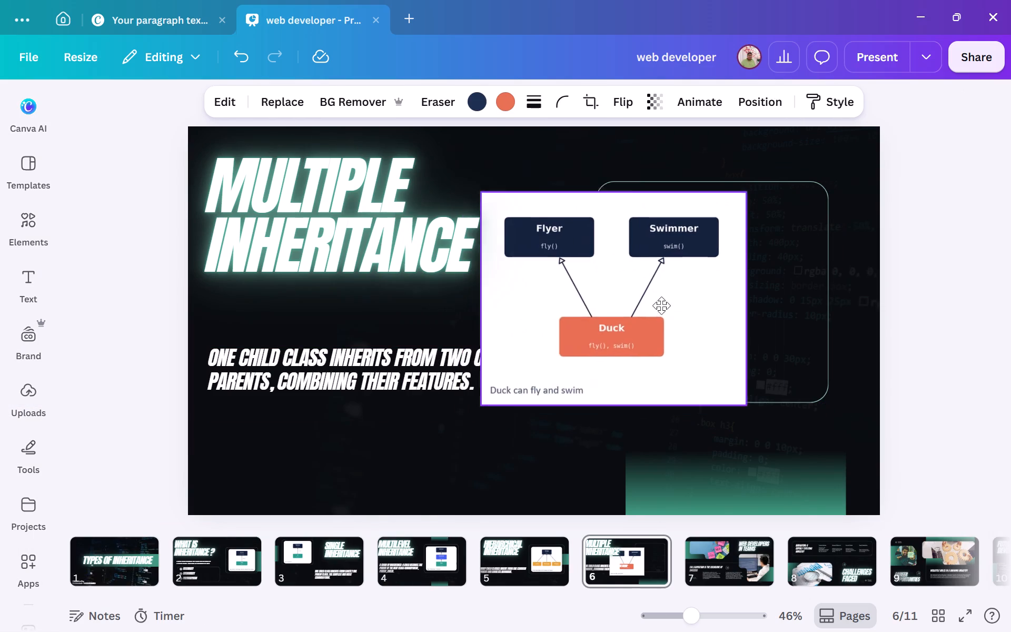
{"action": "left_click_drag", "start_coordinate": [661, 305], "coordinate": [422, 444]}
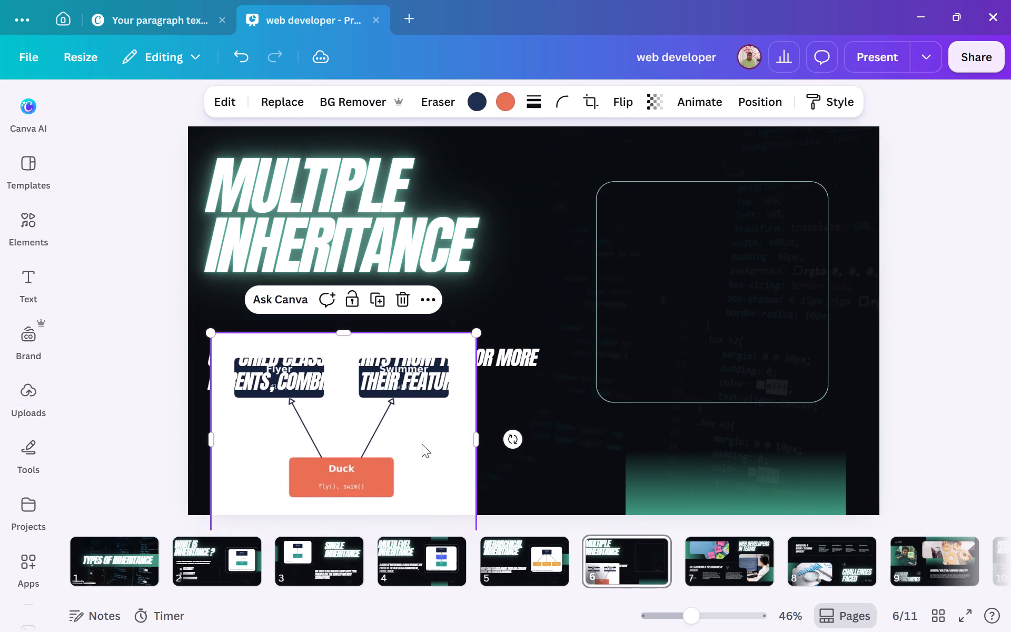
Enlarge the rounded outline box further and move it down so its bottom edge overlaps the green gradient block.
{"action": "left_click_drag", "start_coordinate": [716, 283], "coordinate": [709, 269]}
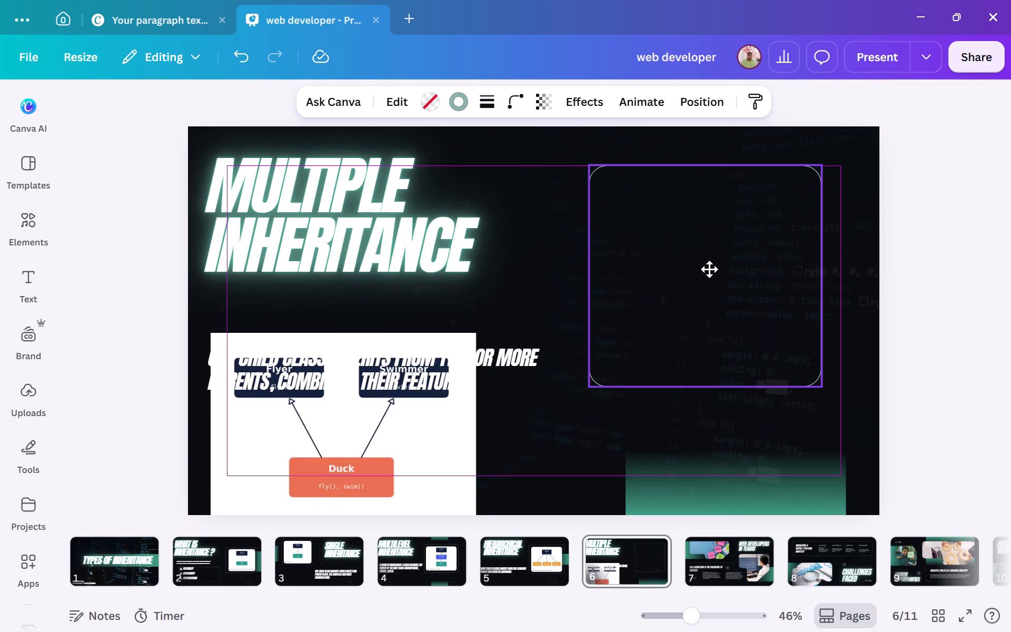
{"action": "left_click_drag", "start_coordinate": [709, 269], "coordinate": [710, 269]}
{"action": "left_click_drag", "start_coordinate": [591, 387], "coordinate": [576, 405]}
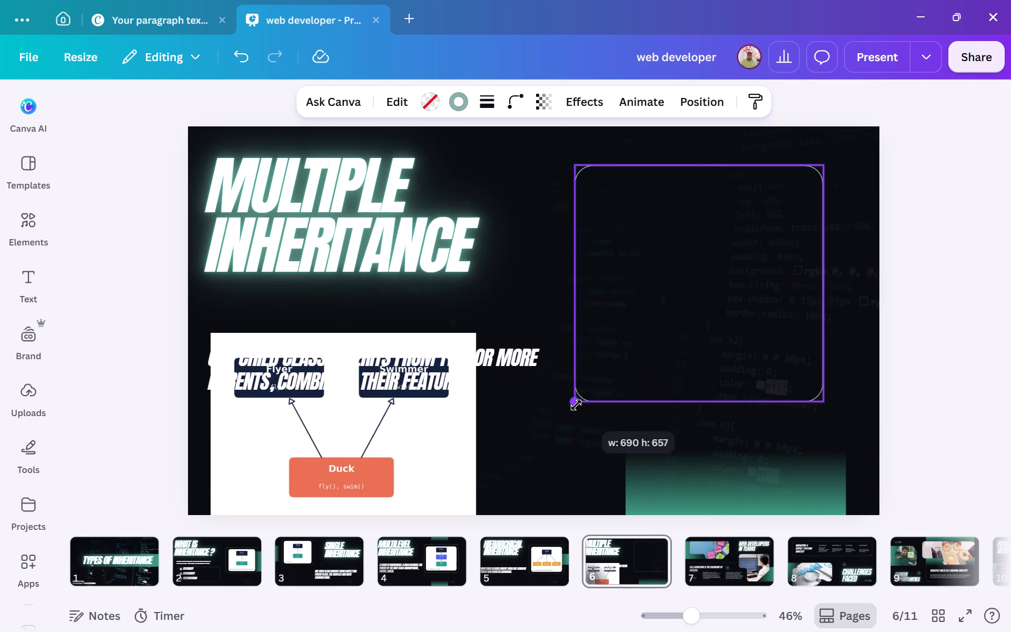
{"action": "left_click_drag", "start_coordinate": [576, 405], "coordinate": [556, 426]}
{"action": "left_click_drag", "start_coordinate": [688, 310], "coordinate": [704, 309]}
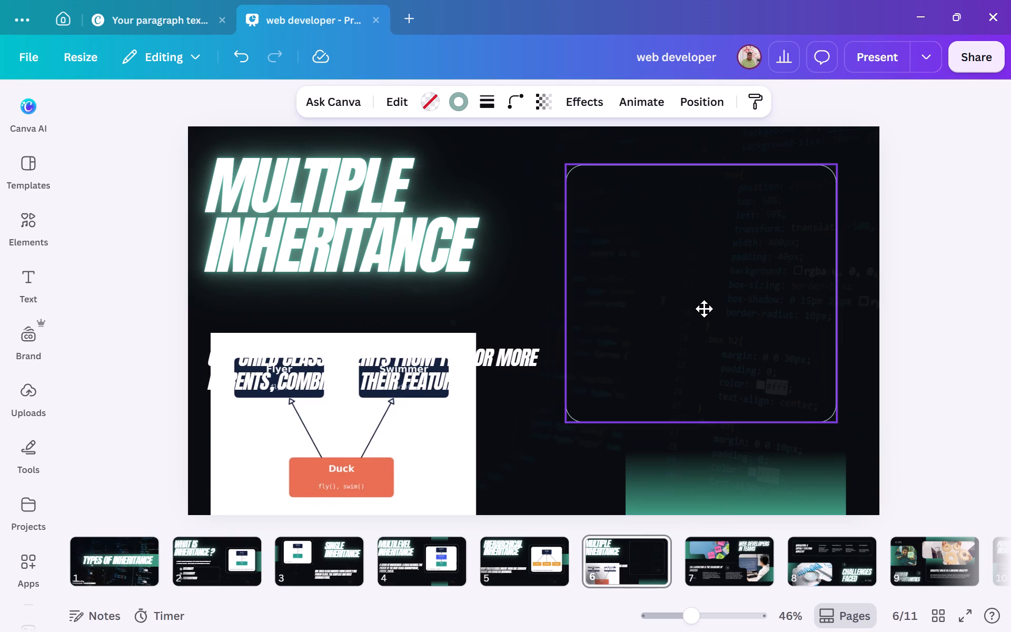
{"action": "left_click_drag", "start_coordinate": [704, 309], "coordinate": [722, 343]}
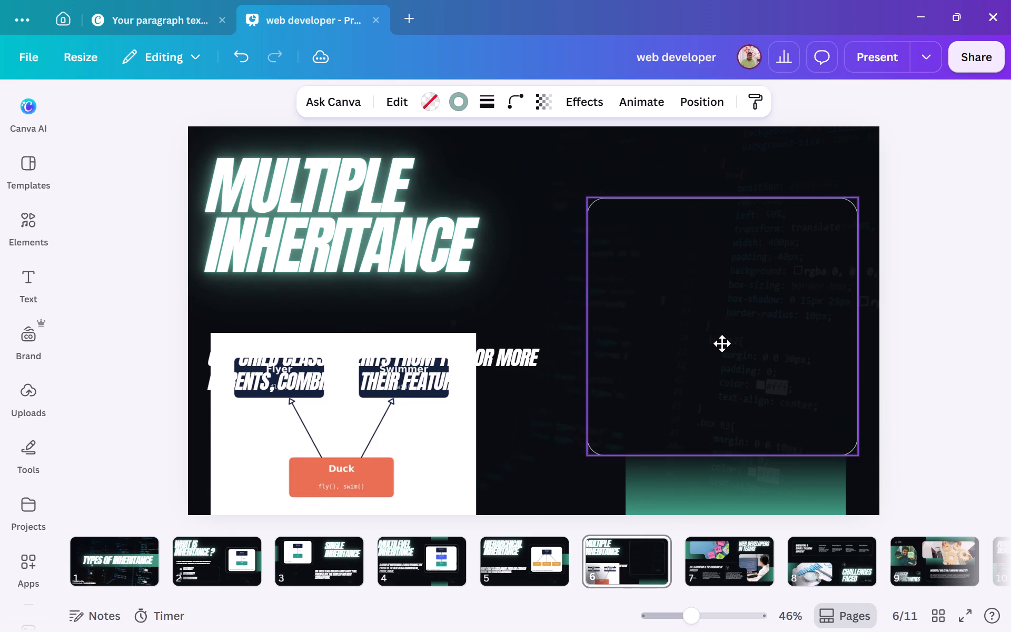
{"action": "left_click_drag", "start_coordinate": [722, 343], "coordinate": [739, 358]}
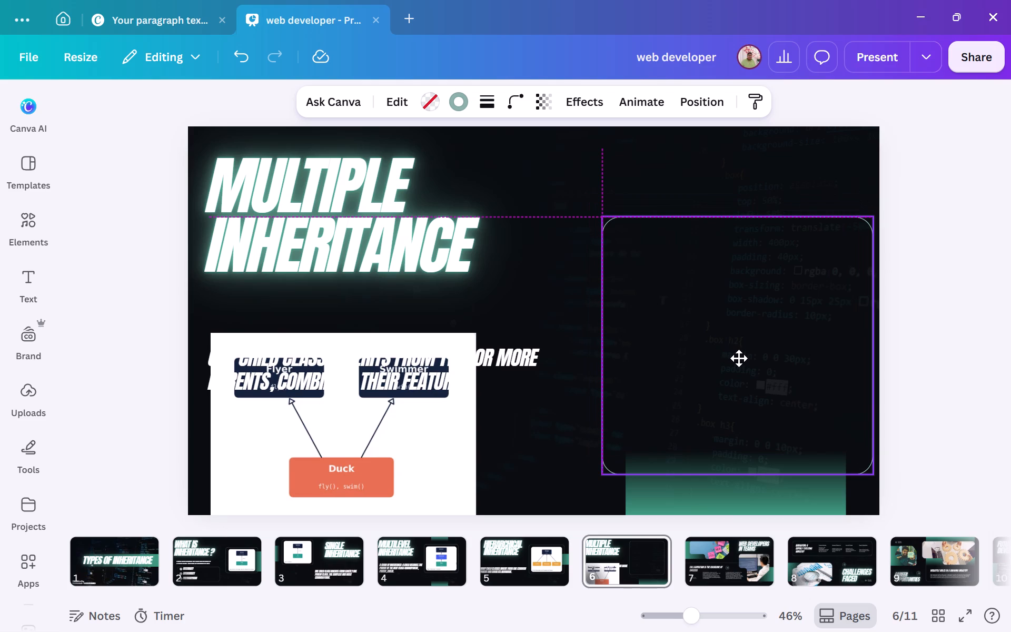
{"action": "left_click_drag", "start_coordinate": [739, 358], "coordinate": [727, 359]}
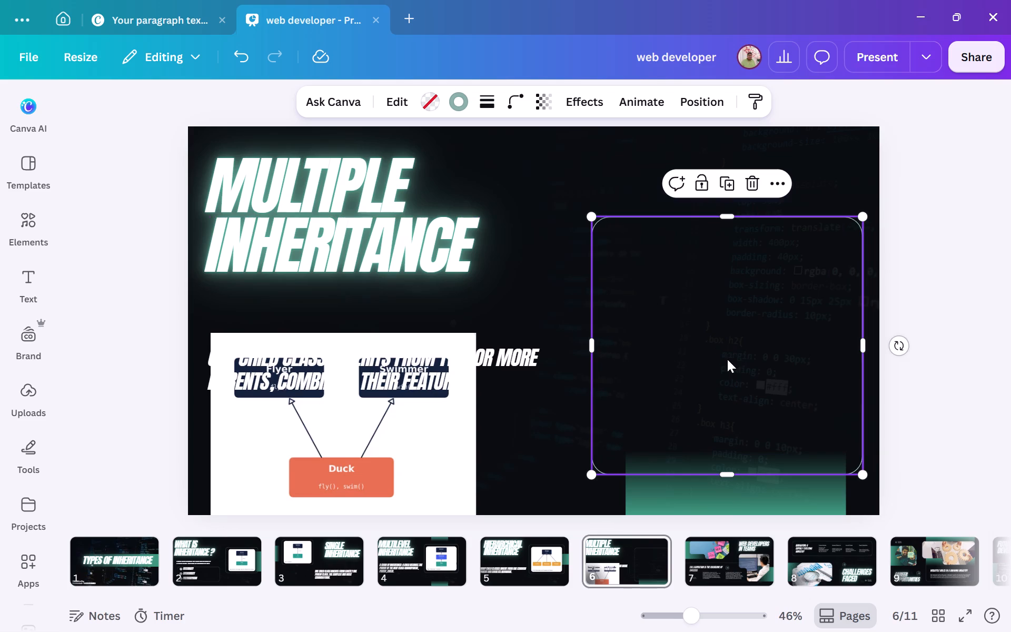
Move the Flyer, Swimmer and Duck diagram into the rounded outline box and shrink it to fit inside.
{"action": "left_click_drag", "start_coordinate": [420, 441], "coordinate": [739, 362]}
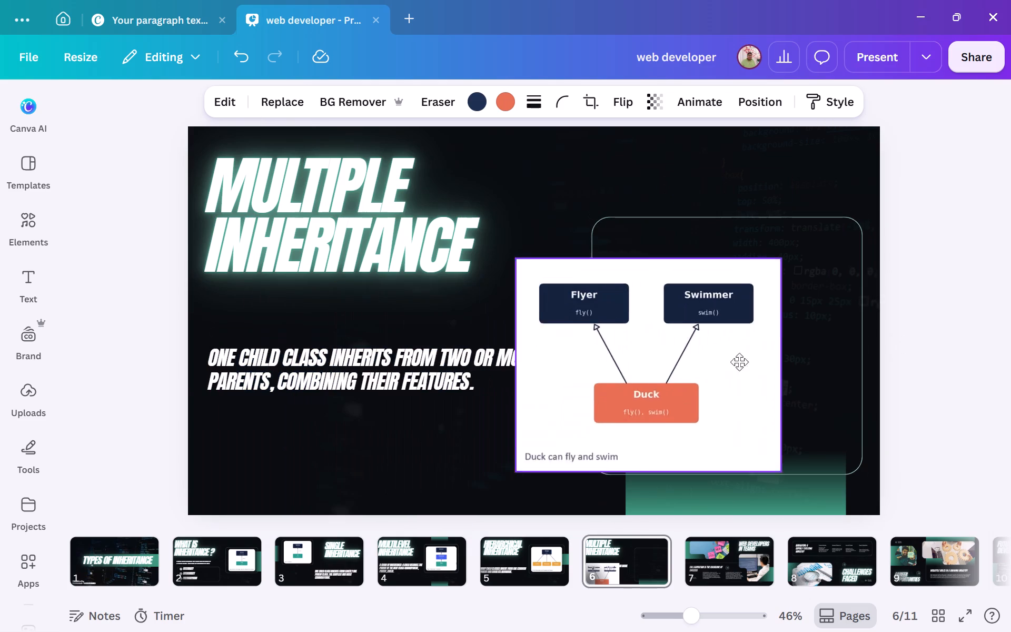
{"action": "left_click_drag", "start_coordinate": [739, 362], "coordinate": [796, 350]}
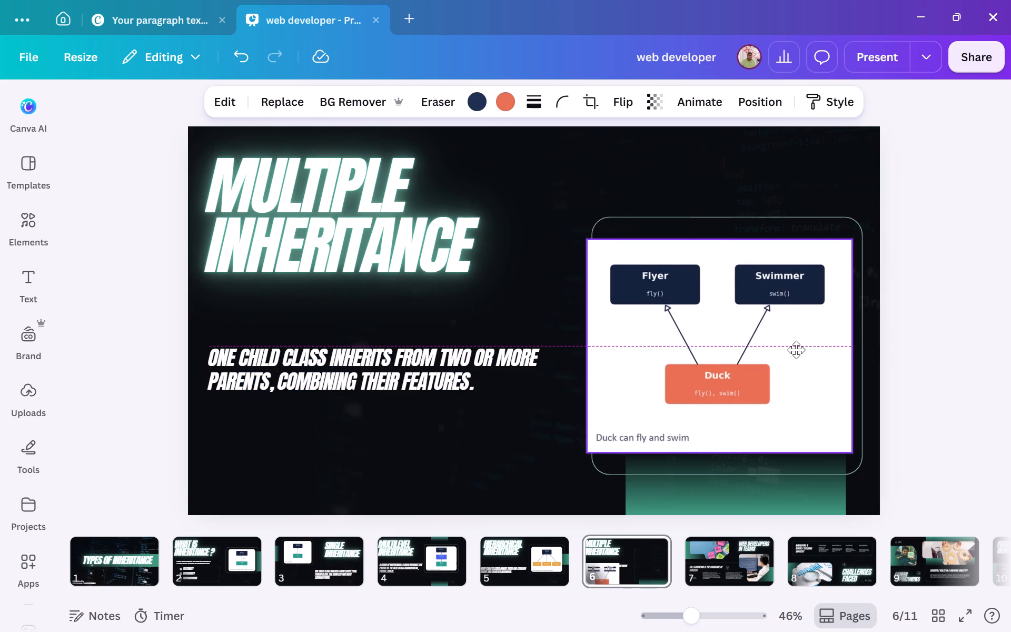
{"action": "left_click_drag", "start_coordinate": [796, 350], "coordinate": [796, 350]}
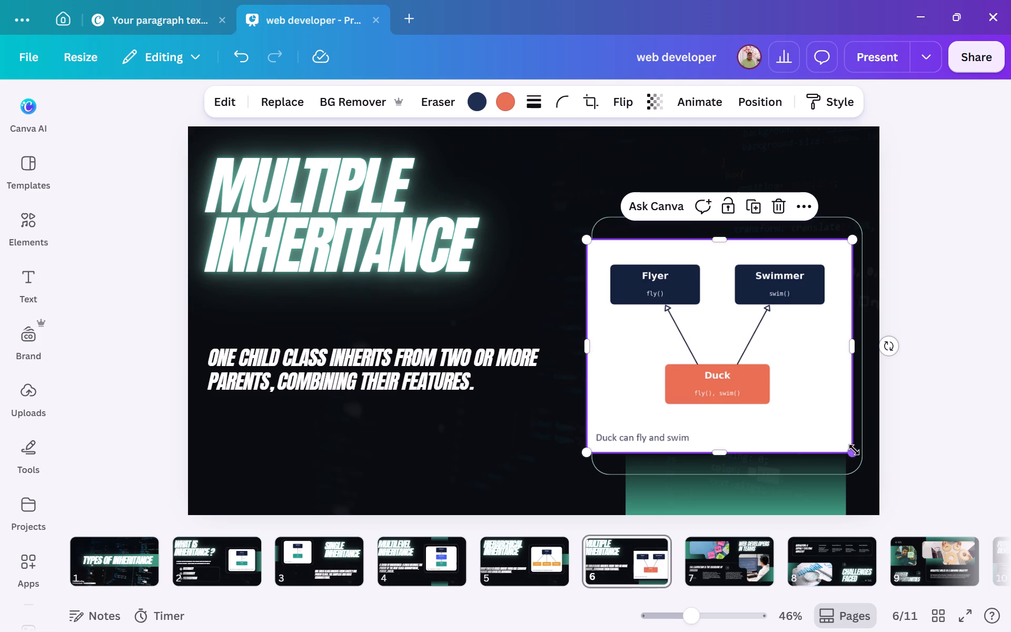
{"action": "left_click_drag", "start_coordinate": [854, 450], "coordinate": [830, 437]}
{"action": "left_click_drag", "start_coordinate": [754, 387], "coordinate": [778, 394]}
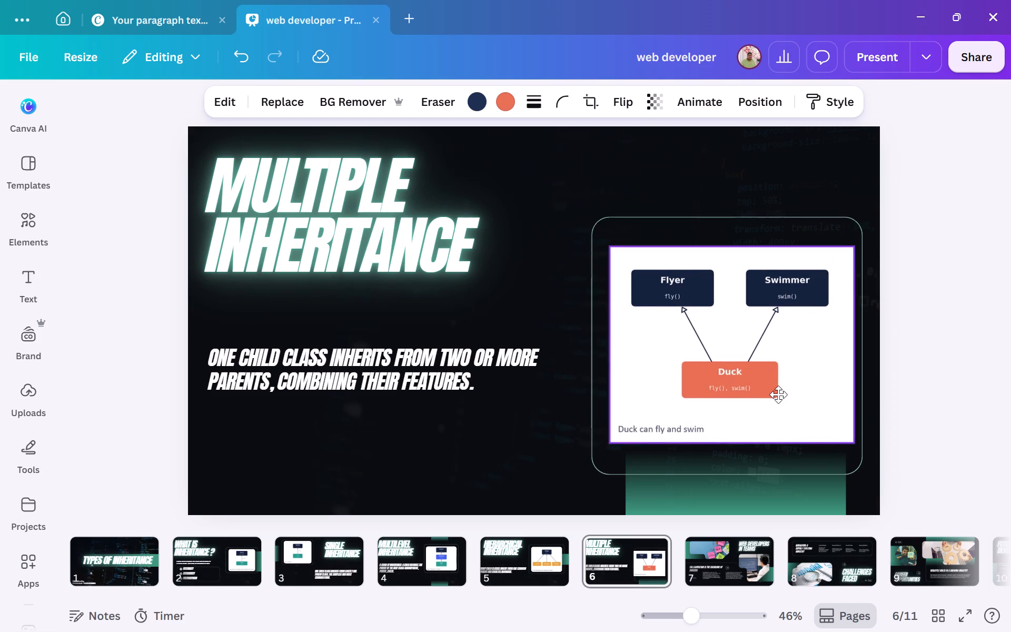
{"action": "left_click_drag", "start_coordinate": [778, 394], "coordinate": [775, 394]}
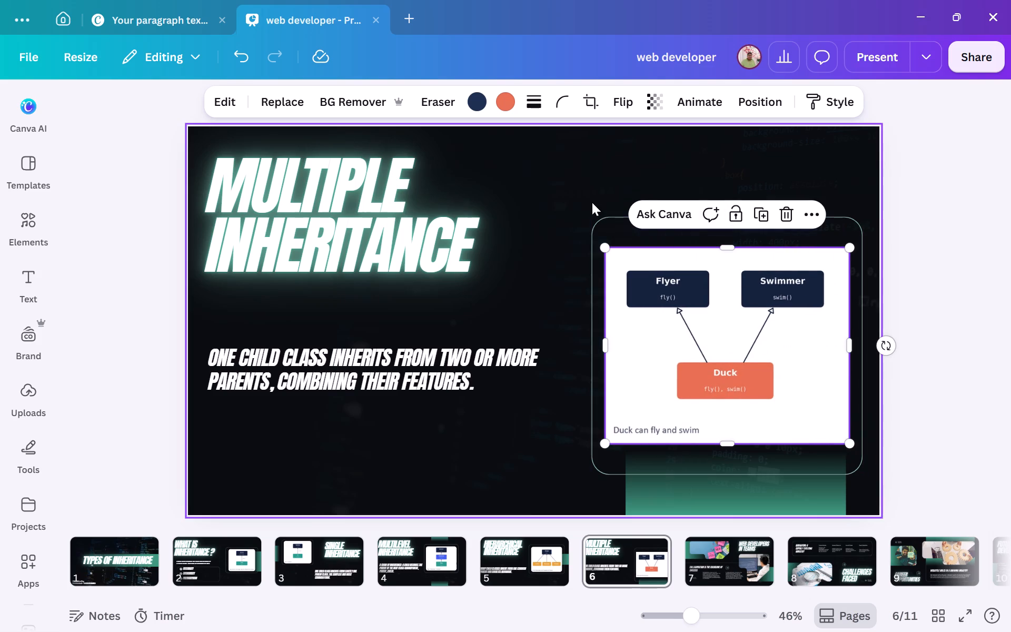
Lower the top edge of the rounded outline box slightly to reduce its height around the diagram.
{"action": "left_click", "coordinate": [675, 170]}
{"action": "left_click", "coordinate": [725, 219]}
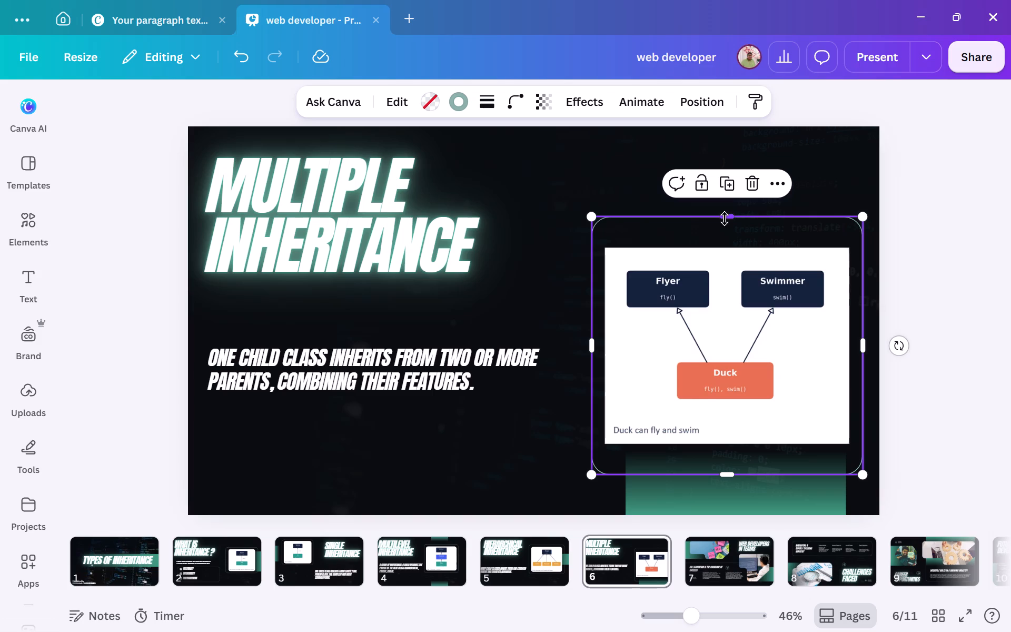
{"action": "left_click", "coordinate": [725, 211]}
{"action": "left_click_drag", "start_coordinate": [725, 211], "coordinate": [726, 221]}
Move the Flyer, Swimmer and Duck diagram down within the shortened outline box, keeping it horizontally centred.
{"action": "left_click_drag", "start_coordinate": [720, 309], "coordinate": [720, 320]}
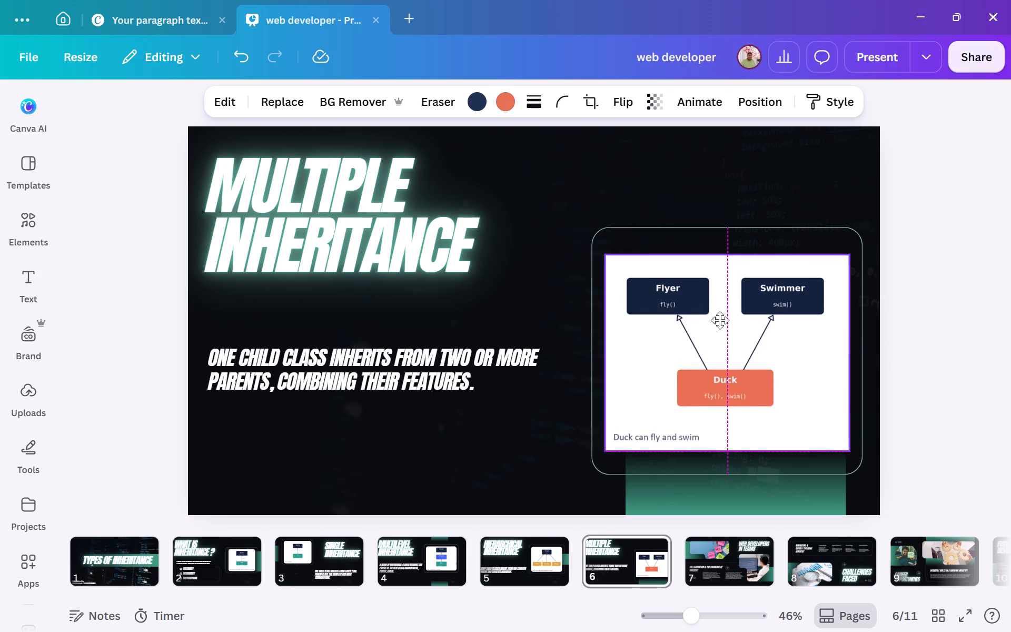
{"action": "left_click_drag", "start_coordinate": [720, 320], "coordinate": [720, 325]}
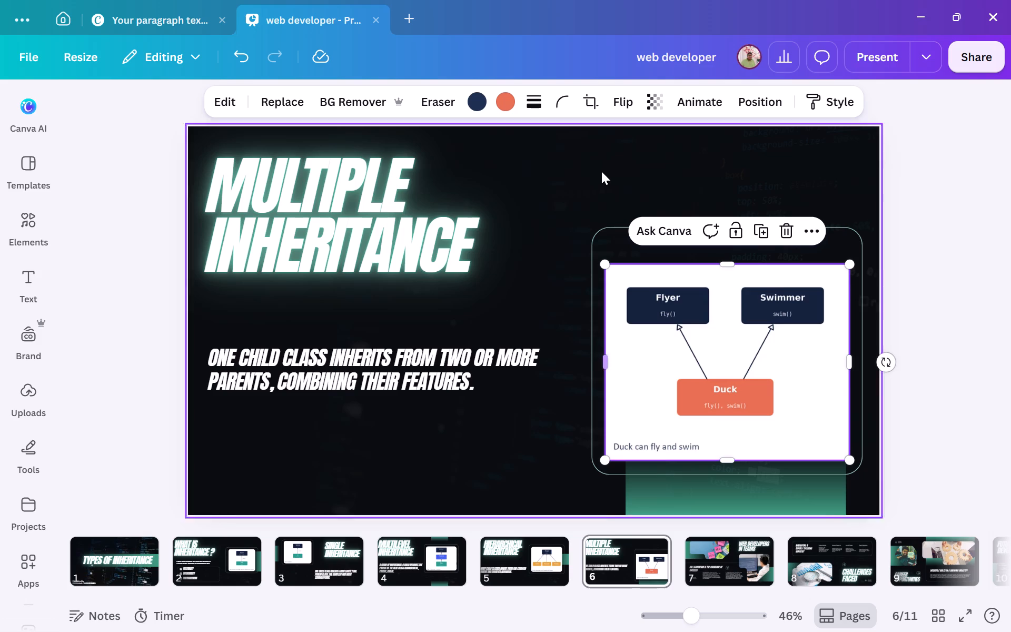
Move the rounded outline box down slightly around the Flyer, Swimmer and Duck diagram.
{"action": "left_click", "coordinate": [728, 331]}
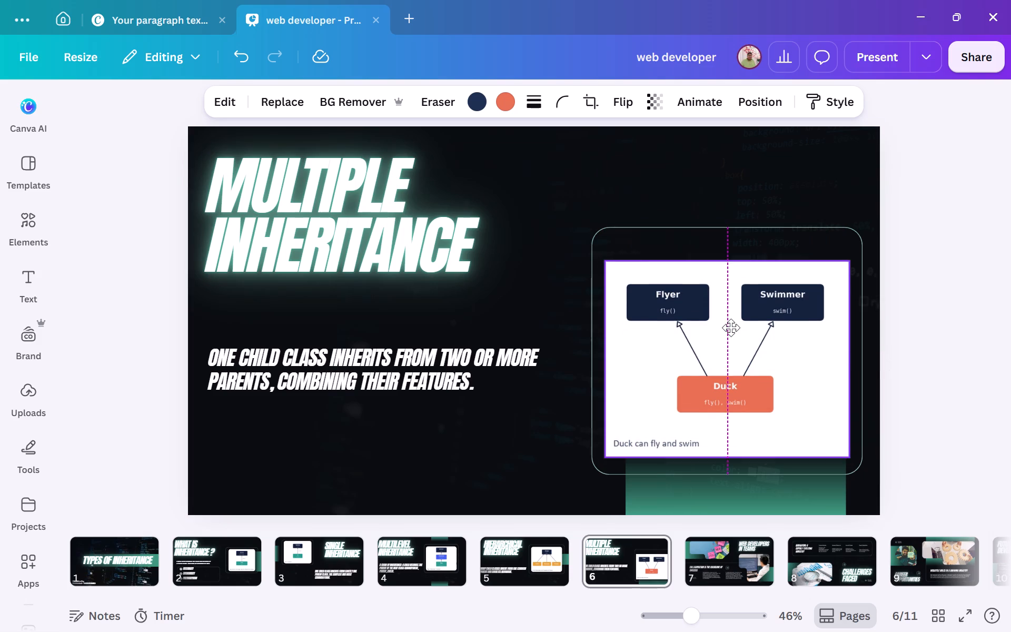
{"action": "left_click", "coordinate": [851, 230]}
{"action": "double_click", "coordinate": [851, 230]}
{"action": "left_click_drag", "start_coordinate": [822, 235], "coordinate": [827, 244]}
Set the corner rounding of the Flyer, Swimmer and Duck diagram to 50.
{"action": "left_click", "coordinate": [791, 338]}
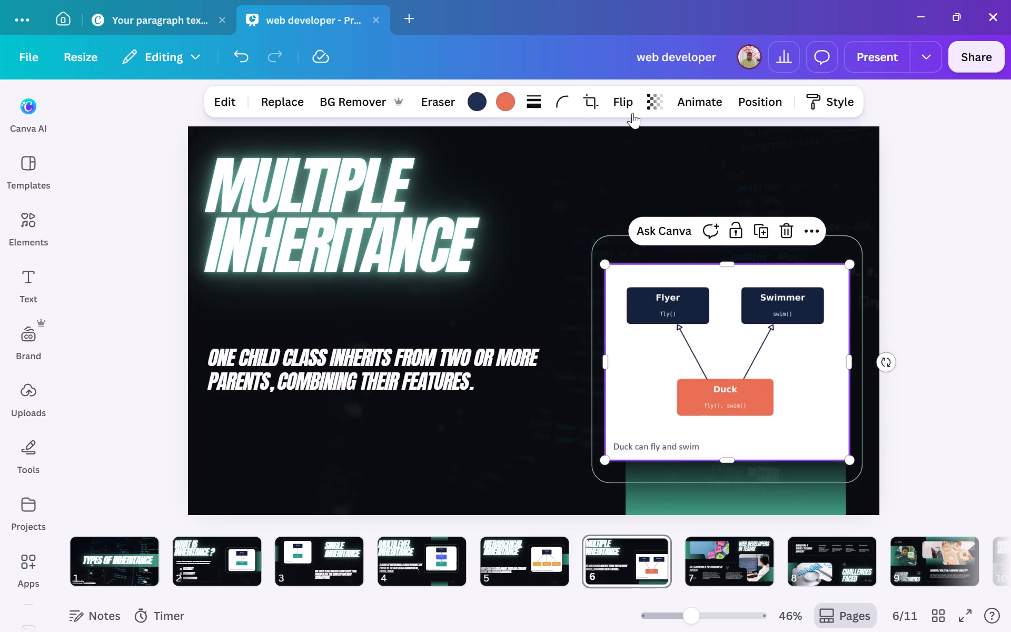
{"action": "left_click", "coordinate": [567, 104]}
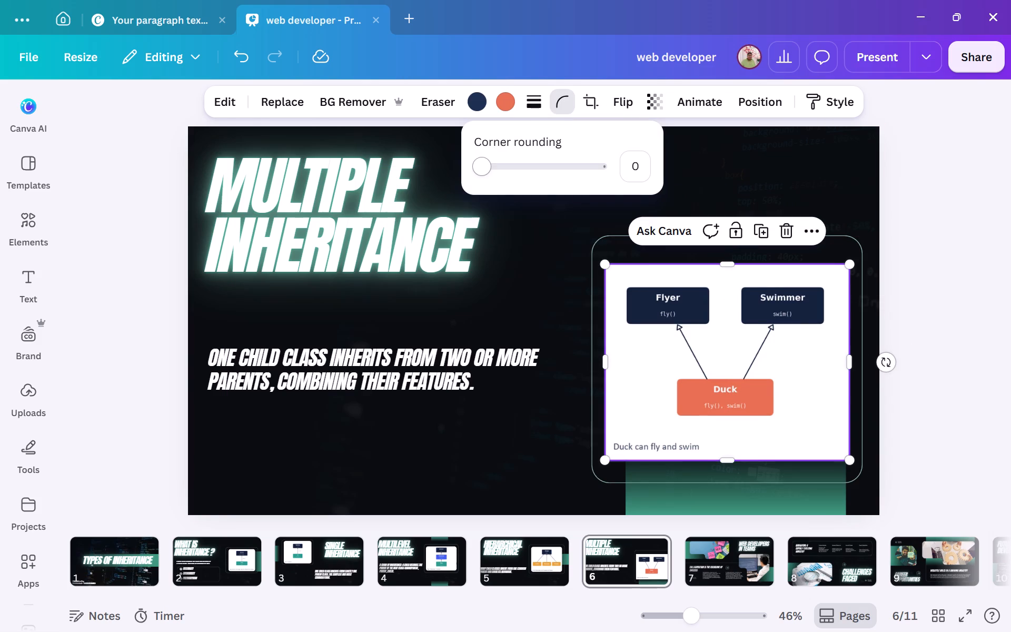
{"action": "left_click_drag", "start_coordinate": [488, 170], "coordinate": [546, 166]}
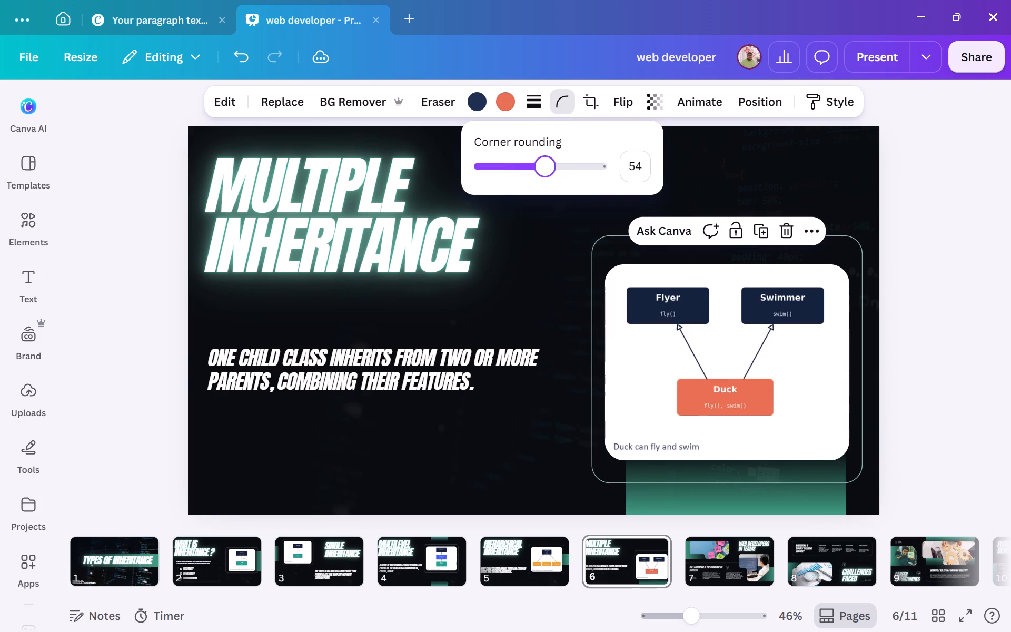
{"action": "left_click_drag", "start_coordinate": [546, 166], "coordinate": [562, 168]}
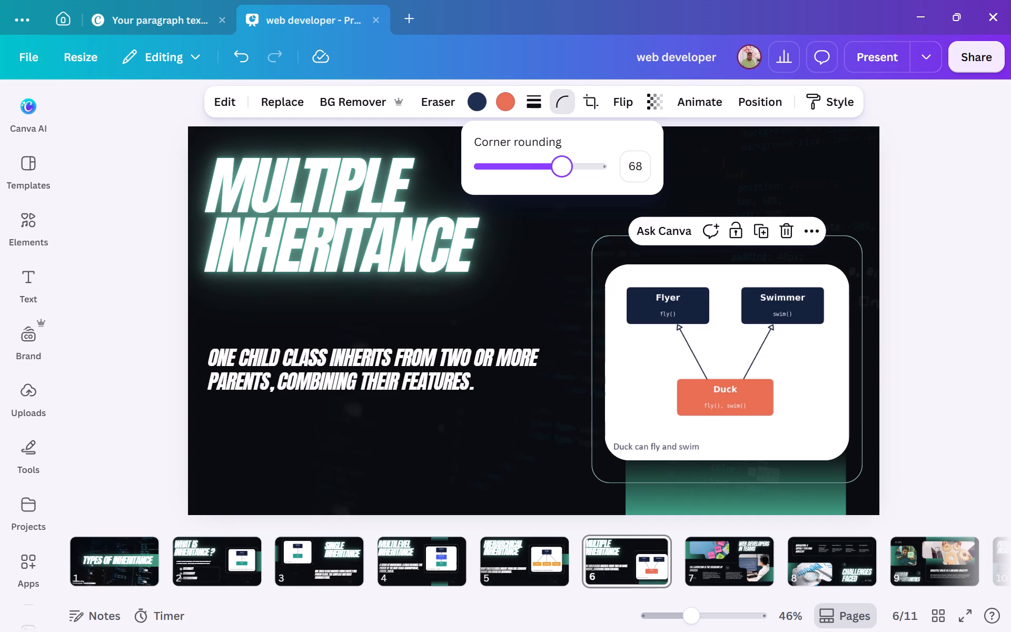
{"action": "left_click_drag", "start_coordinate": [562, 168], "coordinate": [540, 172]}
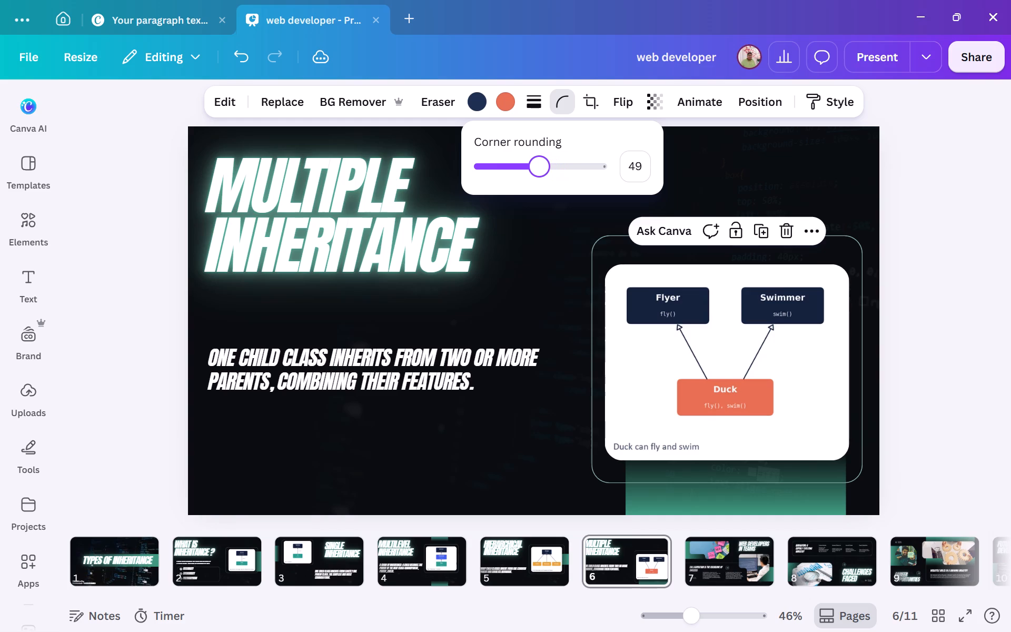
{"action": "left_click_drag", "start_coordinate": [540, 172], "coordinate": [540, 171]}
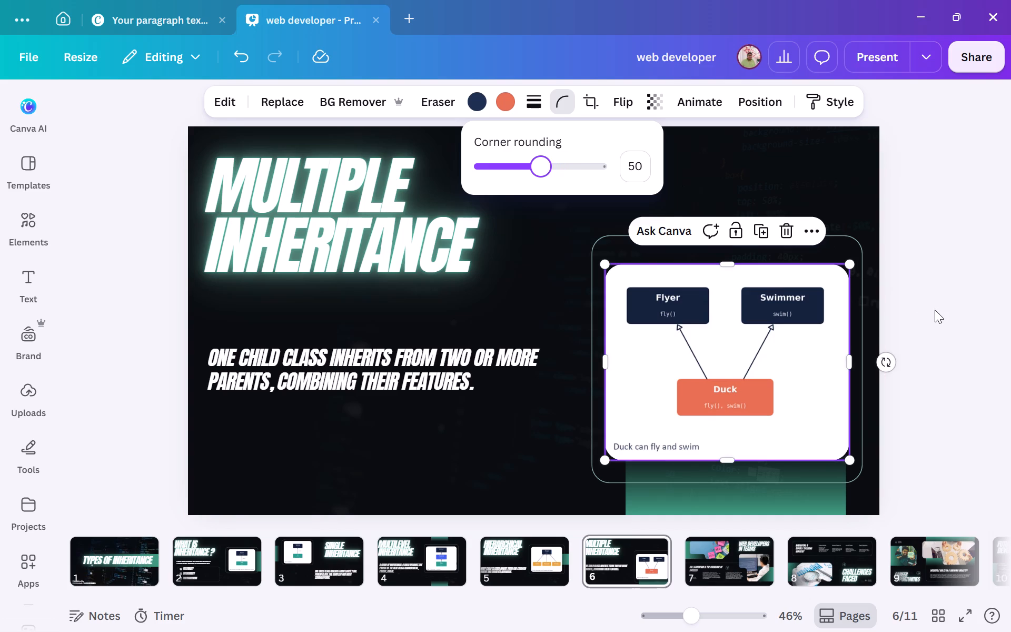
{"action": "left_click", "coordinate": [935, 310]}
{"action": "left_click", "coordinate": [935, 310]}
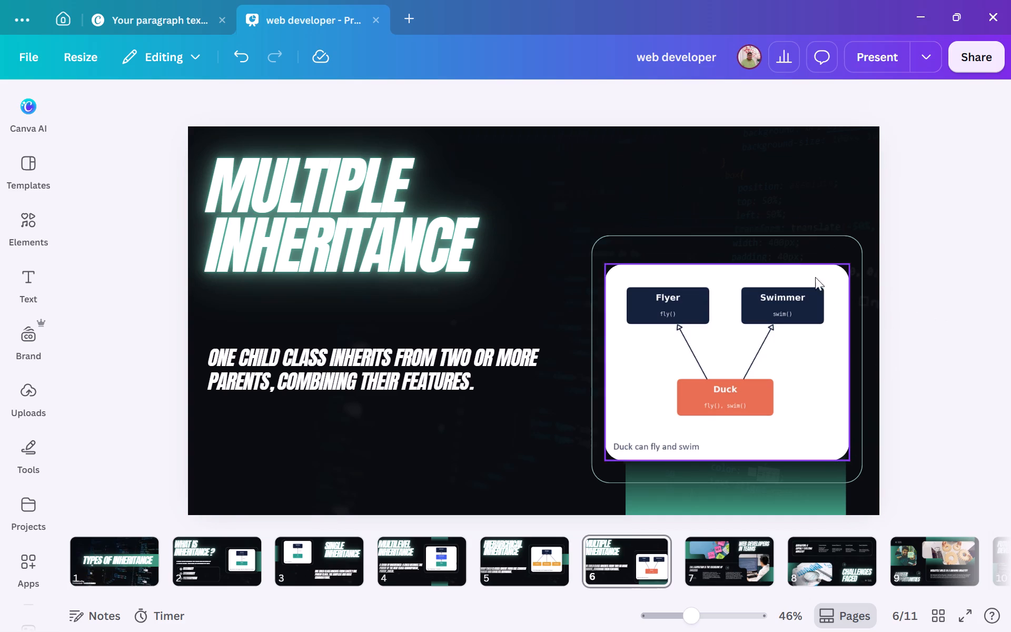
Shrink the rounded outline box slightly and move it down, centred horizontally on the diagram.
{"action": "left_click", "coordinate": [775, 242]}
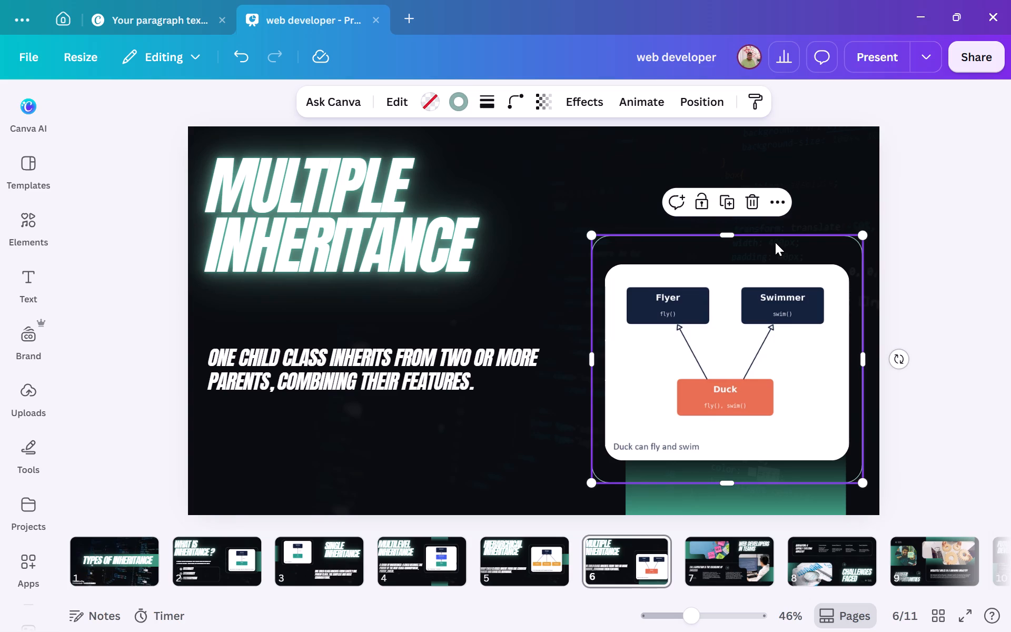
{"action": "left_click_drag", "start_coordinate": [860, 482], "coordinate": [850, 475]}
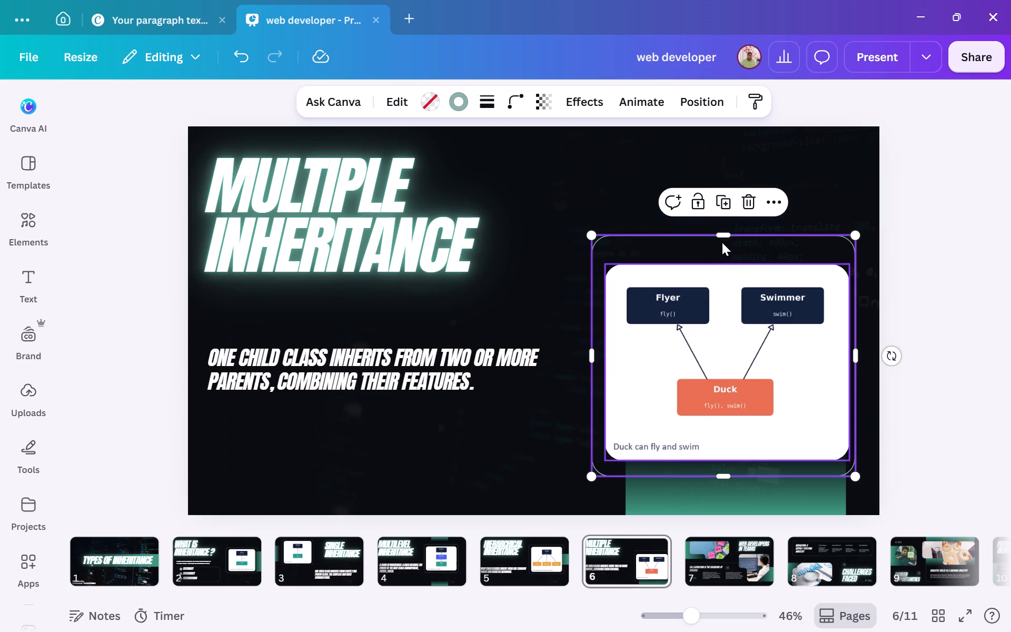
{"action": "left_click_drag", "start_coordinate": [722, 242], "coordinate": [727, 252]}
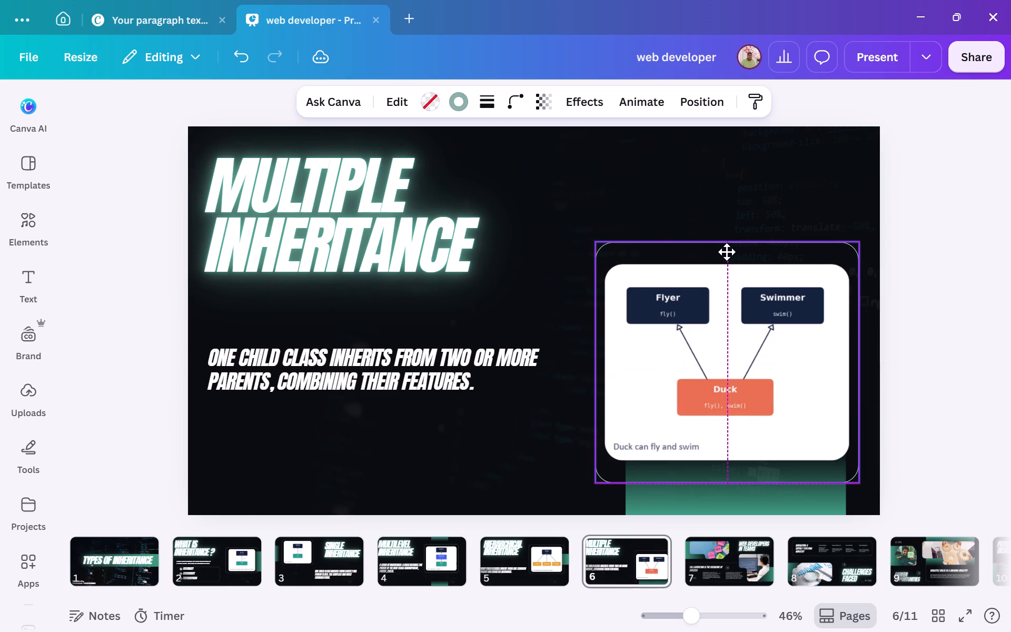
{"action": "left_click_drag", "start_coordinate": [727, 252], "coordinate": [723, 254]}
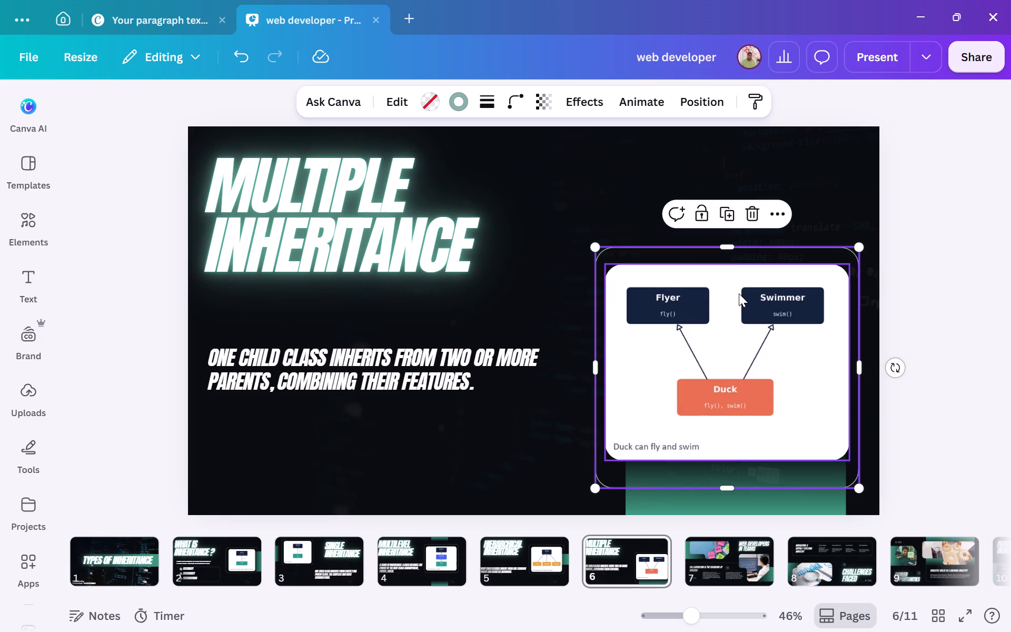
Move the Flyer, Swimmer and Duck diagram straight down slightly inside the rounded outline box.
{"action": "left_click_drag", "start_coordinate": [739, 293], "coordinate": [739, 304]}
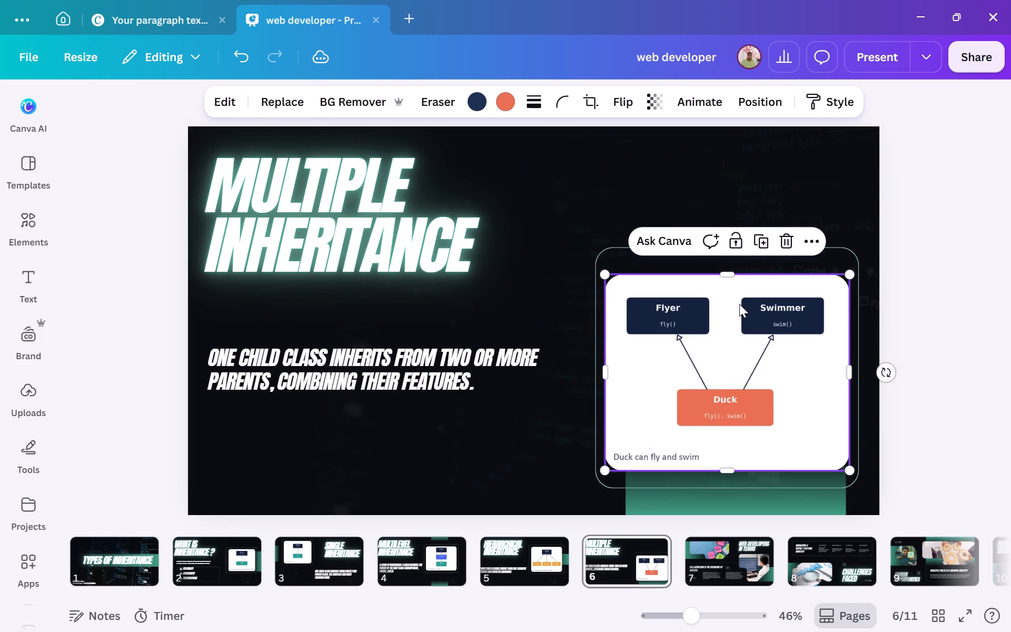
Fine-tune the rounded outline box's size and position so it frames the Flyer, Swimmer and Duck diagram with even margins.
{"action": "left_click", "coordinate": [837, 256]}
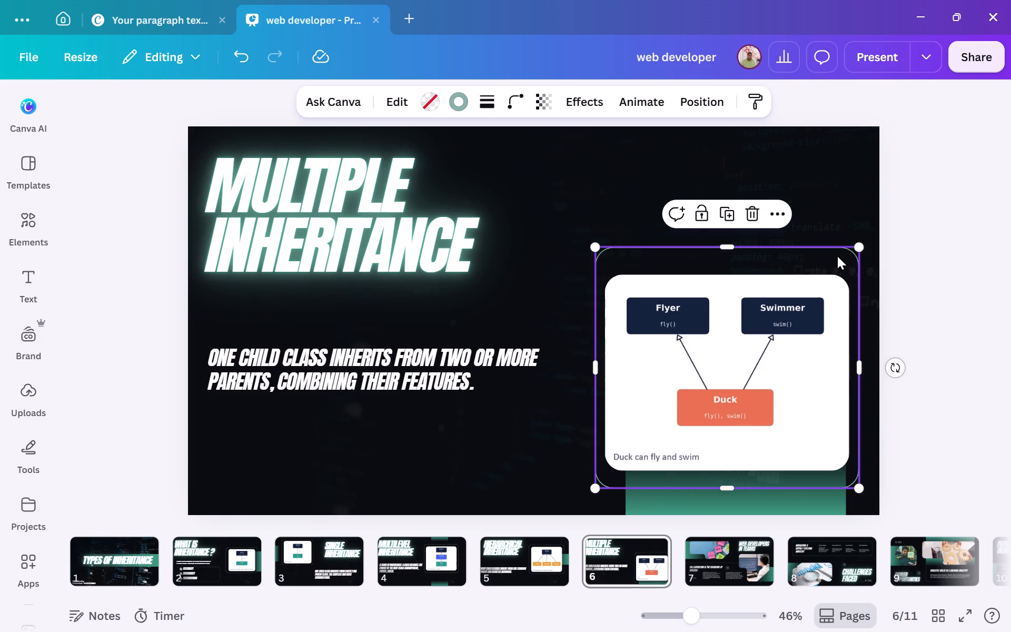
{"action": "left_click", "coordinate": [837, 256]}
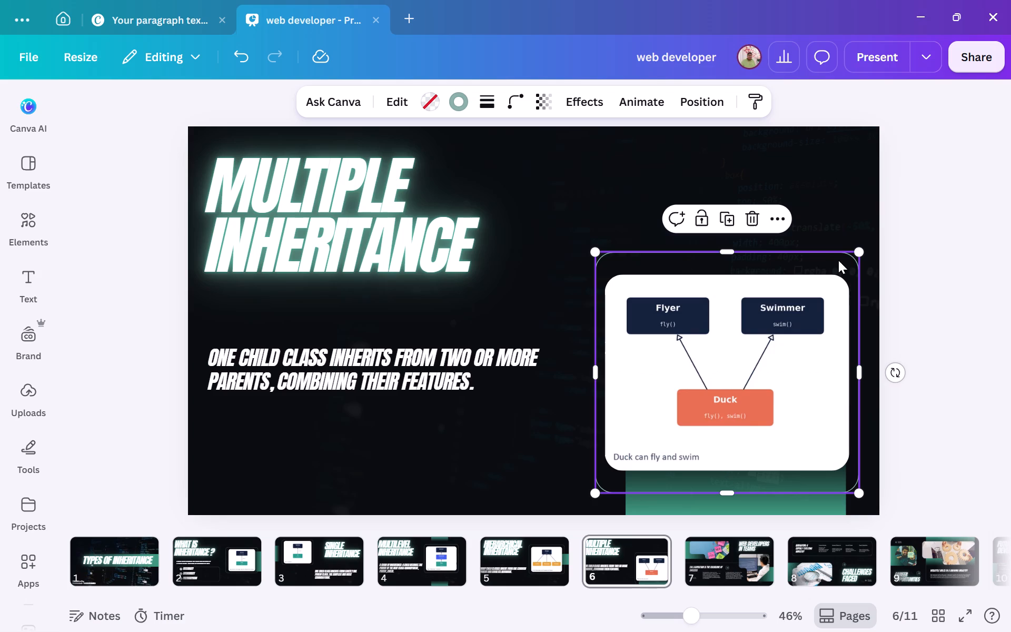
{"action": "left_click_drag", "start_coordinate": [858, 491], "coordinate": [858, 491]}
{"action": "left_click_drag", "start_coordinate": [858, 491], "coordinate": [844, 480]}
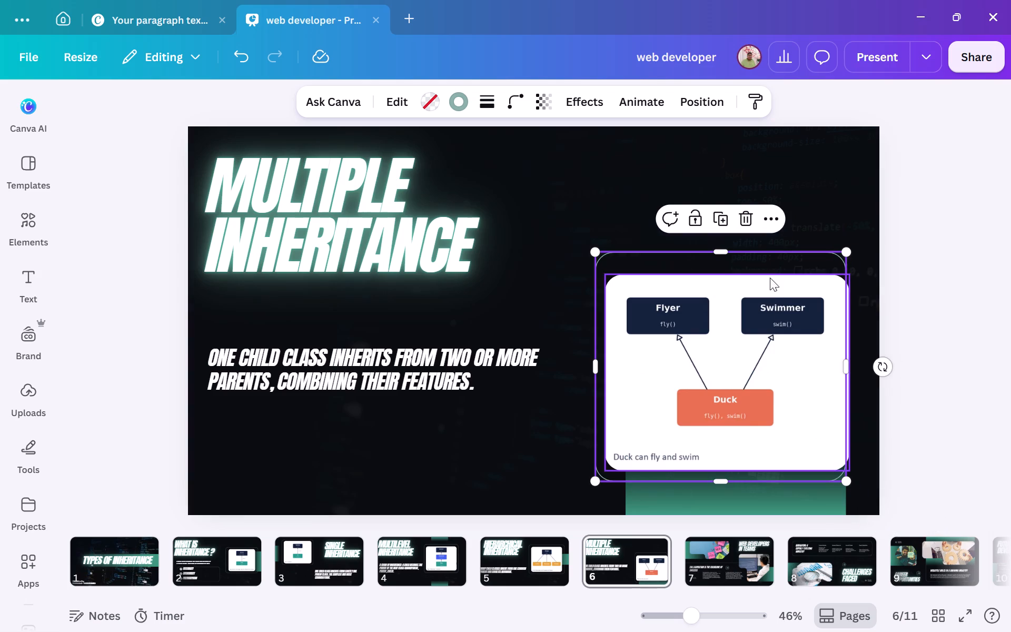
{"action": "left_click", "coordinate": [774, 252]}
{"action": "left_click_drag", "start_coordinate": [778, 260], "coordinate": [784, 263]}
{"action": "left_click_drag", "start_coordinate": [847, 481], "coordinate": [867, 488]}
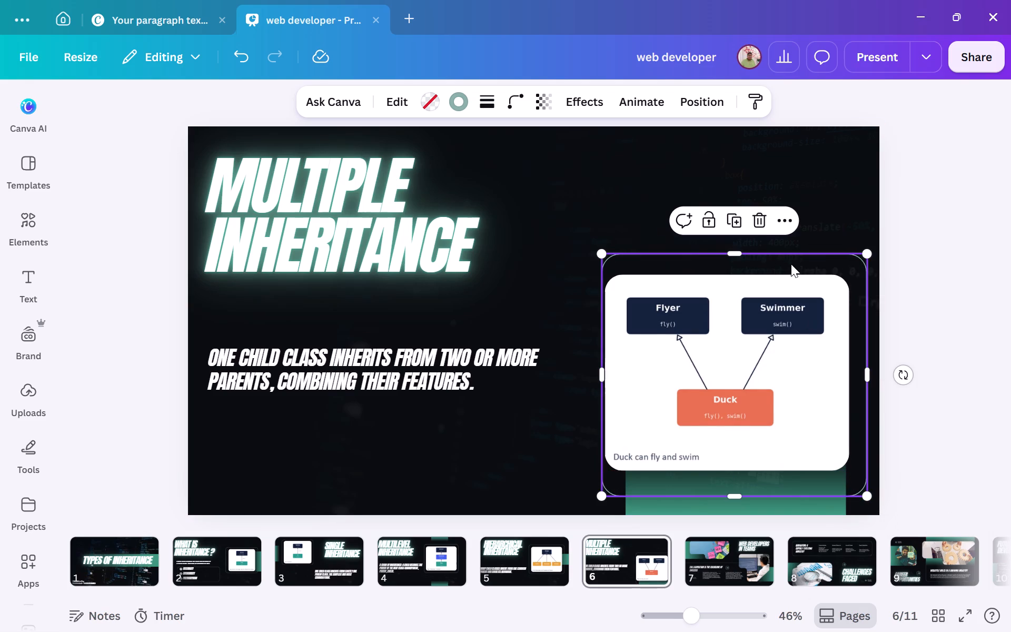
{"action": "left_click_drag", "start_coordinate": [790, 260], "coordinate": [791, 266]}
{"action": "left_click_drag", "start_coordinate": [791, 266], "coordinate": [789, 261]}
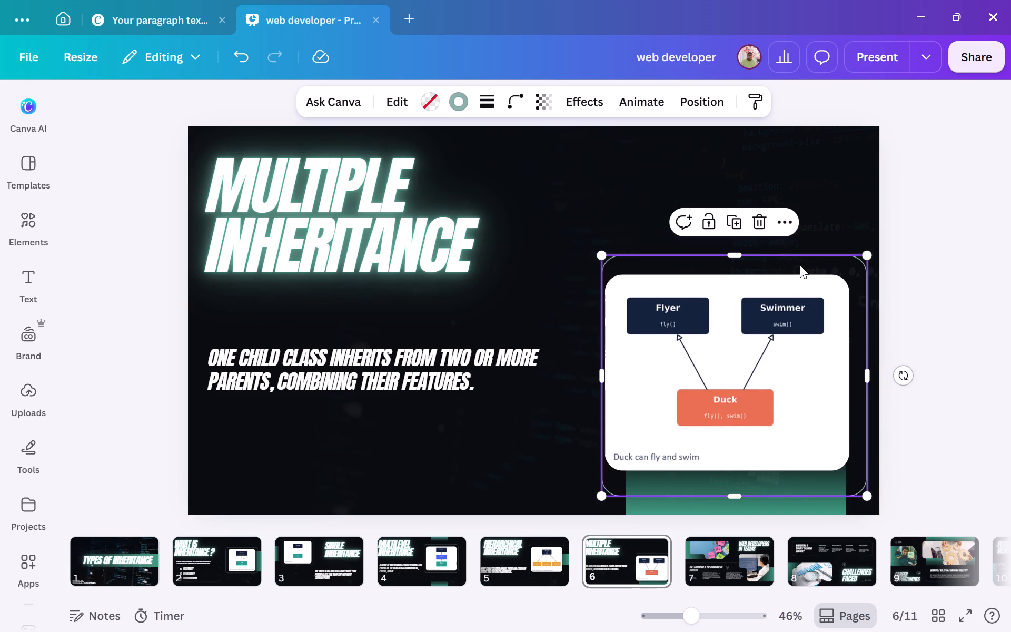
{"action": "left_click_drag", "start_coordinate": [800, 265], "coordinate": [792, 262]}
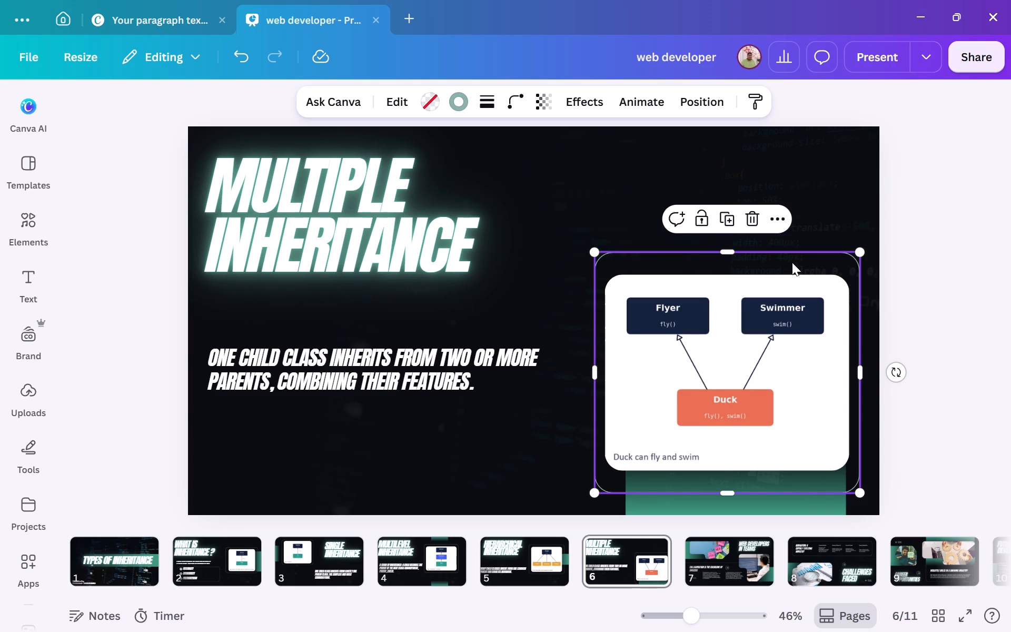
{"action": "left_click", "coordinate": [973, 275]}
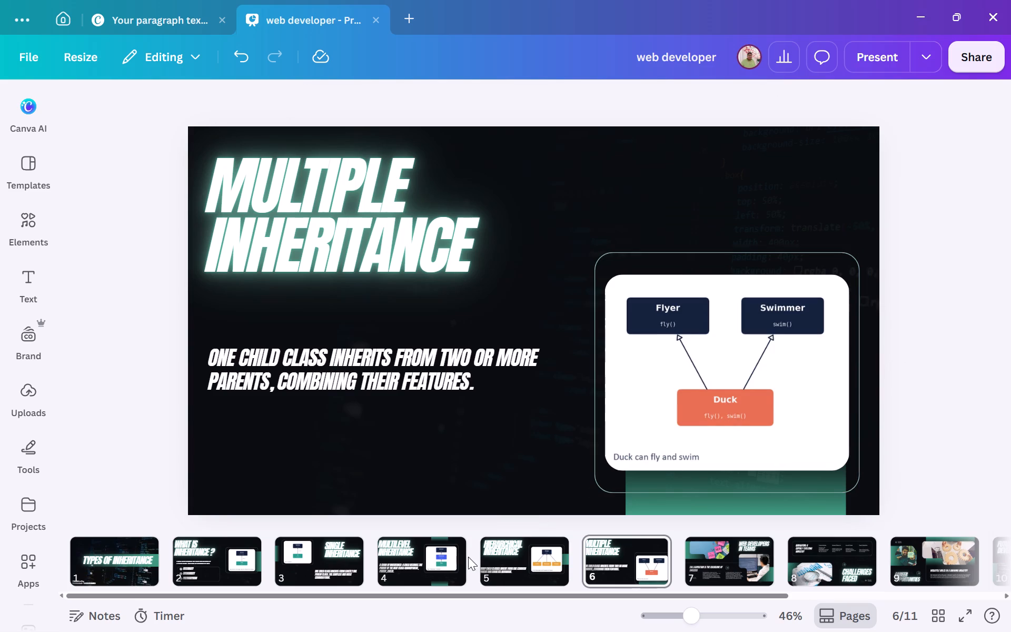
Compare with the Hierarchical Inheritance slide and slightly enlarge the outline box on the Multiple Inheritance slide from its lower-right corner.
{"action": "left_click", "coordinate": [558, 550]}
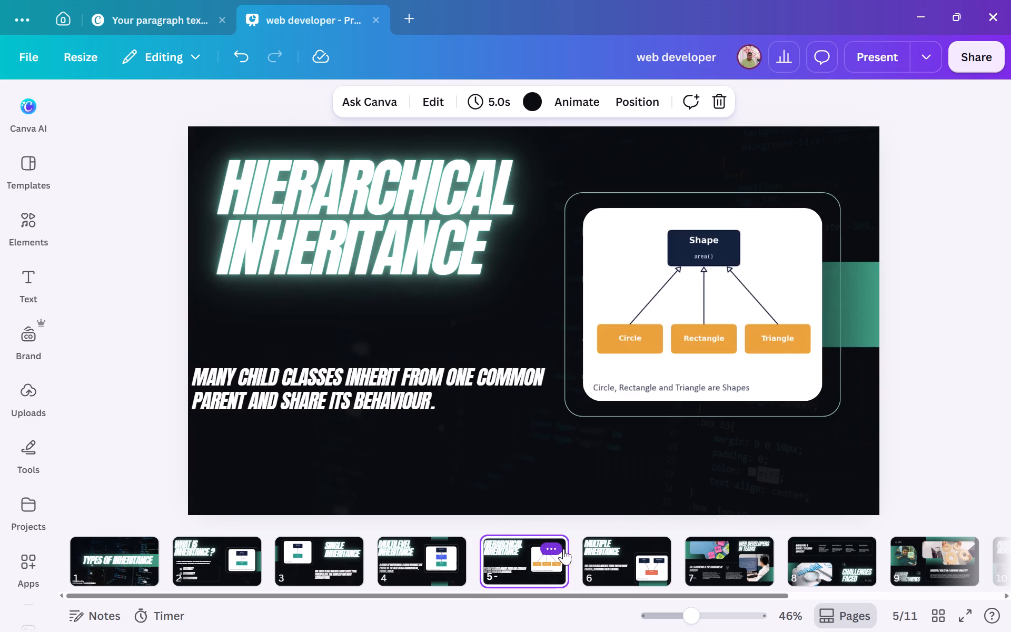
{"action": "left_click", "coordinate": [641, 553]}
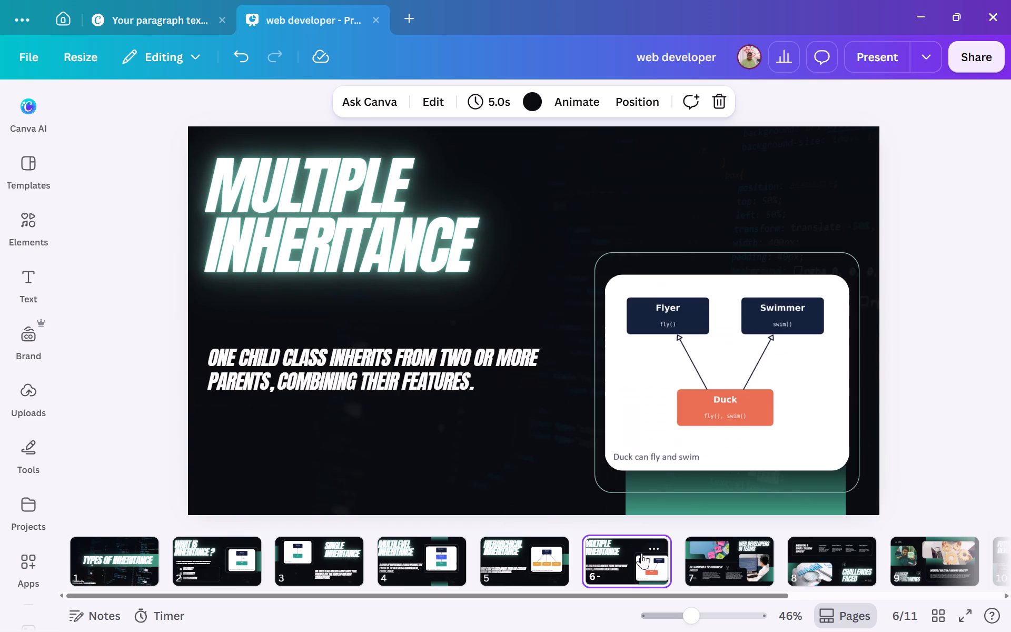
{"action": "left_click", "coordinate": [852, 477]}
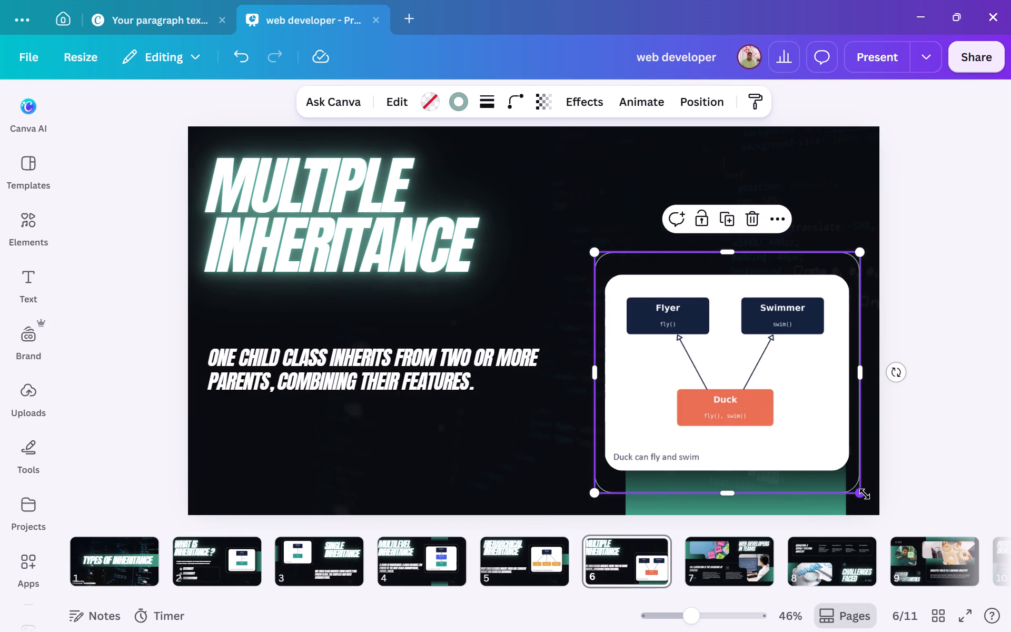
{"action": "left_click", "coordinate": [865, 494]}
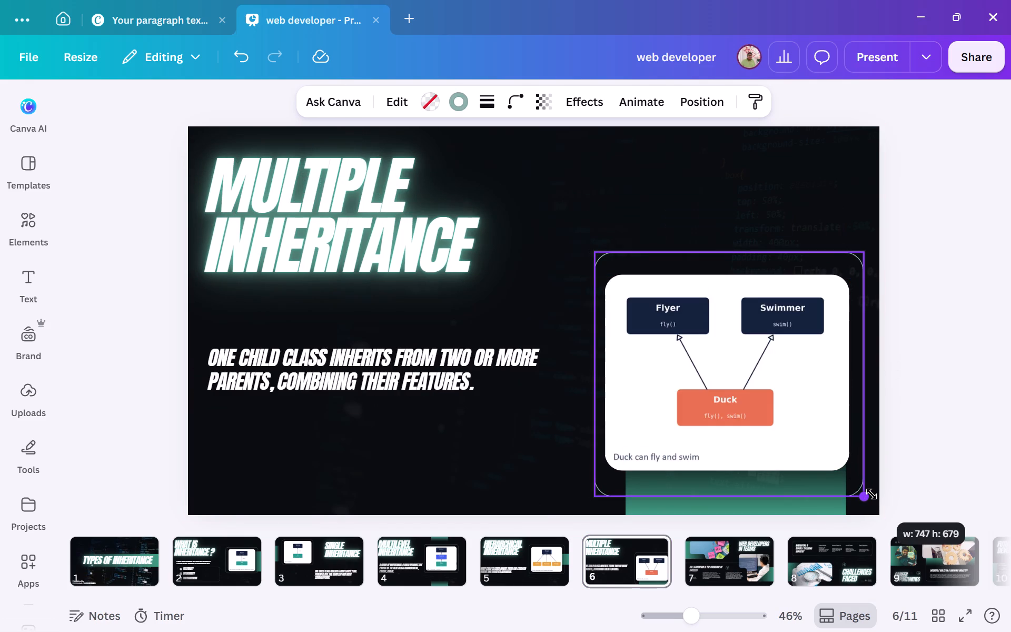
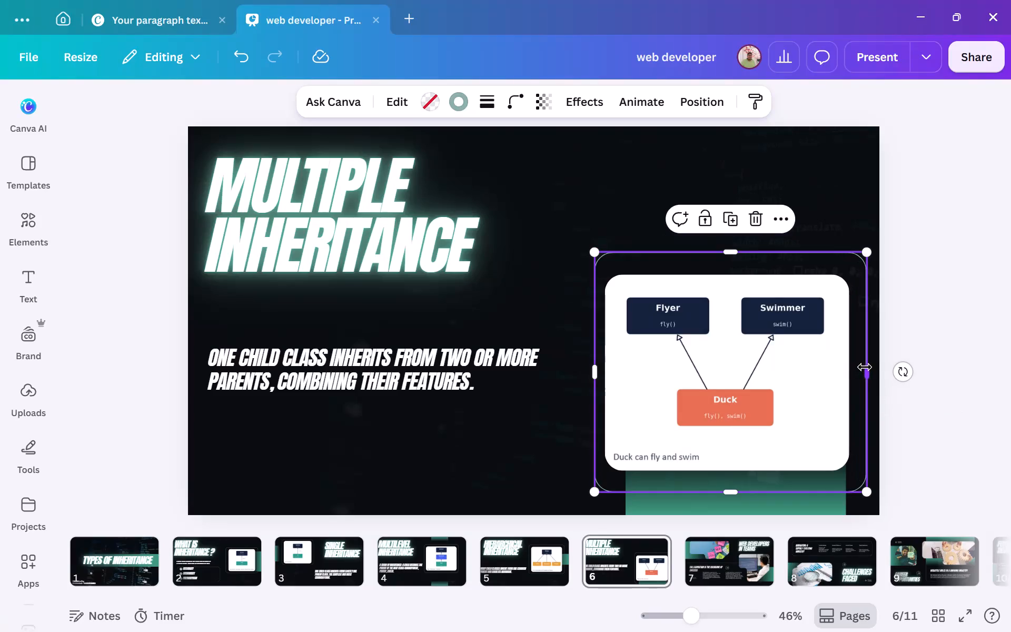
Widen the rounded outline box around the Flyer, Swimmer and Duck diagram slightly by extending its left edge outward.
{"action": "left_click_drag", "start_coordinate": [599, 374], "coordinate": [595, 374]}
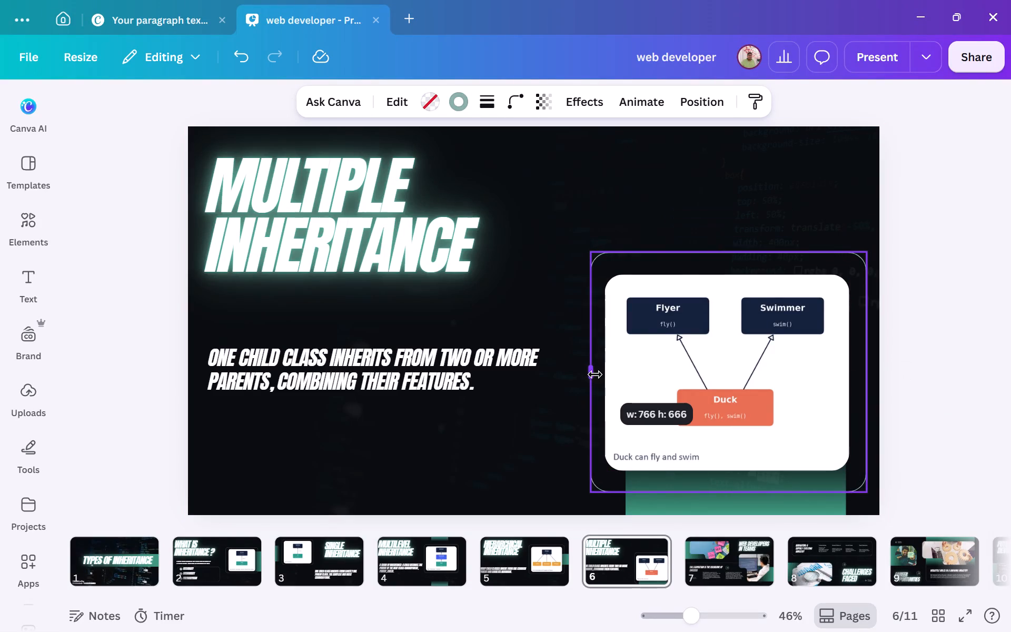
{"action": "left_click_drag", "start_coordinate": [595, 374], "coordinate": [593, 373]}
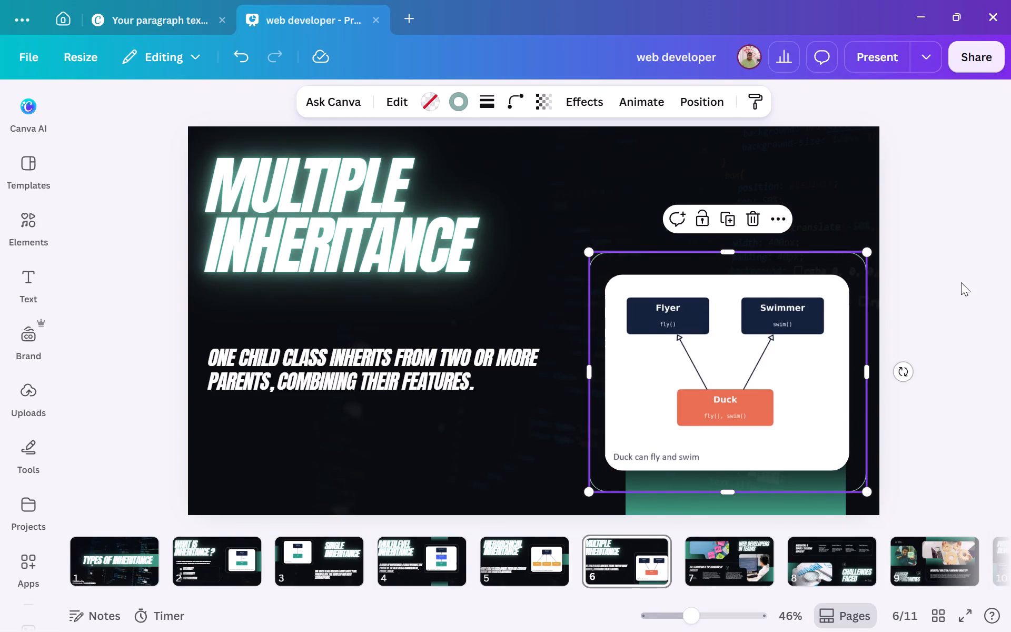
{"action": "left_click", "coordinate": [961, 282]}
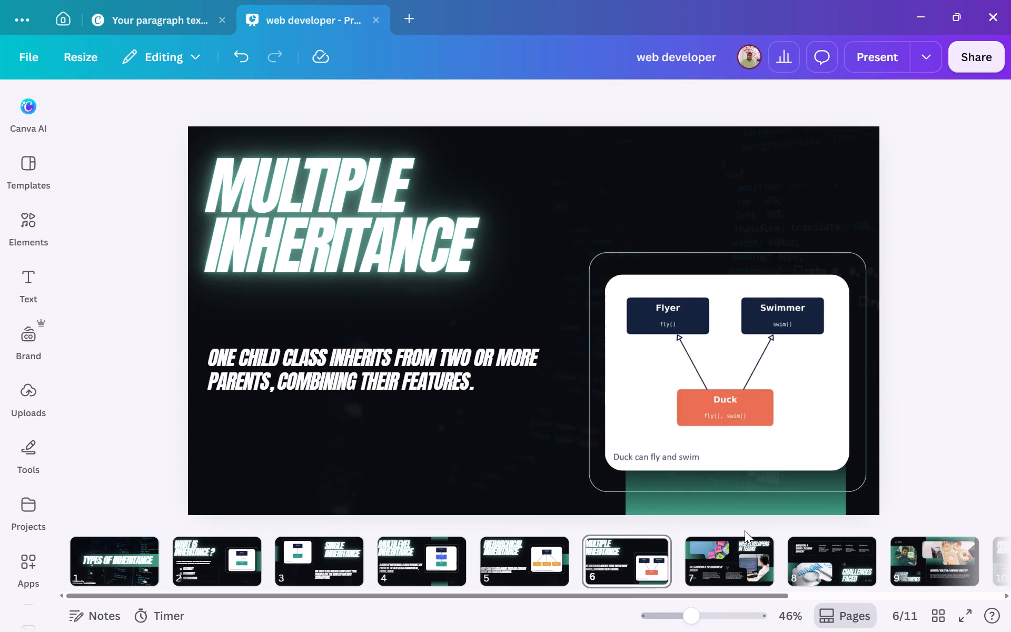
On page 7, Web Developers in Teams, delete the SEO sticky-notes photo and the photo of the developer at a computer.
{"action": "left_click", "coordinate": [722, 567]}
{"action": "left_click", "coordinate": [472, 220]}
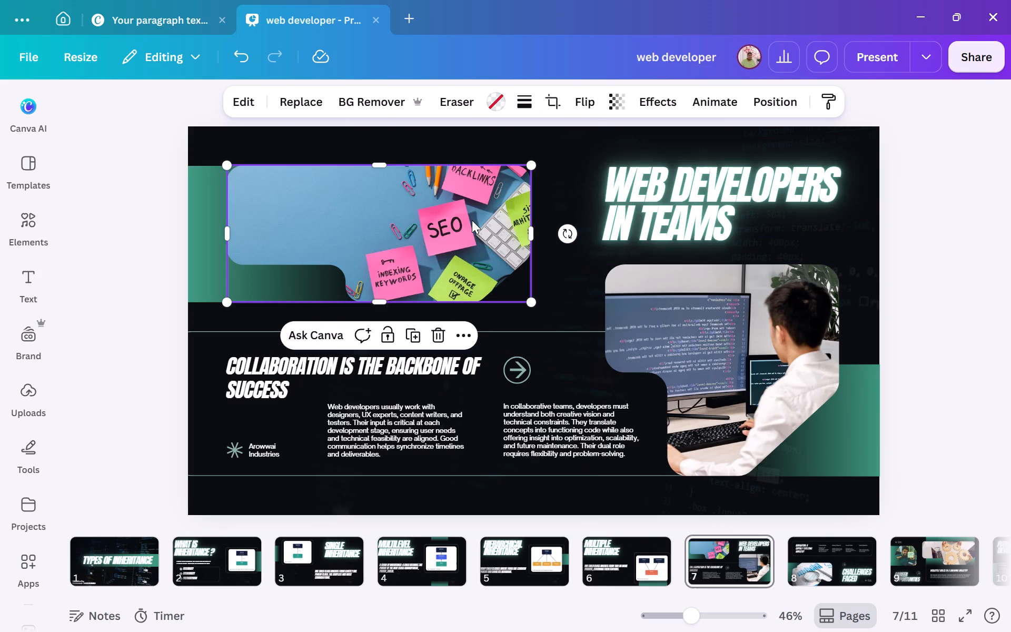
{"action": "key", "text": "BackSpace"}
{"action": "key", "text": "BackSpace"}
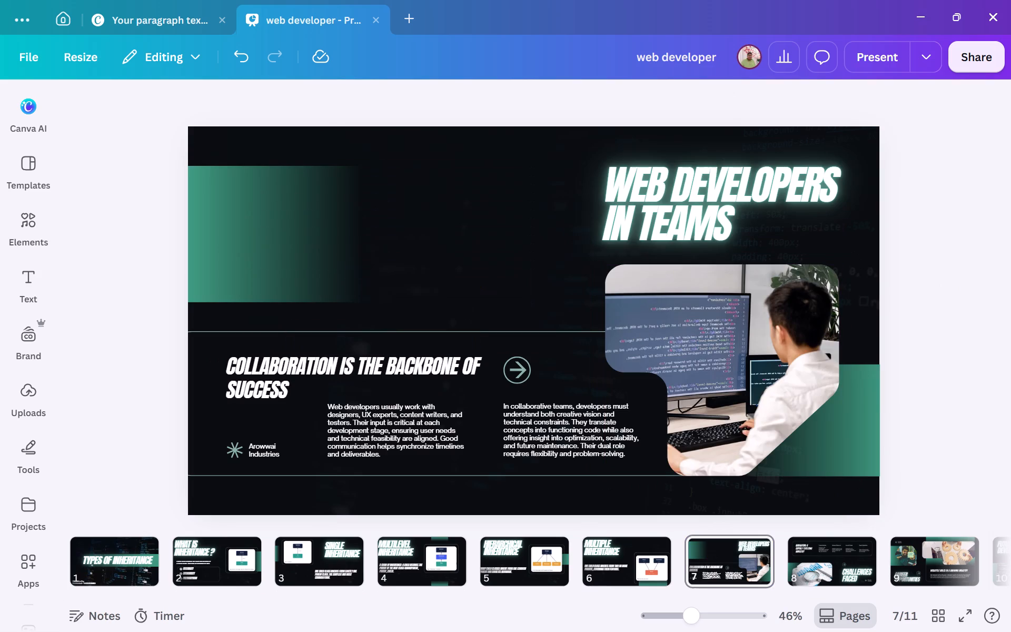
{"action": "left_click", "coordinate": [687, 331]}
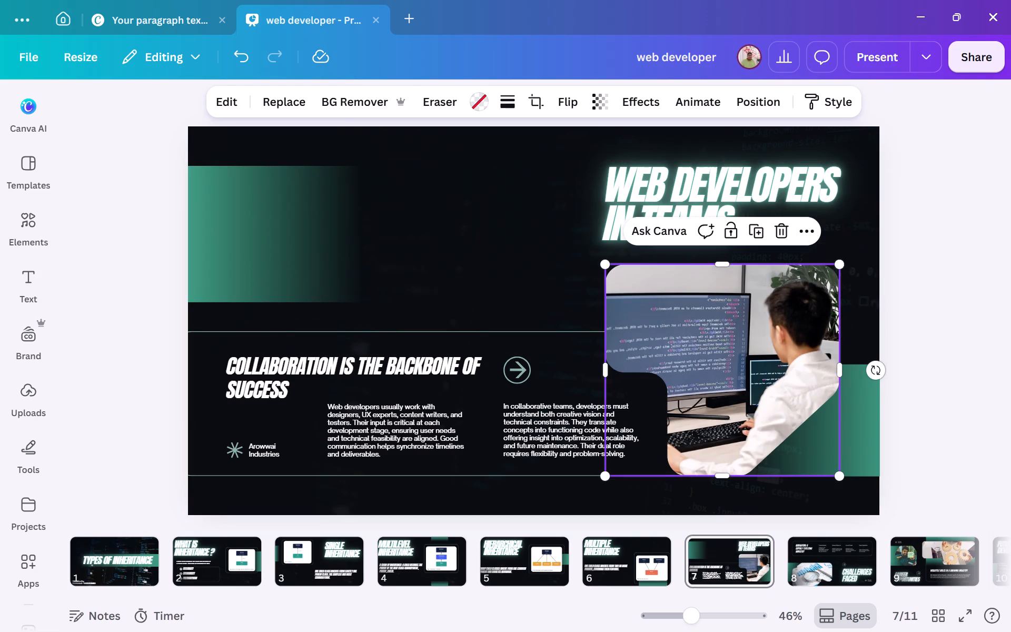
{"action": "key", "text": "BackSpace"}
{"action": "key", "text": "BackSpace"}
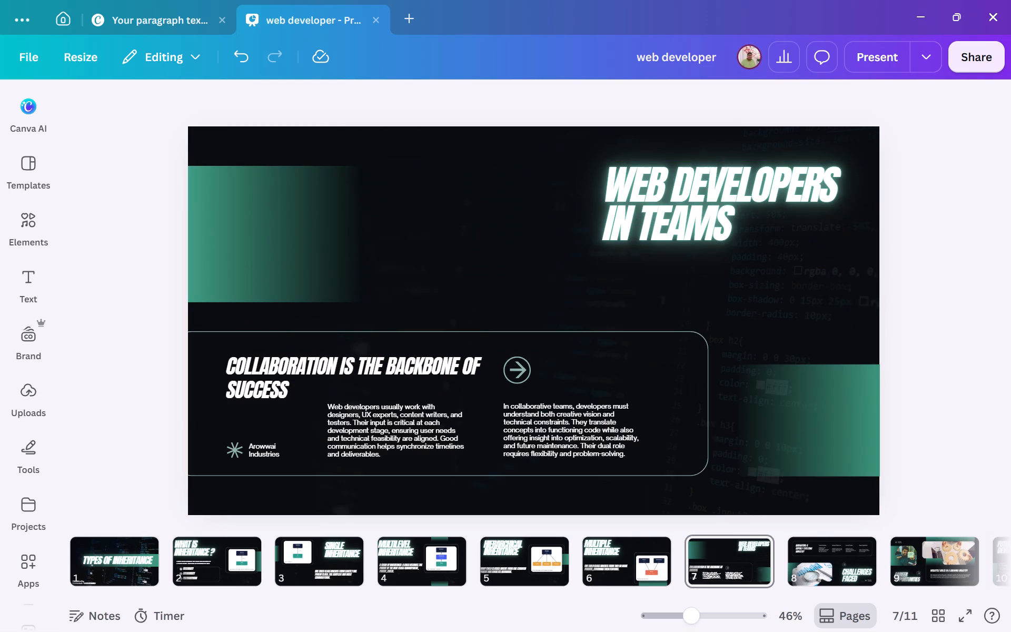
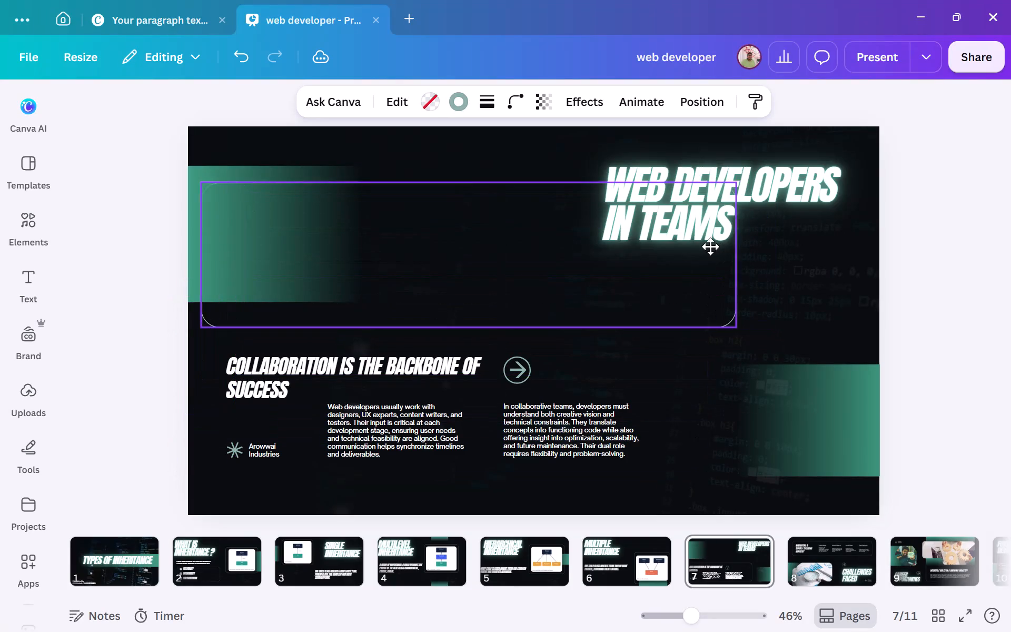
On page 7, shrink the wide rounded outline box to a nearly square frame and place it overlapping the upper-left green gradient's fading edge.
{"action": "left_click_drag", "start_coordinate": [732, 329], "coordinate": [393, 251]}
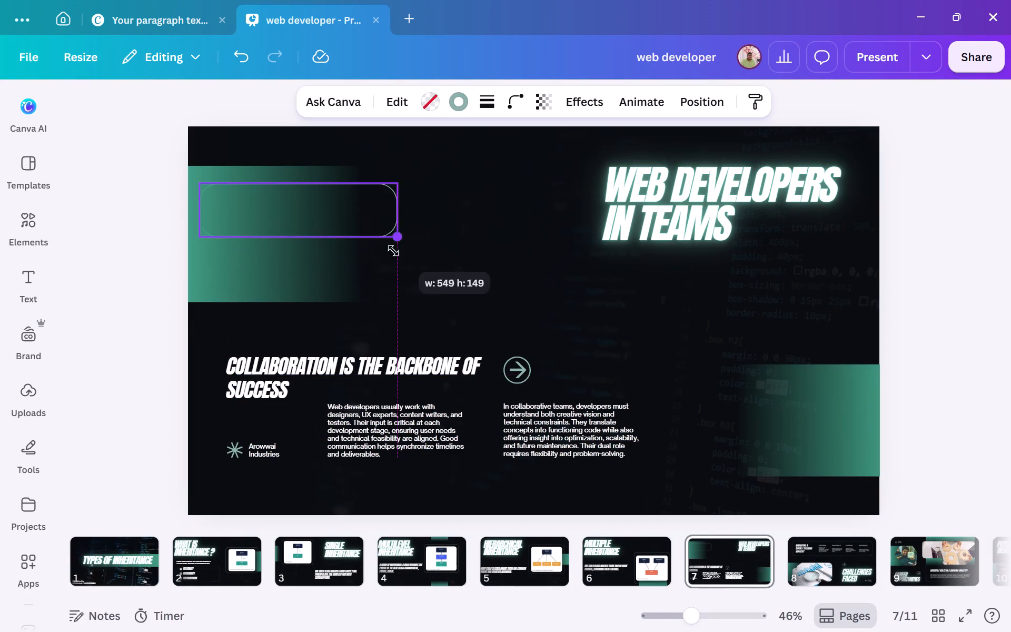
{"action": "left_click_drag", "start_coordinate": [393, 251], "coordinate": [401, 298]}
{"action": "left_click_drag", "start_coordinate": [414, 207], "coordinate": [352, 196]}
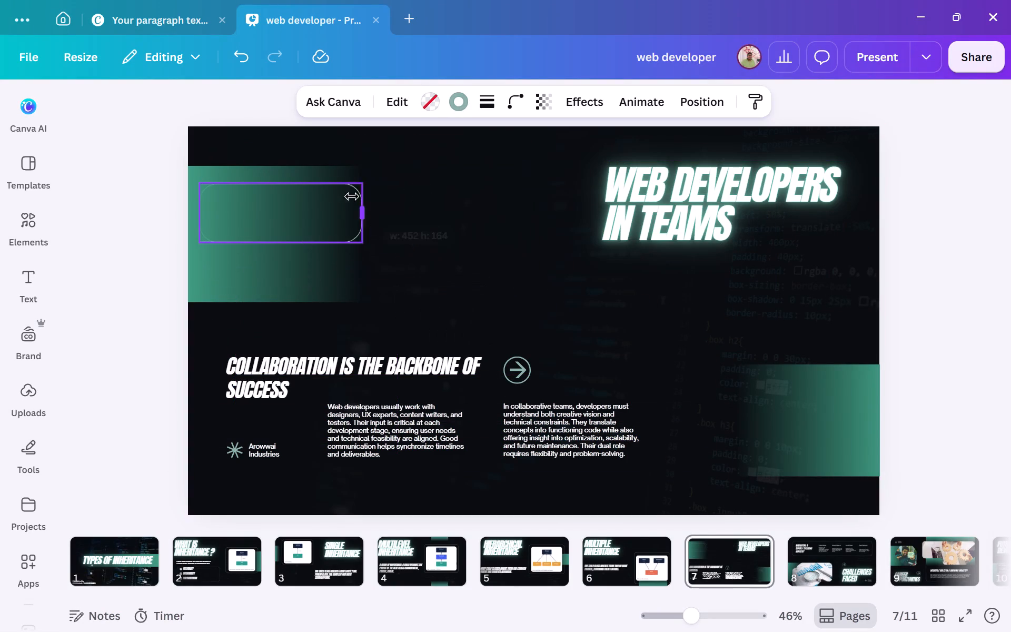
{"action": "left_click_drag", "start_coordinate": [352, 196], "coordinate": [262, 188]}
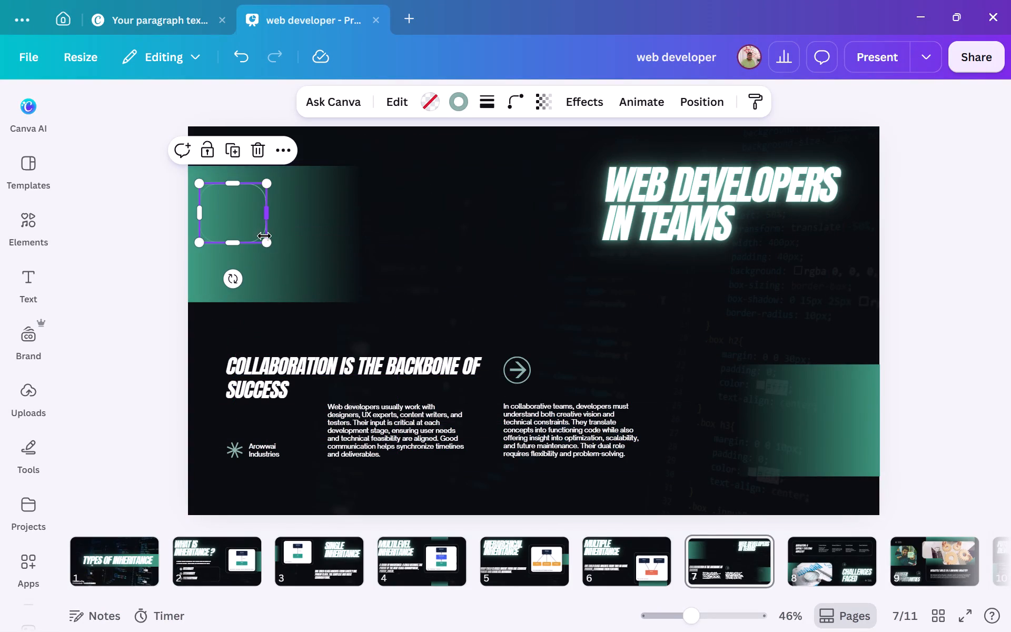
{"action": "left_click_drag", "start_coordinate": [268, 243], "coordinate": [381, 298]}
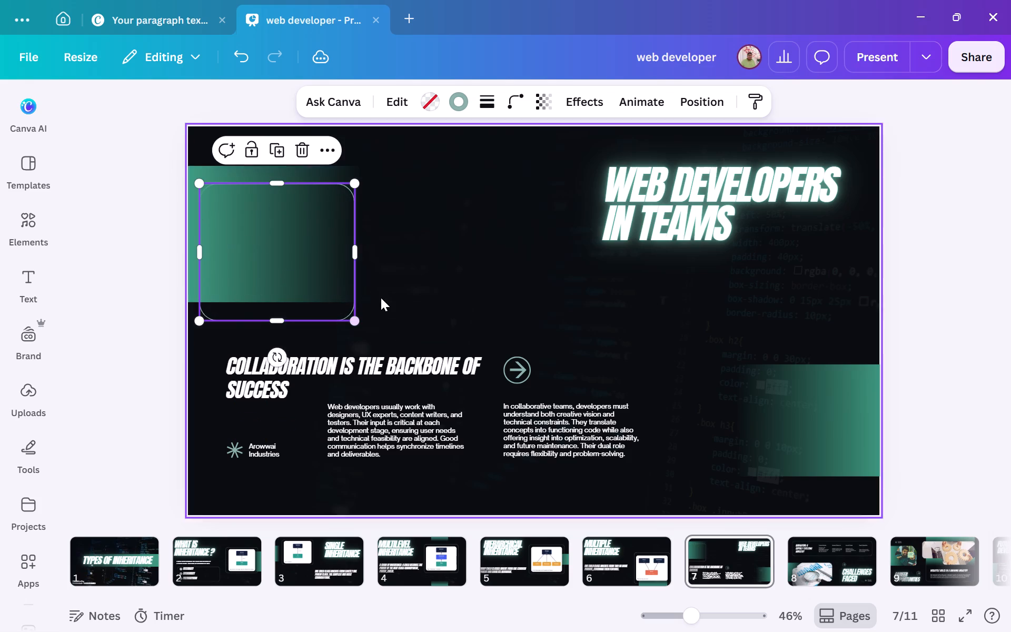
{"action": "left_click_drag", "start_coordinate": [257, 260], "coordinate": [372, 238]}
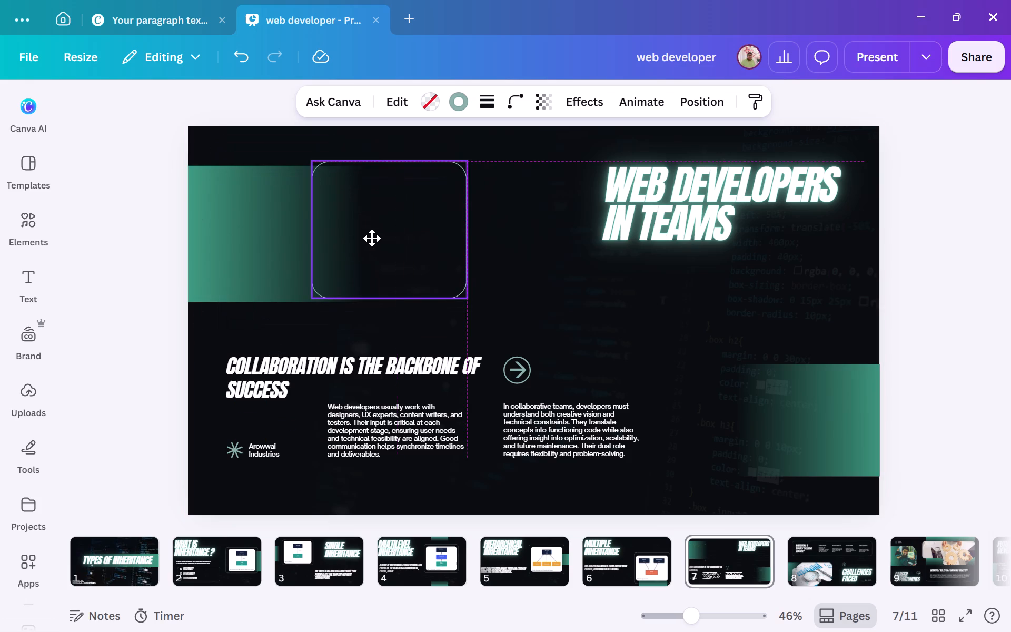
{"action": "left_click_drag", "start_coordinate": [372, 238], "coordinate": [369, 238]}
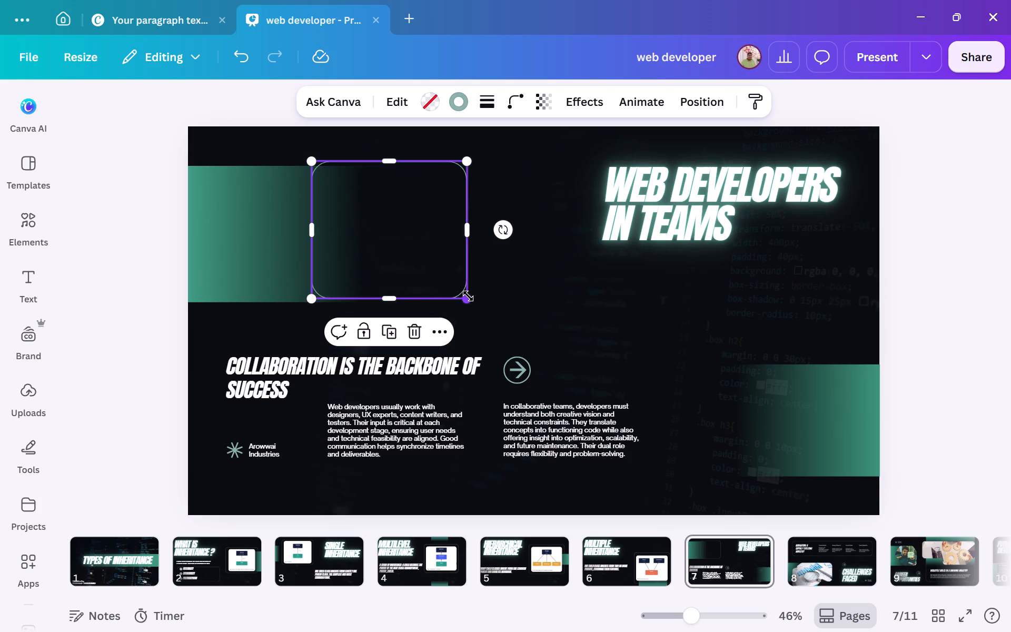
{"action": "left_click_drag", "start_coordinate": [468, 296], "coordinate": [547, 323]}
{"action": "left_click_drag", "start_coordinate": [471, 280], "coordinate": [459, 258]}
Delete page 7's two body paragraphs, the Arowwai Industries label, its star icon and the circled arrow.
{"action": "left_click", "coordinate": [407, 420]}
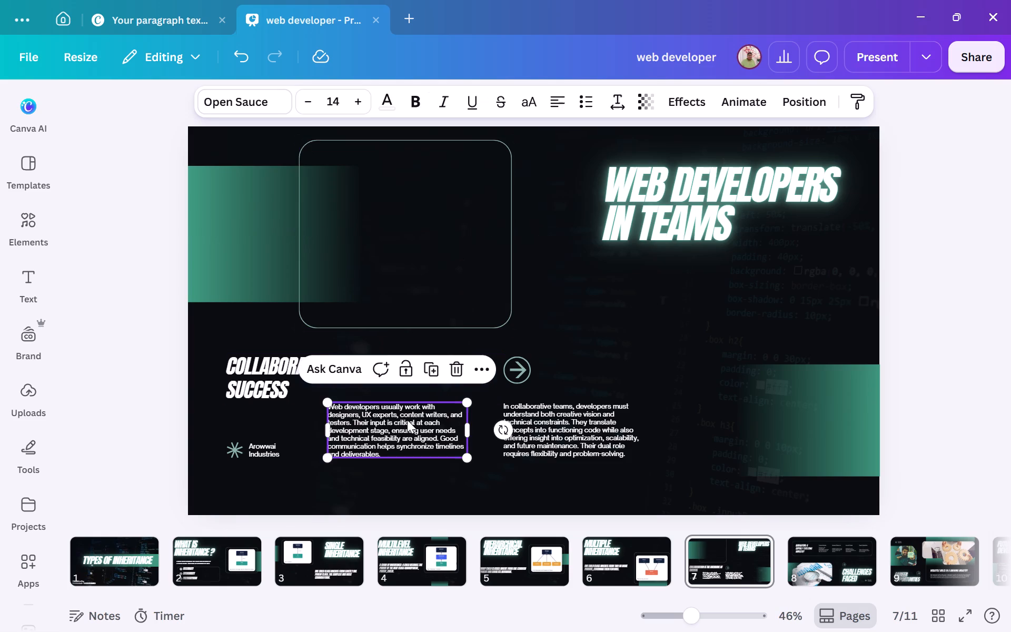
{"action": "key", "text": "BackSpace"}
{"action": "left_click_drag", "start_coordinate": [407, 420], "coordinate": [587, 420]}
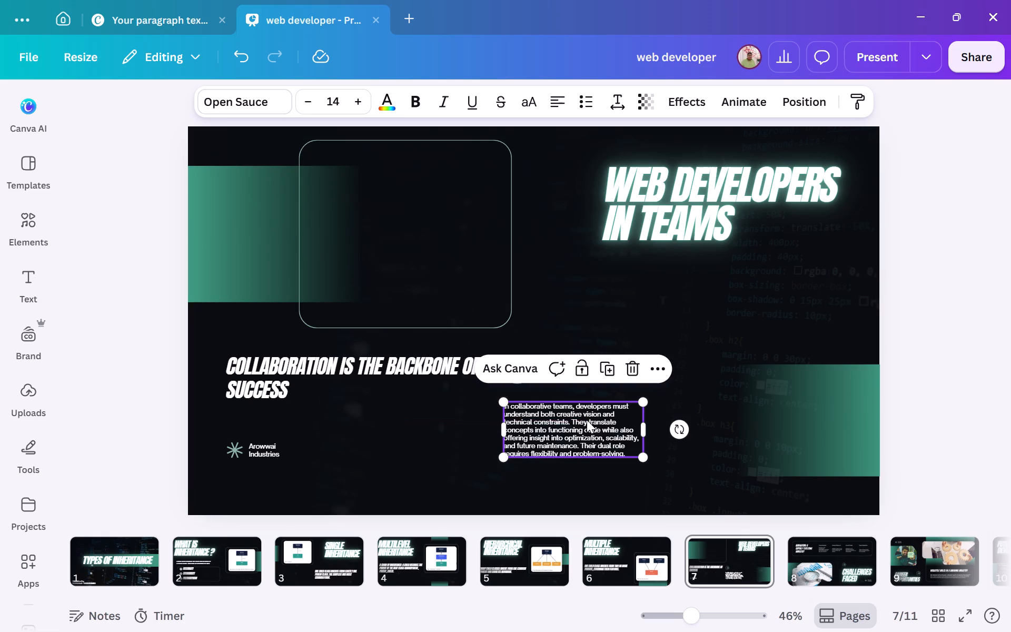
{"action": "left_click", "coordinate": [587, 420]}
{"action": "key", "text": "BackSpace"}
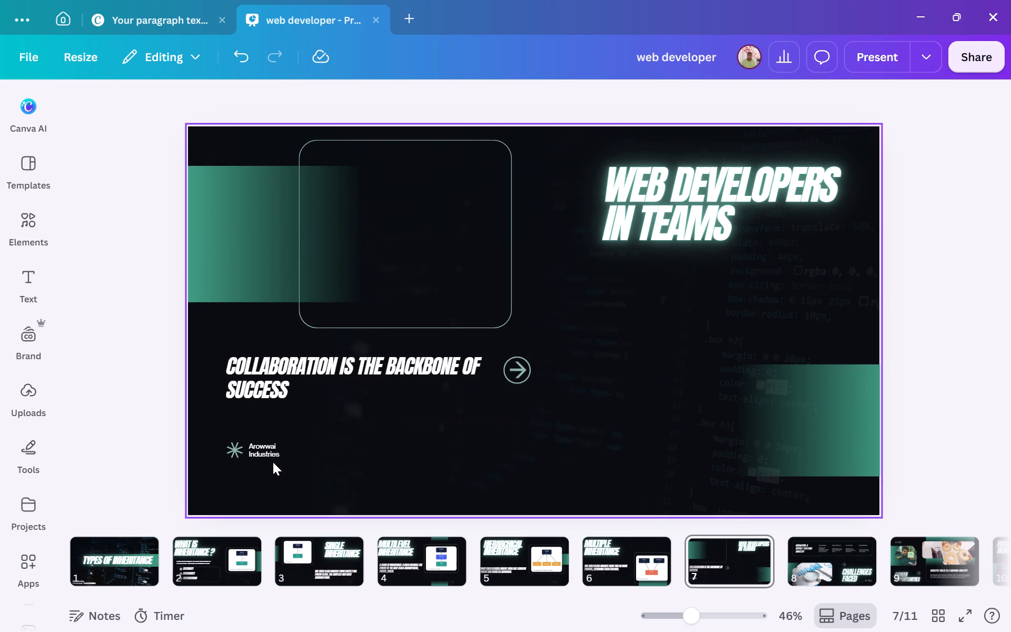
{"action": "left_click", "coordinate": [265, 452]}
{"action": "key", "text": "BackSpace"}
{"action": "left_click", "coordinate": [235, 447]}
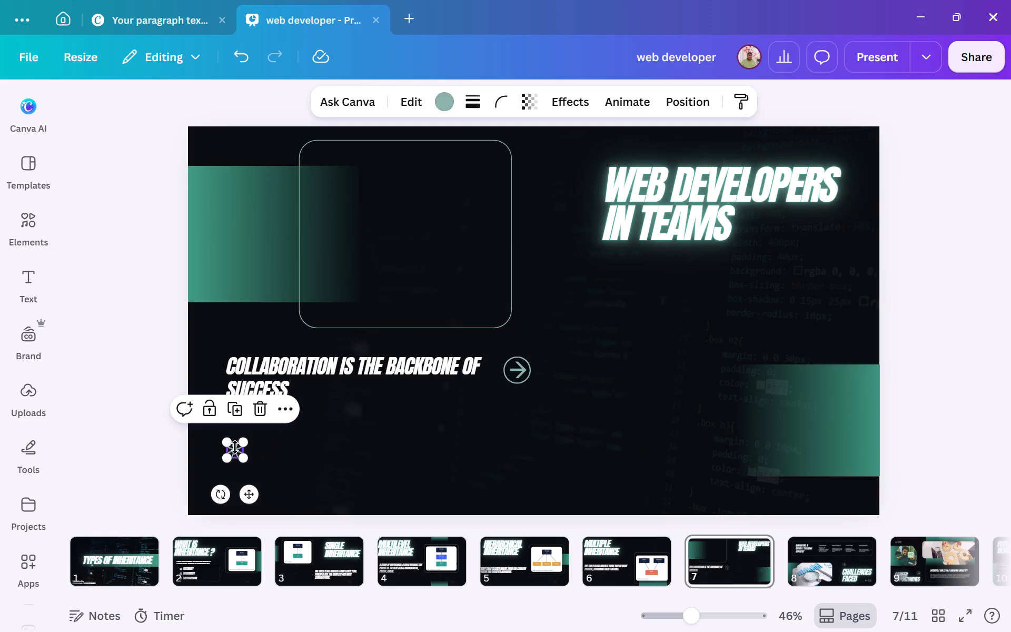
{"action": "key", "text": "BackSpace"}
{"action": "left_click", "coordinate": [520, 369]}
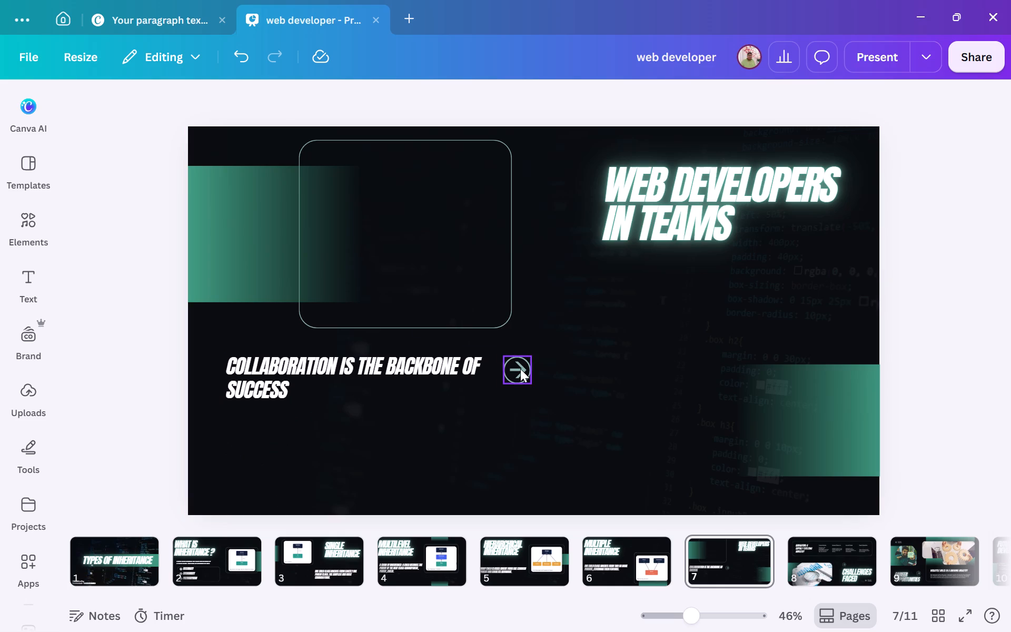
{"action": "key", "text": "BackSpace"}
Move the Collaboration Is the Backbone of Success heading lower and slightly right, leaving space beneath the outline box.
{"action": "left_click_drag", "start_coordinate": [418, 377], "coordinate": [434, 415]}
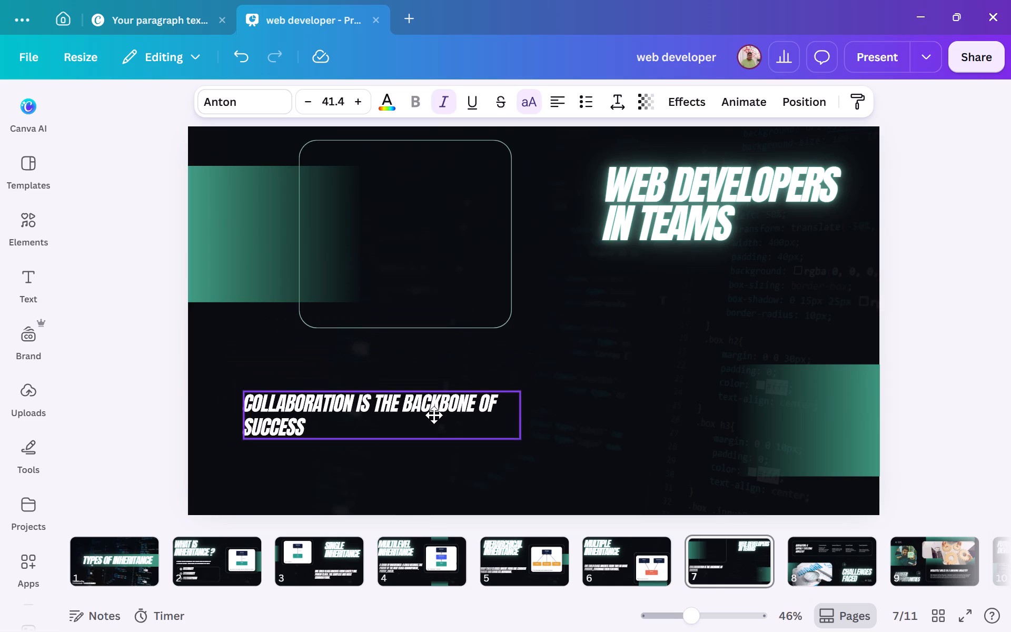
{"action": "left_click_drag", "start_coordinate": [434, 415], "coordinate": [433, 419]}
On page 1, apply the Merge text animation to the Types of Inheritance title.
{"action": "left_click", "coordinate": [86, 563]}
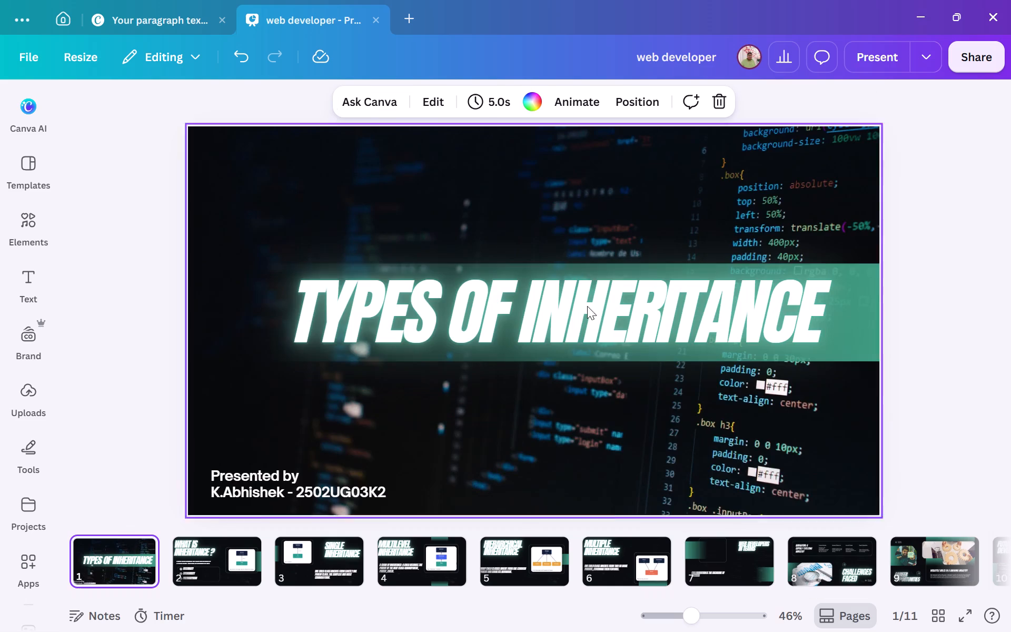
{"action": "left_click", "coordinate": [703, 327]}
{"action": "left_click", "coordinate": [750, 91]}
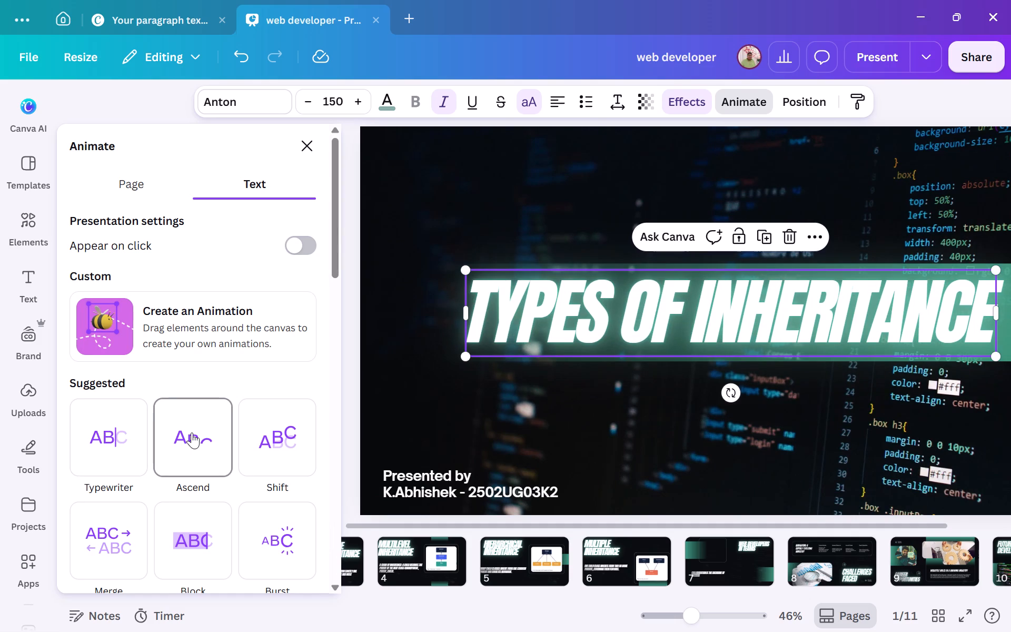
{"action": "scroll", "coordinate": [267, 457], "scroll_direction": "down", "scroll_amount": 3}
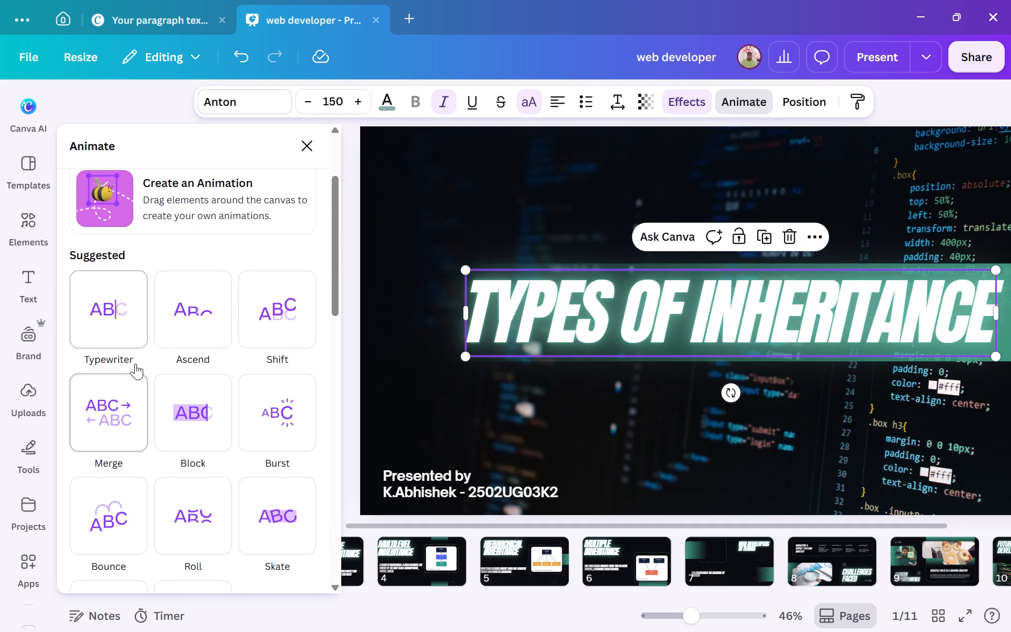
{"action": "left_click", "coordinate": [81, 399]}
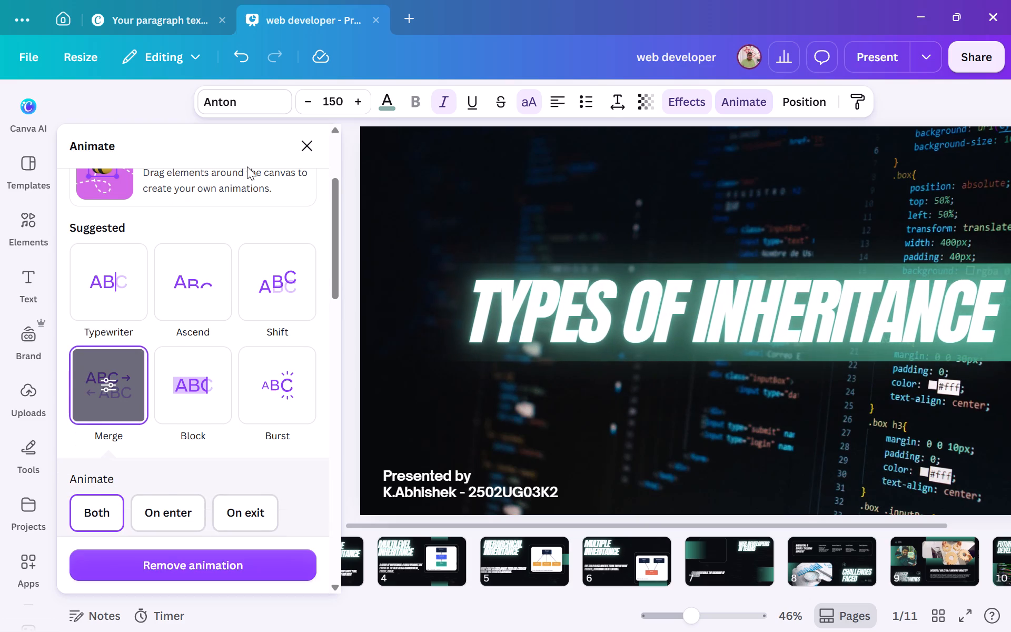
{"action": "left_click", "coordinate": [304, 145]}
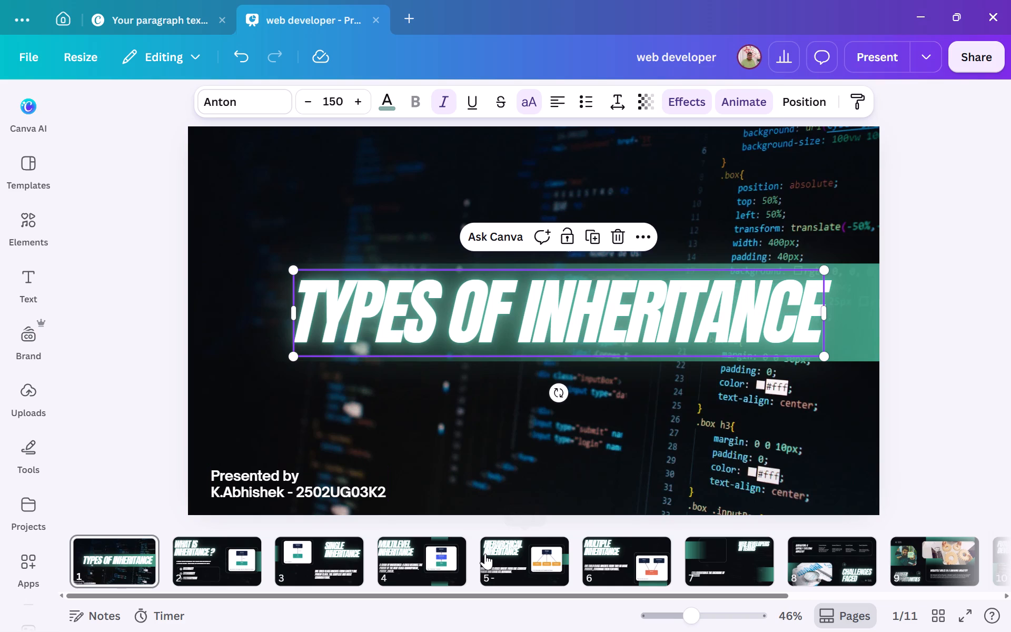
Preview the title animation in full-screen presentation and advance to the What Is Inheritance slide, then return to editing.
{"action": "left_click", "coordinate": [875, 60]}
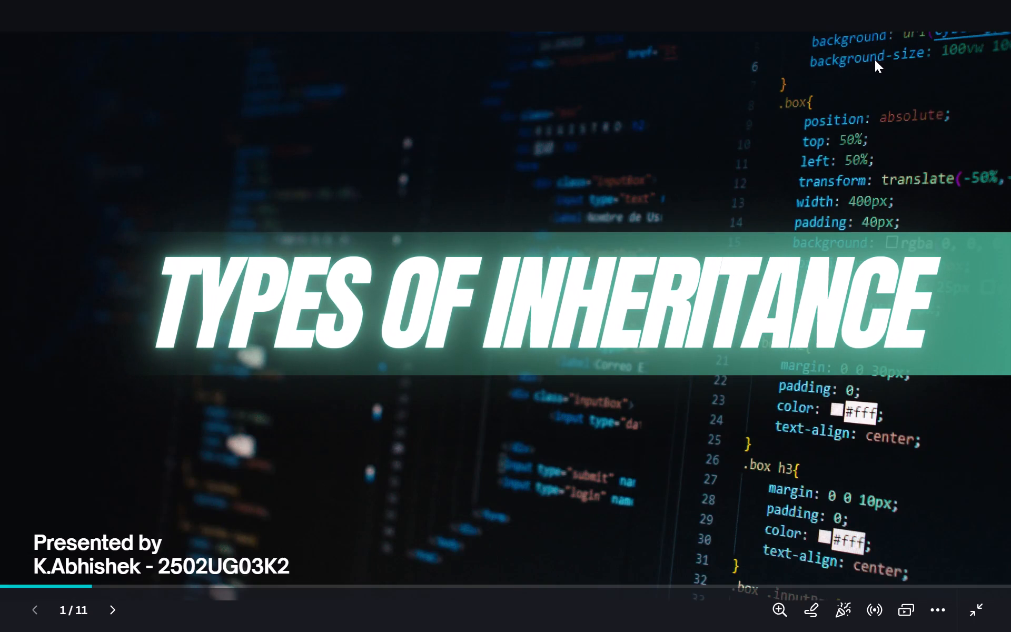
{"action": "key", "text": "Escape"}
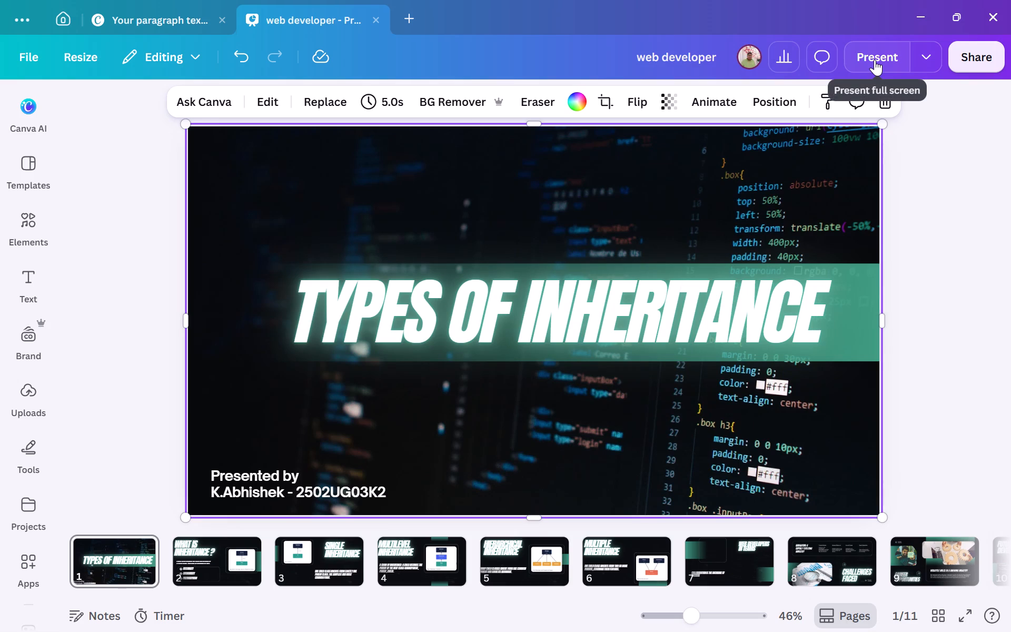
{"action": "left_click", "coordinate": [875, 60]}
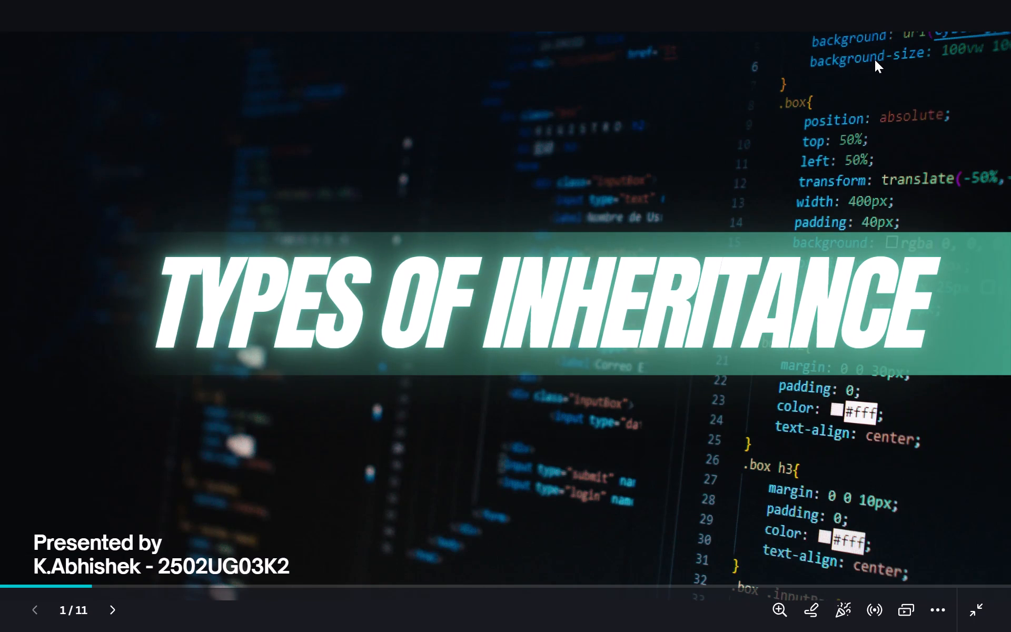
{"action": "key", "text": "Right"}
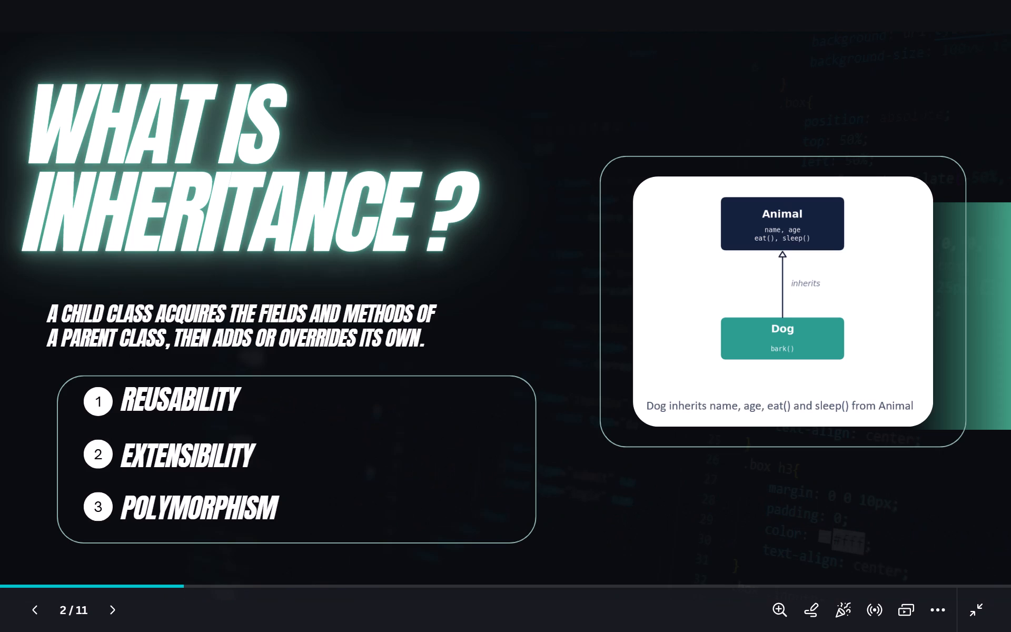
{"action": "key", "text": "Escape"}
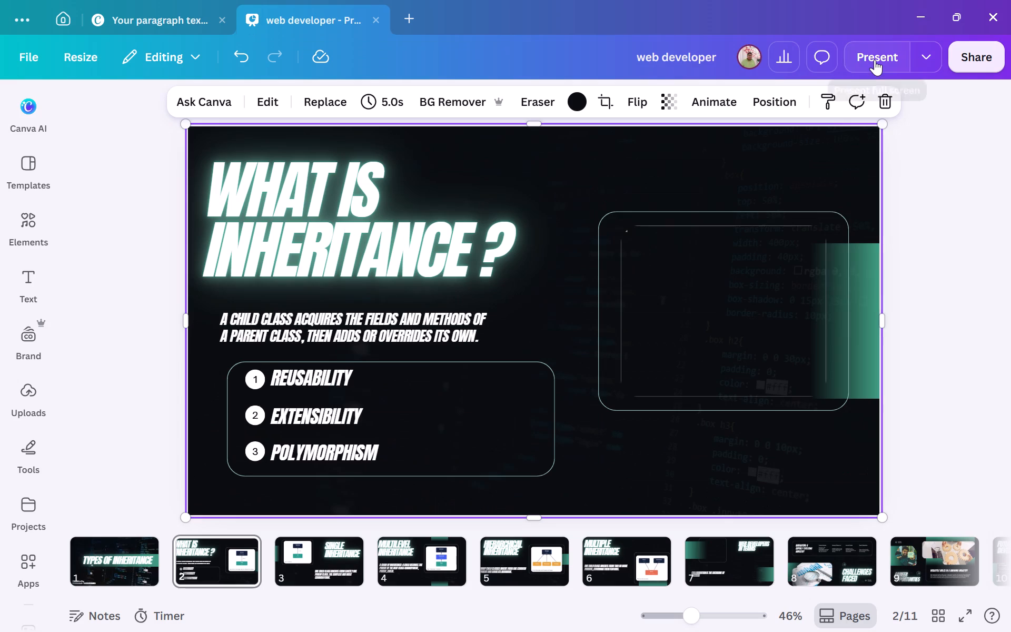
Set the Merge animation on page 1's Types of Inheritance title to play on enter only.
{"action": "left_click", "coordinate": [103, 547]}
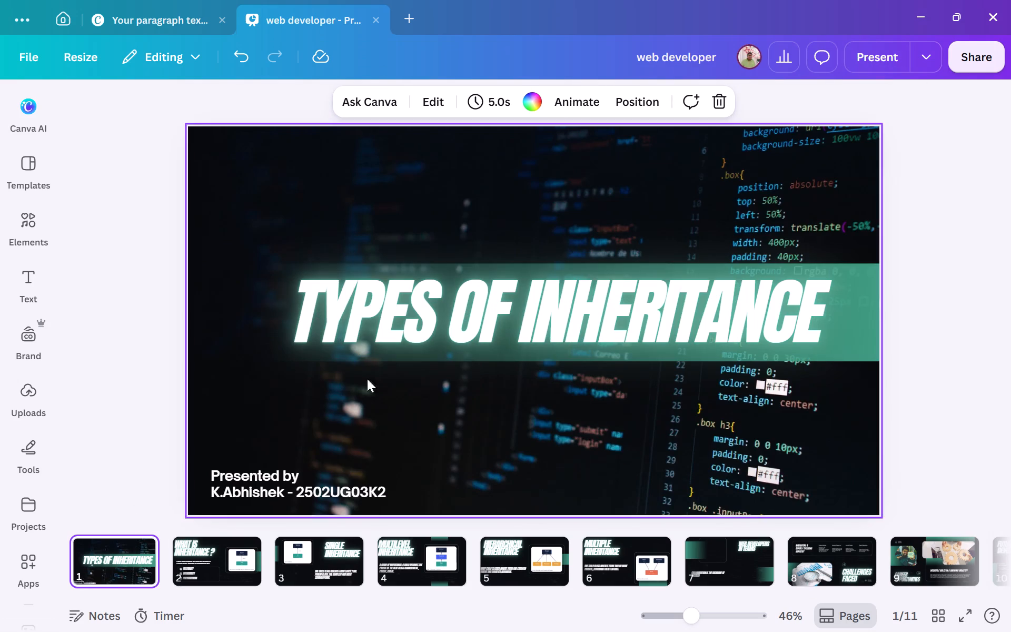
{"action": "left_click", "coordinate": [475, 342]}
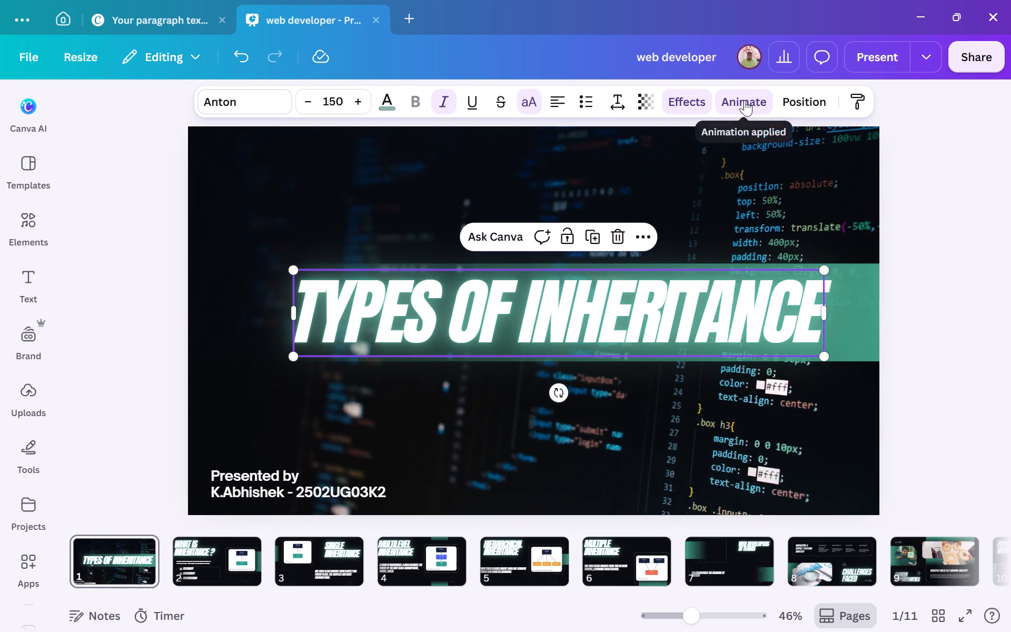
{"action": "left_click", "coordinate": [745, 100]}
{"action": "scroll", "coordinate": [231, 393], "scroll_direction": "down", "scroll_amount": 1}
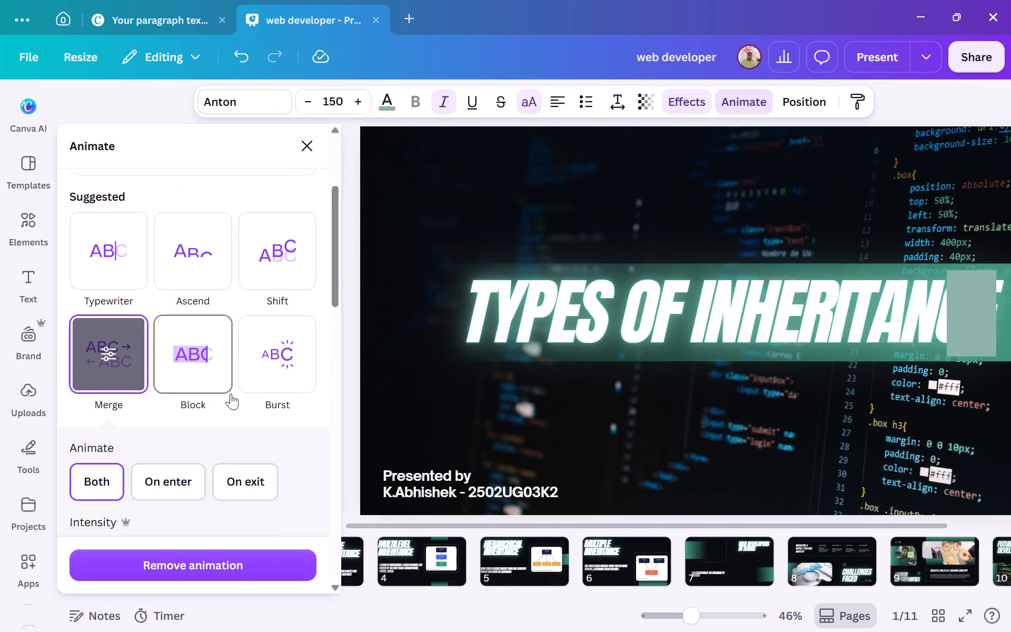
{"action": "scroll", "coordinate": [231, 393], "scroll_direction": "down", "scroll_amount": 1}
{"action": "left_click", "coordinate": [181, 423]}
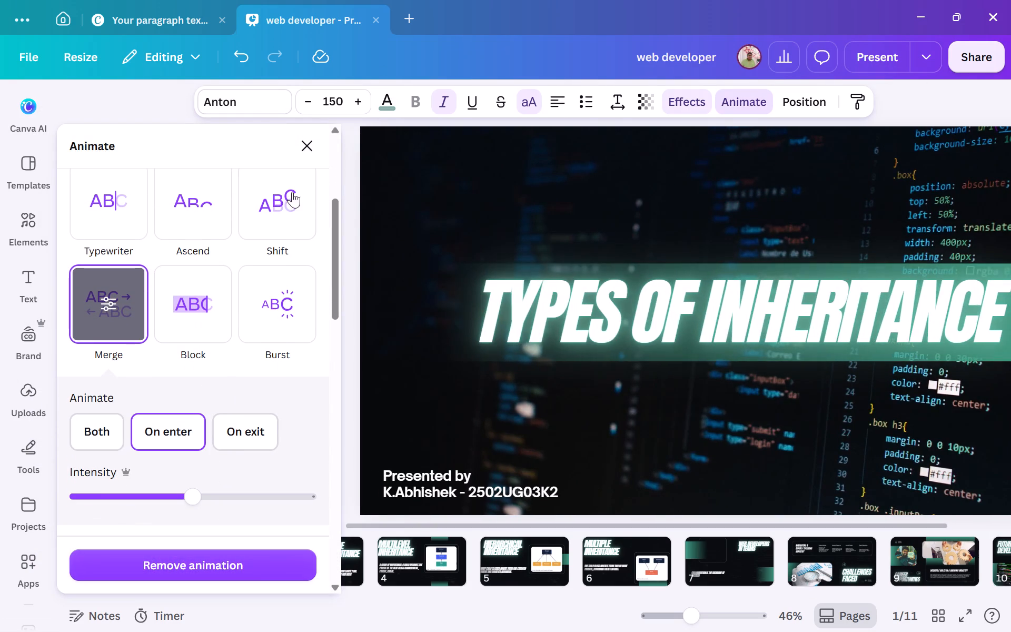
{"action": "left_click", "coordinate": [312, 135]}
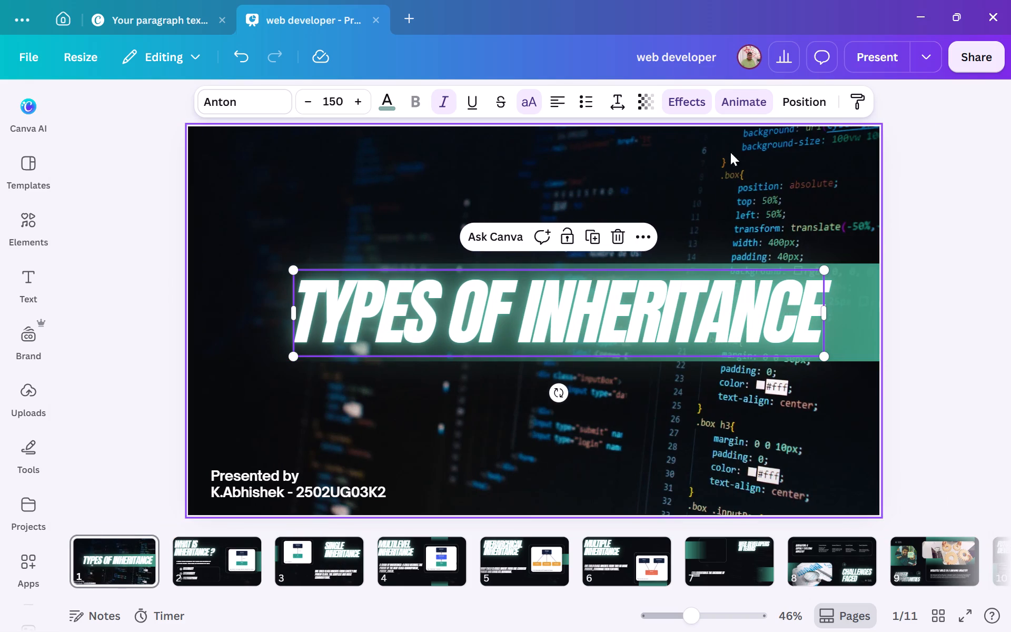
Present full screen, check the opening slides up to Single Inheritance and return to the title slide.
{"action": "left_click", "coordinate": [878, 54]}
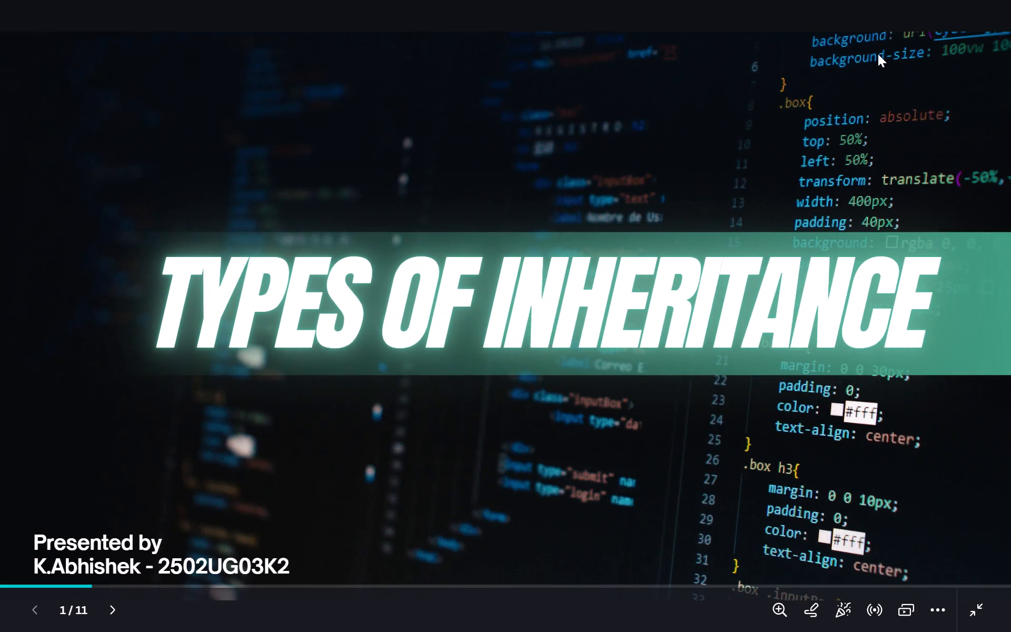
{"action": "key", "text": "Right"}
{"action": "key", "text": "Right"}
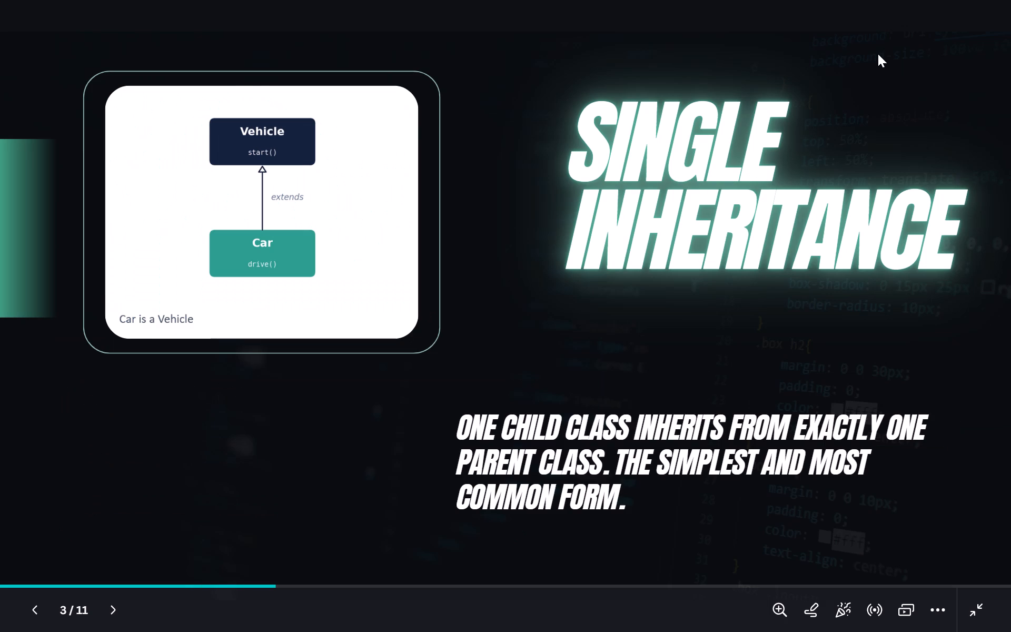
{"action": "key", "text": "Left"}
{"action": "key", "text": "Left"}
{"action": "key", "text": "Left"}
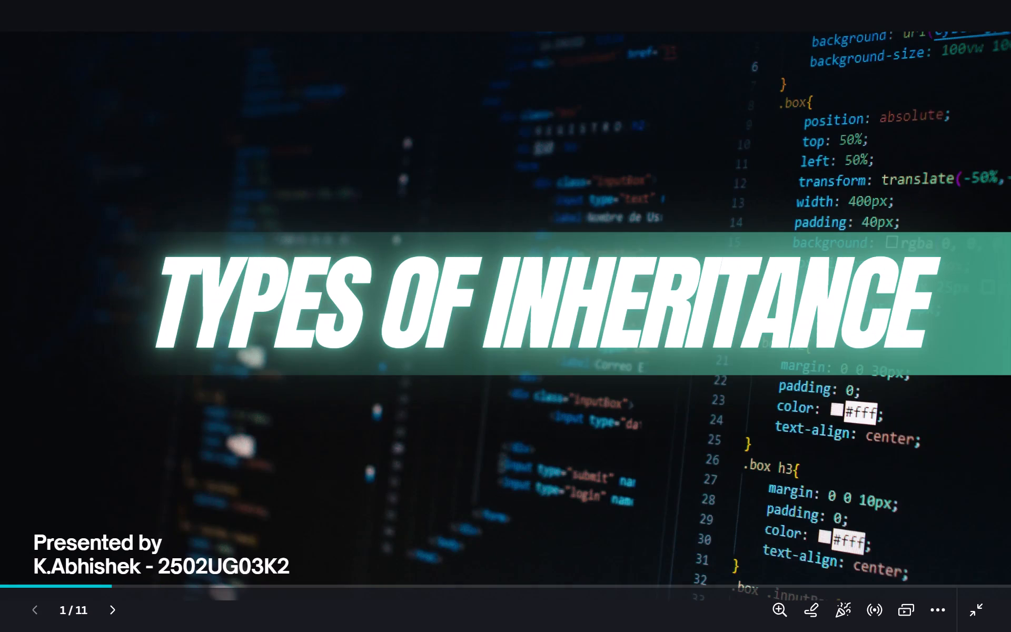
Review the presentation slide by slide from the title slide forward to the closing Thank You slide.
{"action": "key", "text": "Right"}
{"action": "key", "text": "Right"}
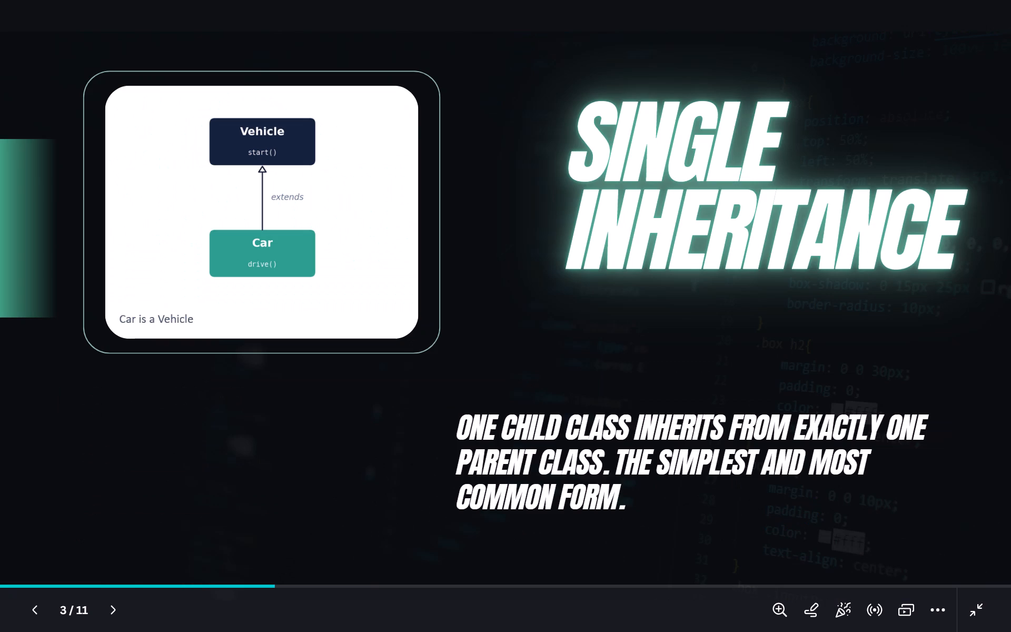
{"action": "key", "text": "Right"}
{"action": "key", "text": "Right"}
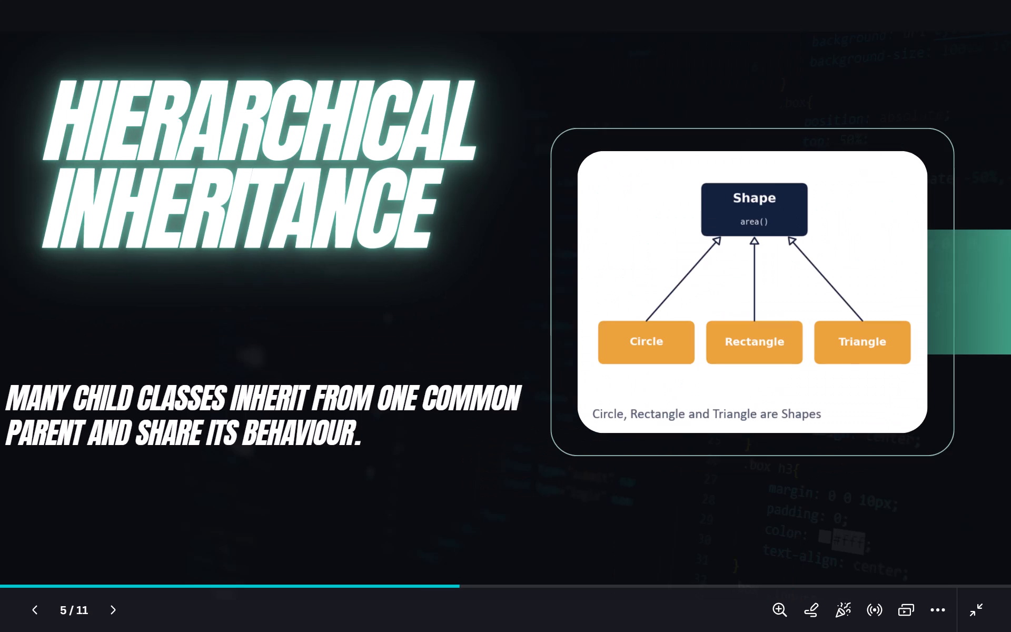
{"action": "key", "text": "Right"}
{"action": "key", "text": "Right"}
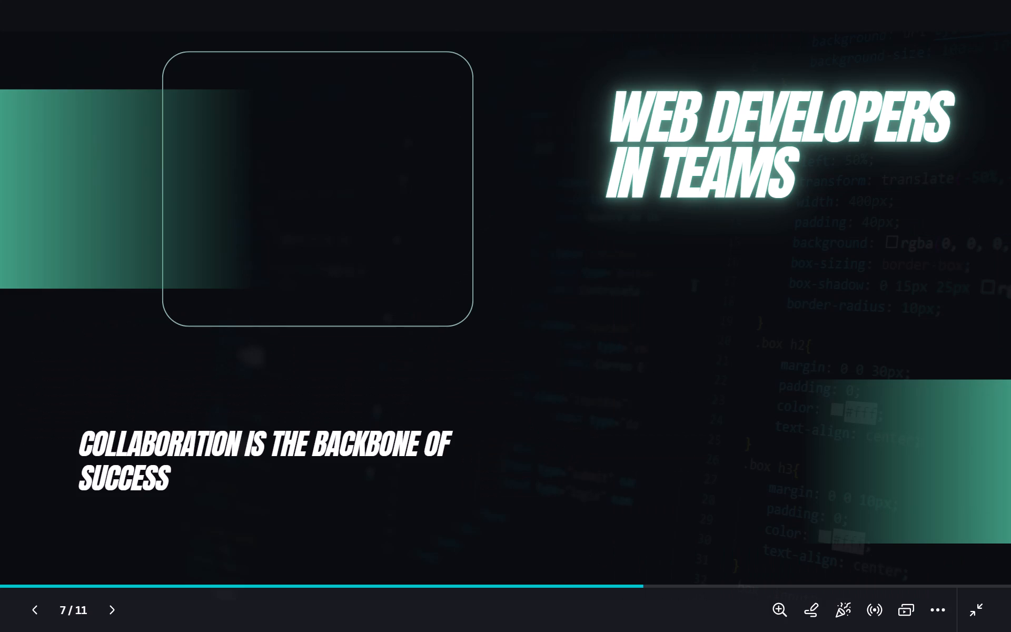
{"action": "key", "text": "Right"}
{"action": "key", "text": "Right"}
{"action": "key", "text": "Right"}
{"action": "key", "text": "Right"}
{"action": "key", "text": "Right"}
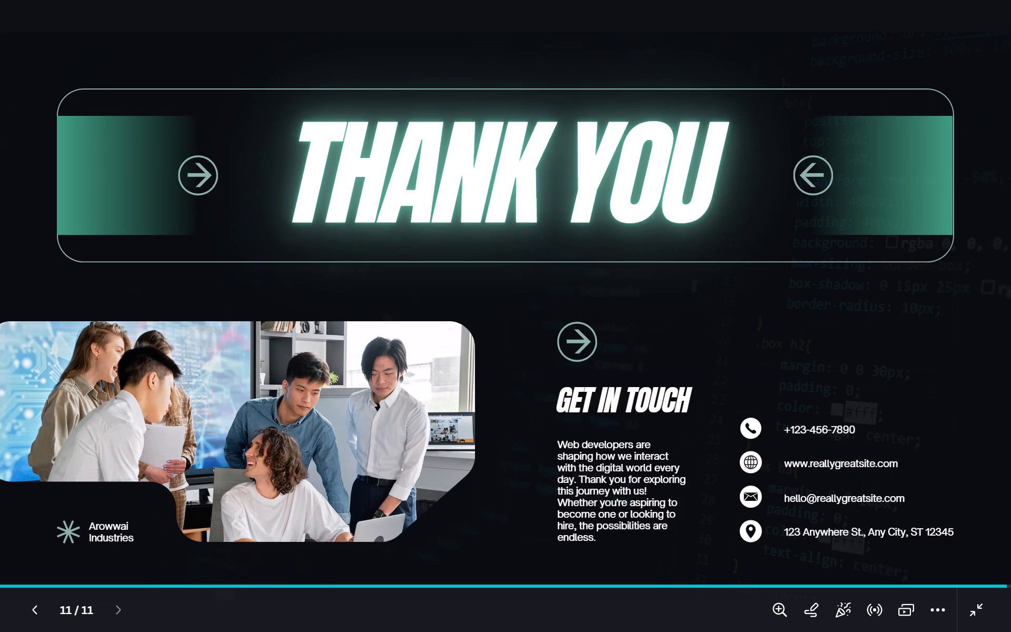
Go back through the presented slides from Thank You to the Types of Inheritance title slide.
{"action": "key", "text": "Left"}
{"action": "key", "text": "Left"}
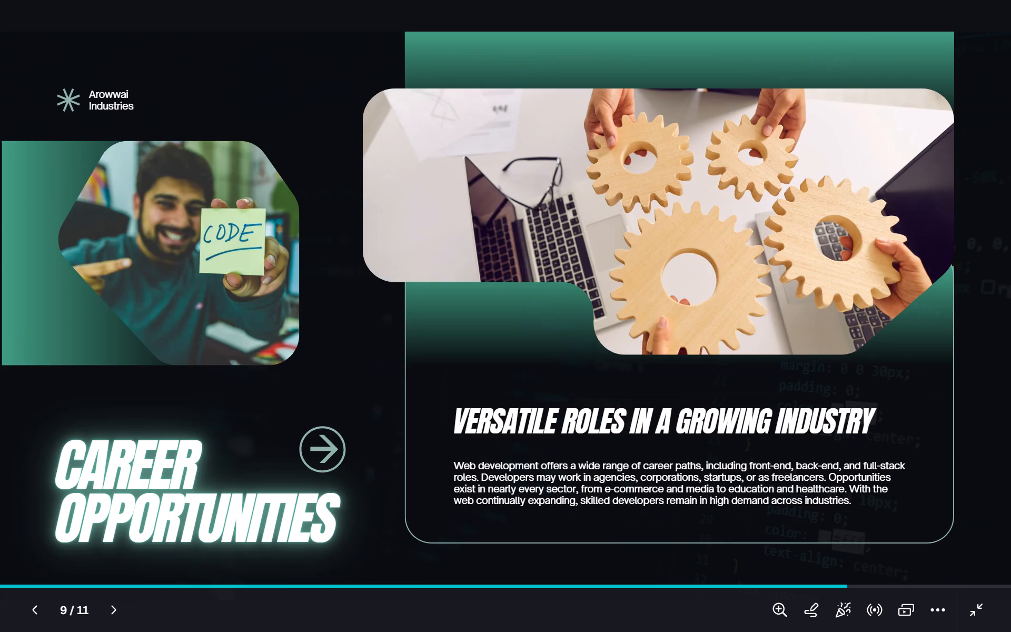
{"action": "key", "text": "Left"}
{"action": "key", "text": "Left"}
{"action": "key", "text": "Left"}
{"action": "key", "text": "Left"}
{"action": "key", "text": "Left"}
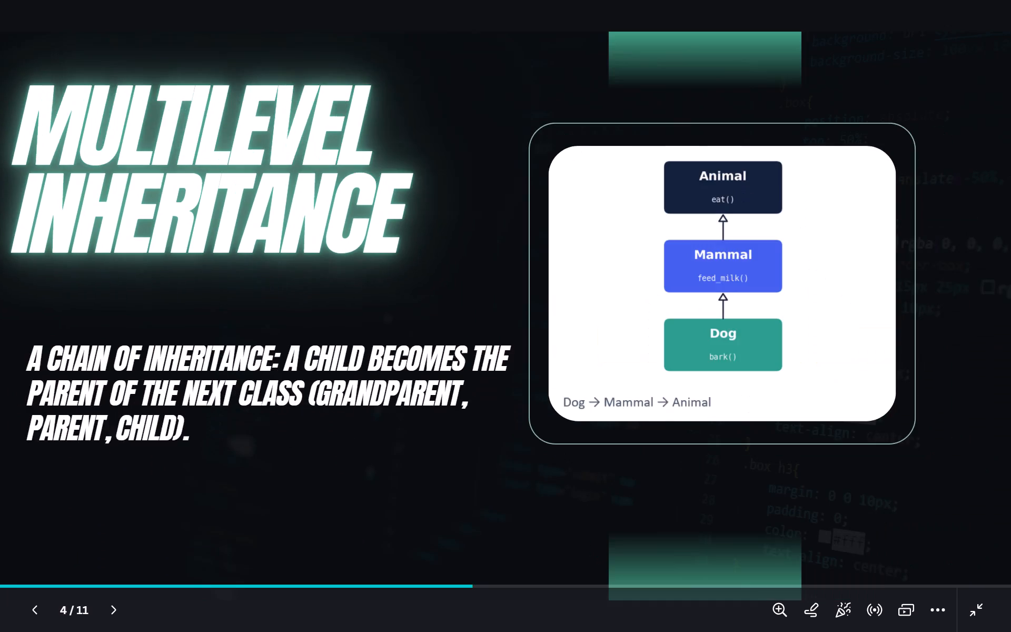
{"action": "key", "text": "Left"}
{"action": "key", "text": "Left"}
{"action": "key", "text": "Left"}
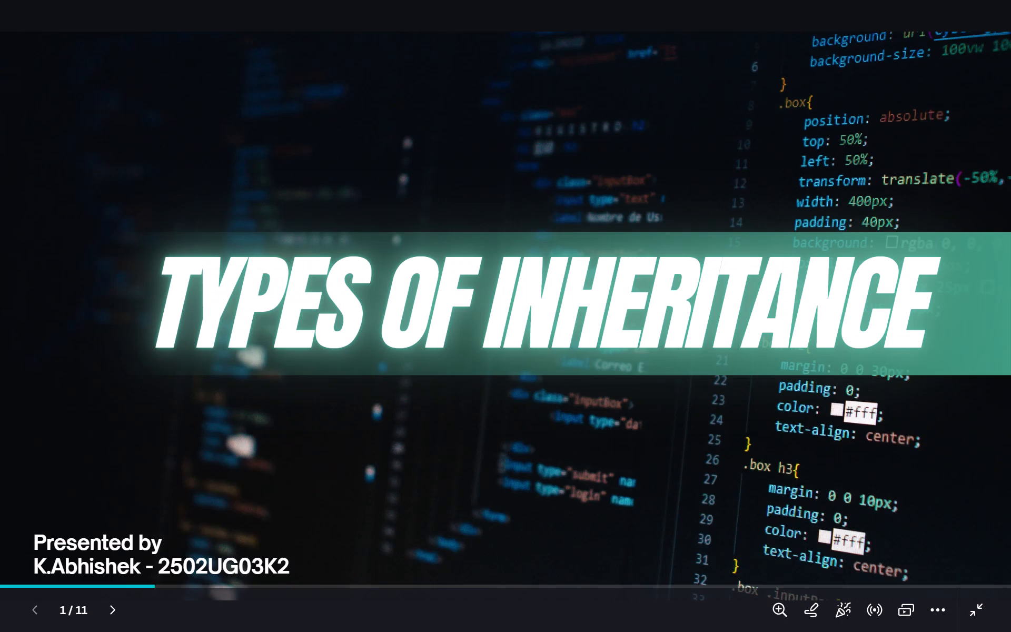
Run through the presentation again from the title slide to Thank You, rechecking the Future of Web Development slide.
{"action": "key", "text": "Right"}
{"action": "key", "text": "Right"}
{"action": "key", "text": "Right"}
{"action": "key", "text": "Right"}
{"action": "key", "text": "Right"}
{"action": "key", "text": "Right"}
{"action": "key", "text": "Right"}
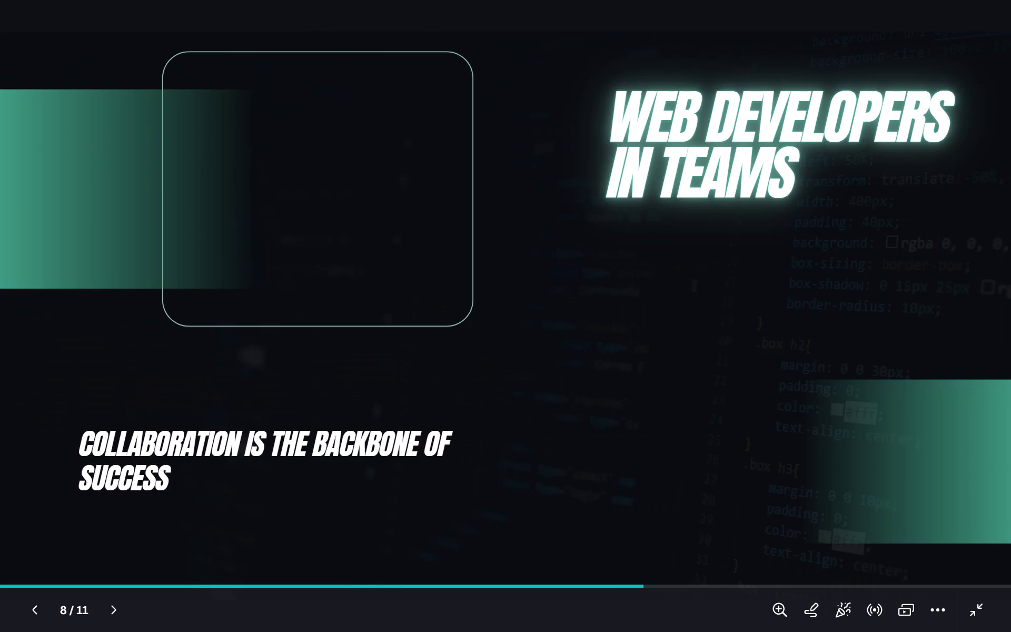
{"action": "key", "text": "Right"}
{"action": "key", "text": "Right"}
{"action": "key", "text": "Right"}
{"action": "key", "text": "Left"}
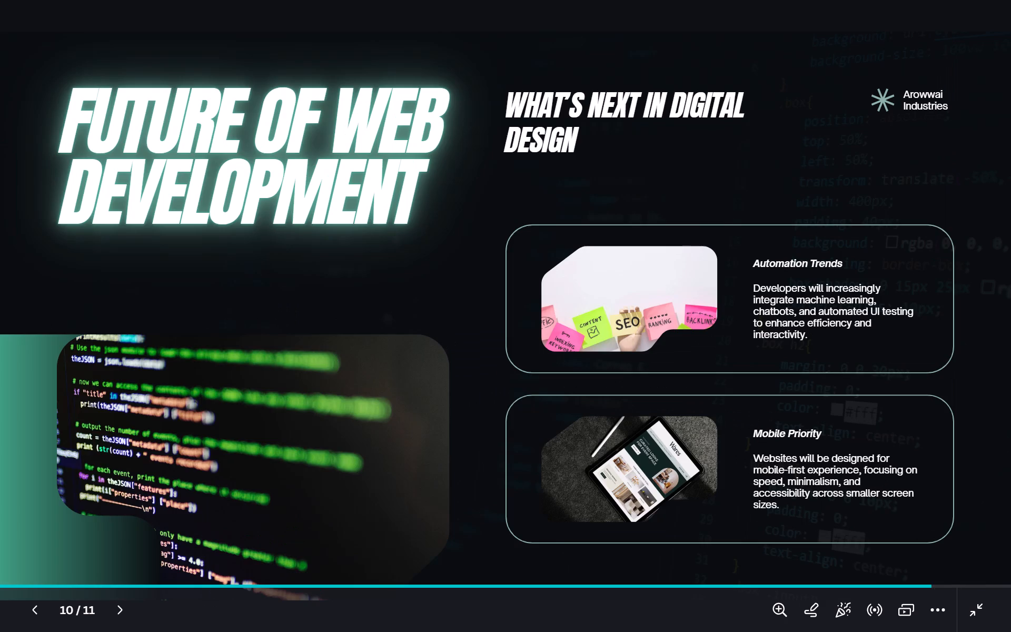
{"action": "key", "text": "Right"}
{"action": "key", "text": "Right"}
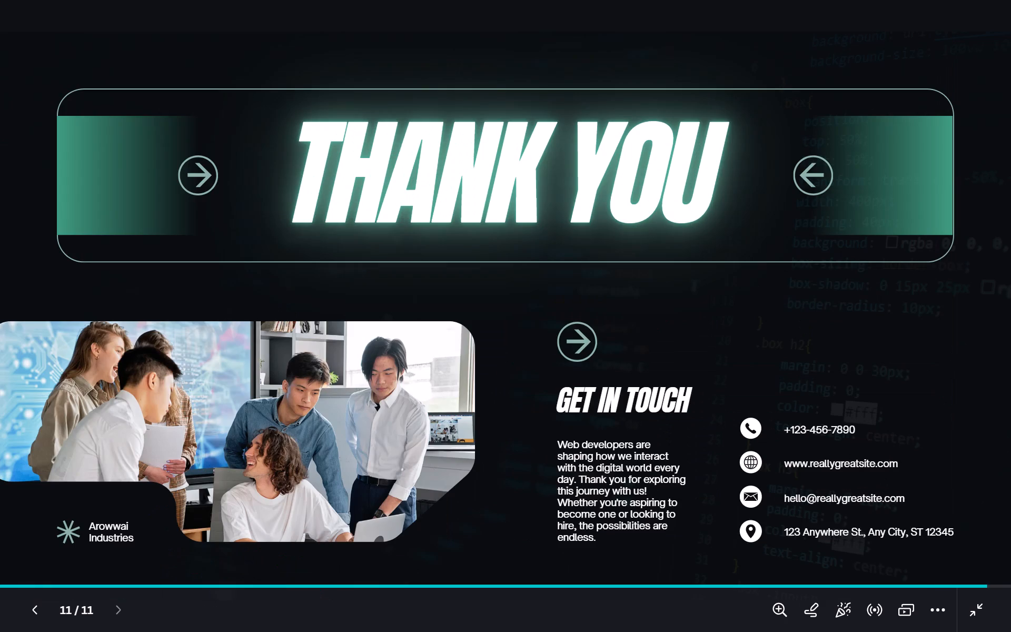